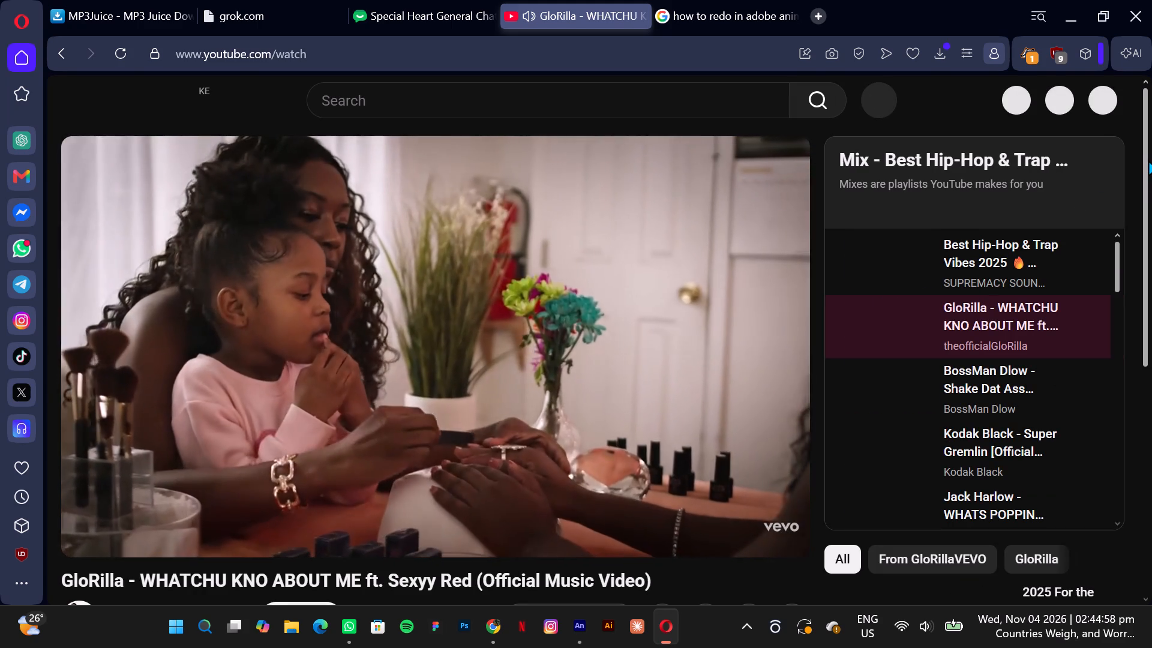
Open the Hip Hop & Trap Vibes 2025 mix from the YouTube suggestions and switch to Adobe Animate.
drag(1147, 150, 1151, 217)
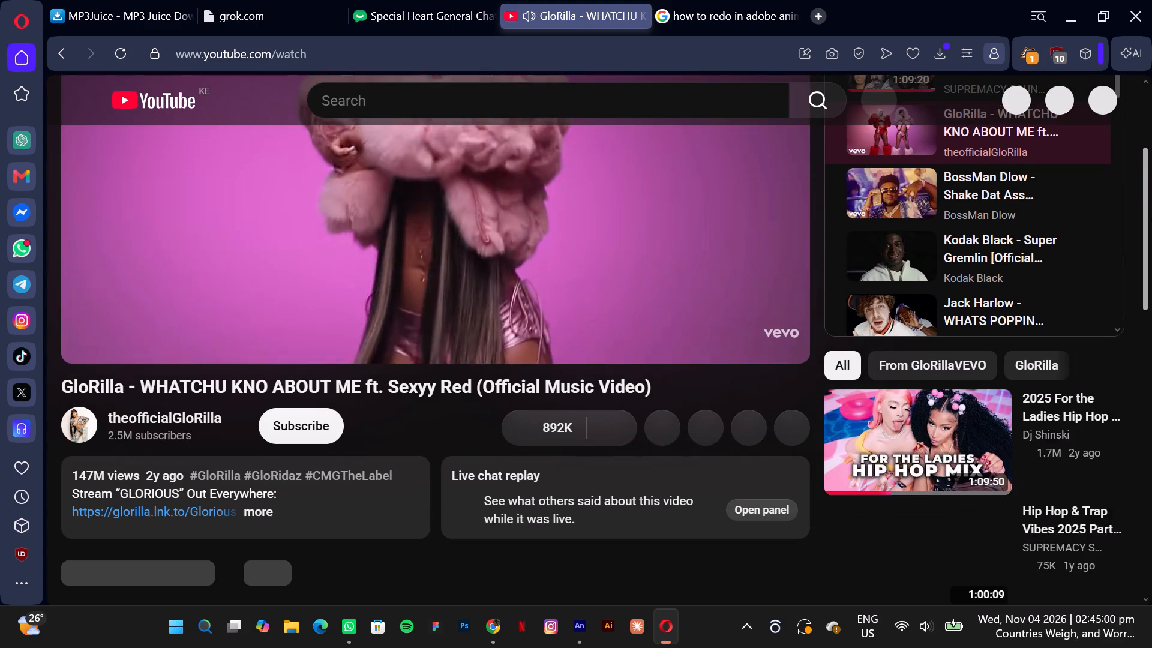
drag(1151, 217, 1151, 293)
click(955, 293)
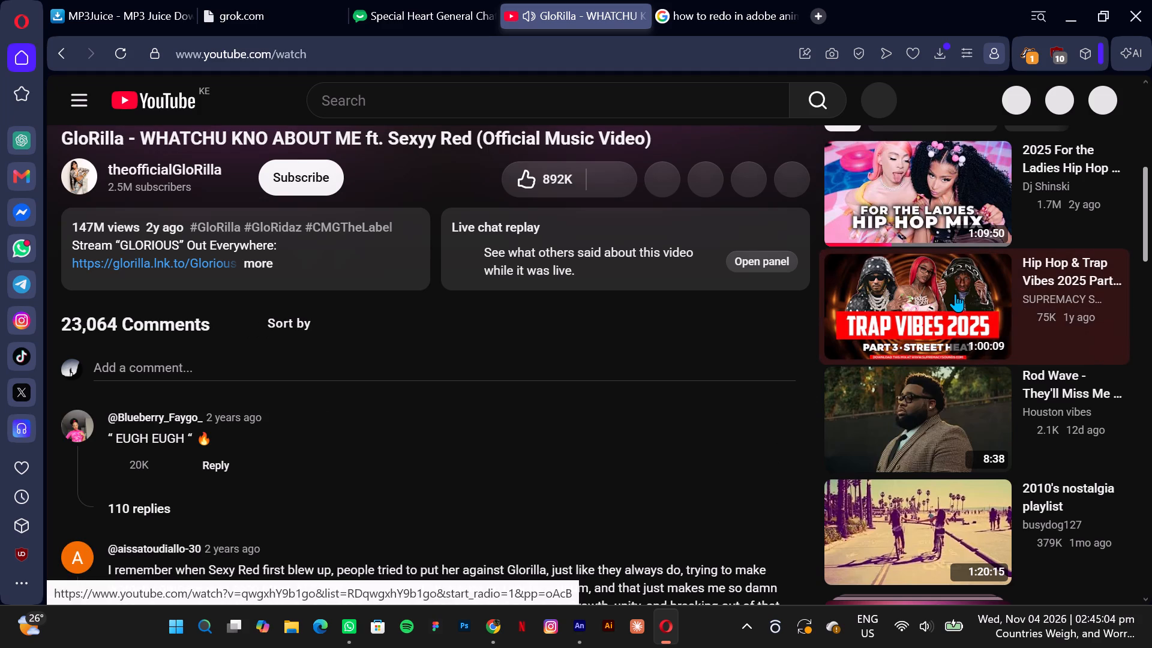
click(955, 293)
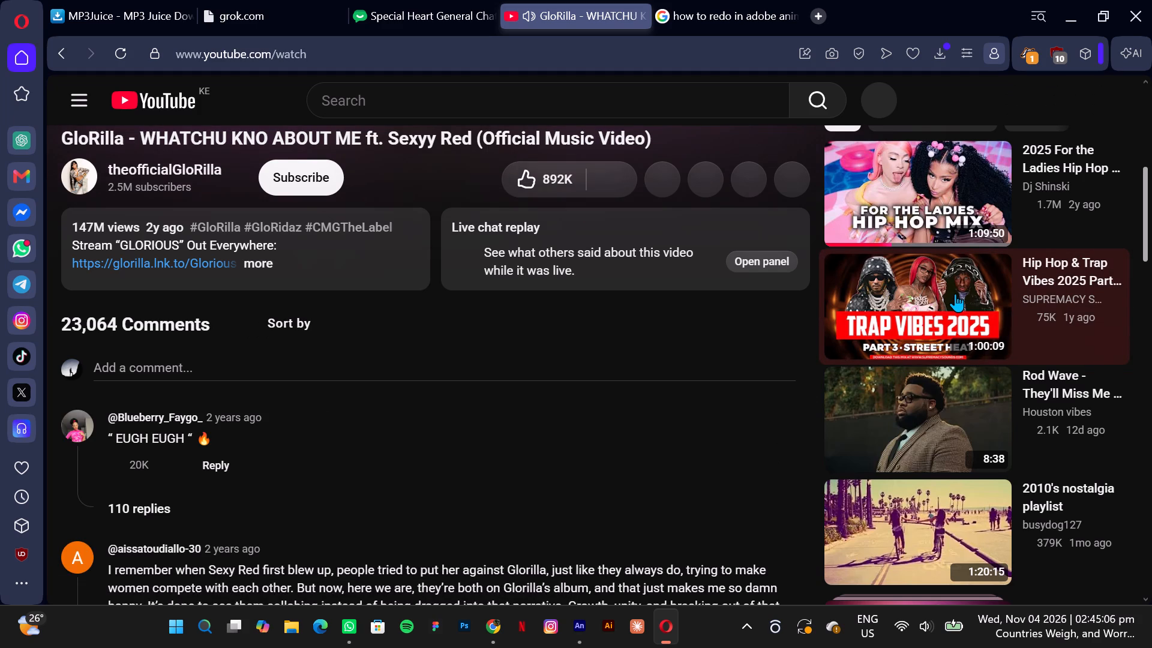
click(1082, 0)
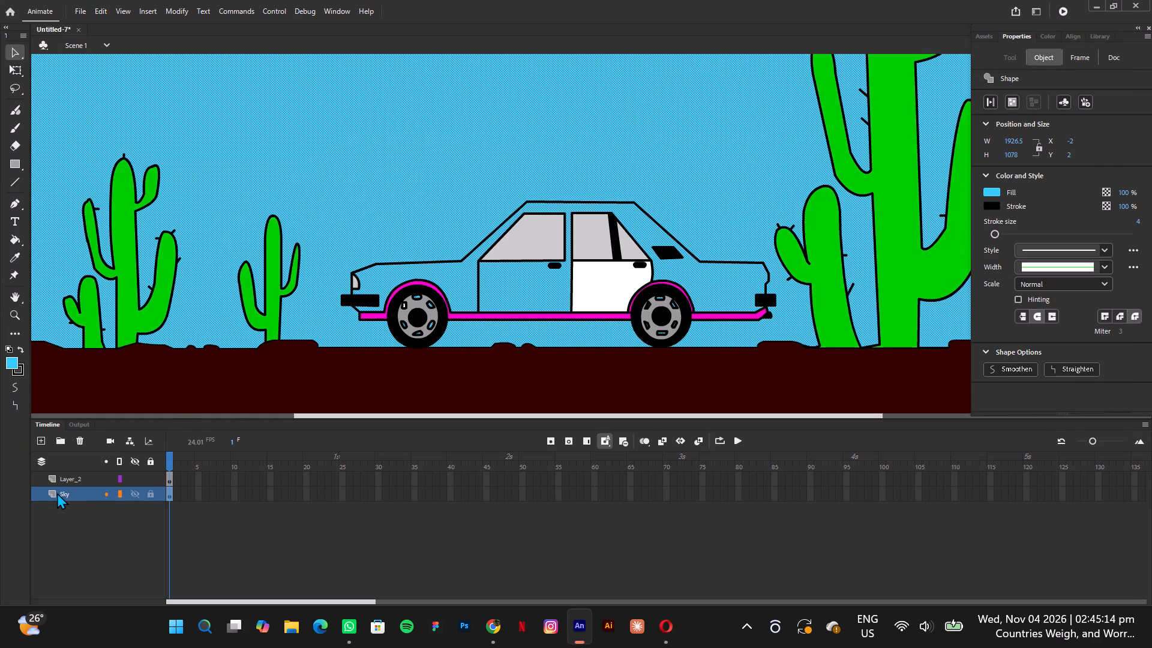
Make Layer_2 the active layer, leaving its name as it is and nothing selected on the stage.
click(82, 481)
click(97, 479)
double_click(80, 475)
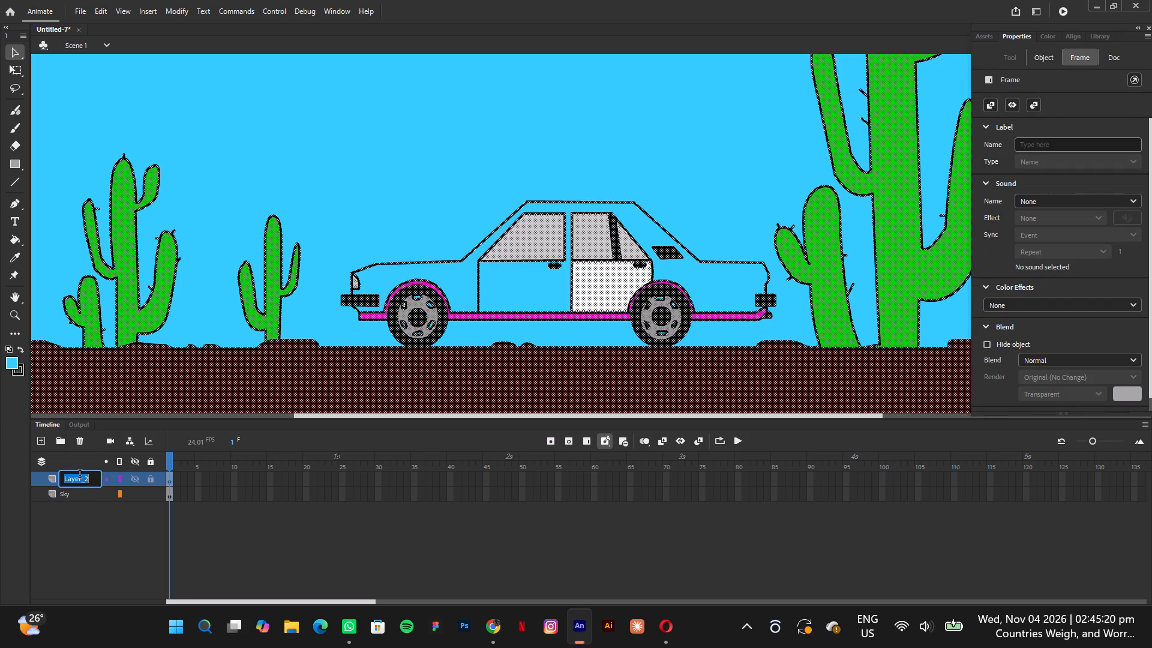
click(80, 547)
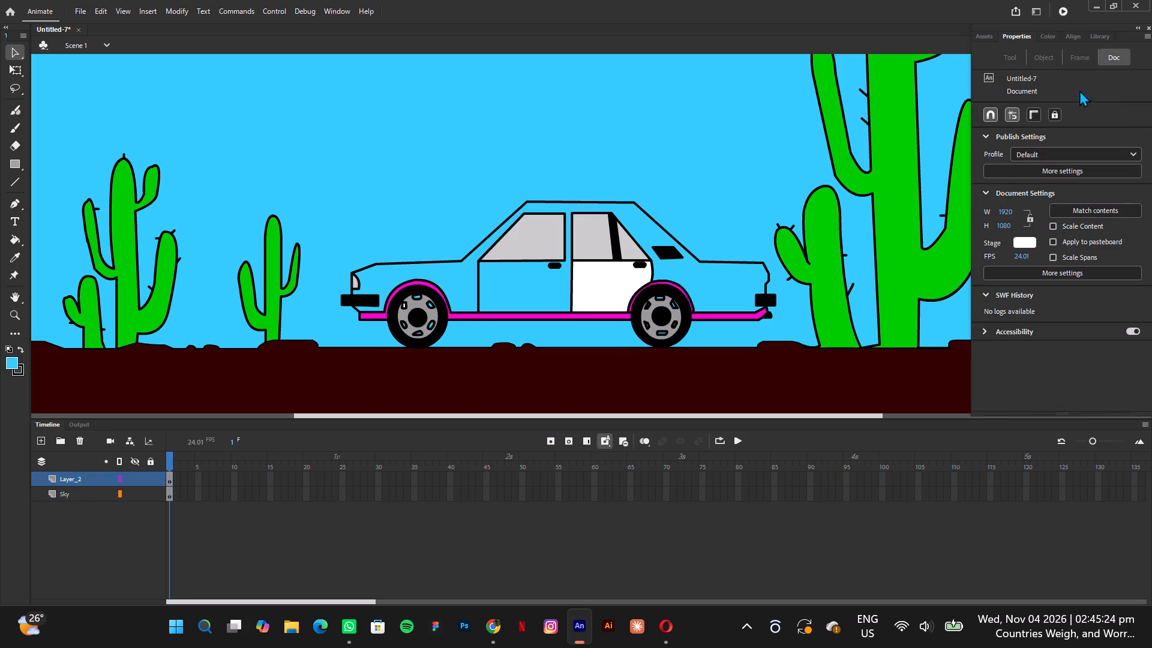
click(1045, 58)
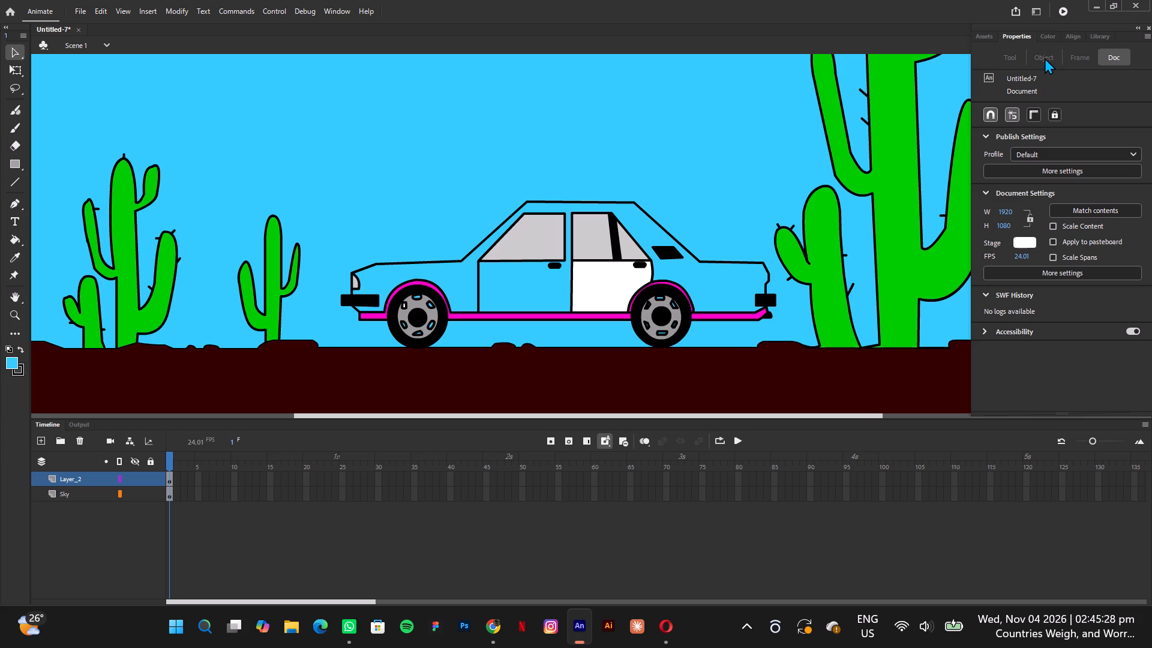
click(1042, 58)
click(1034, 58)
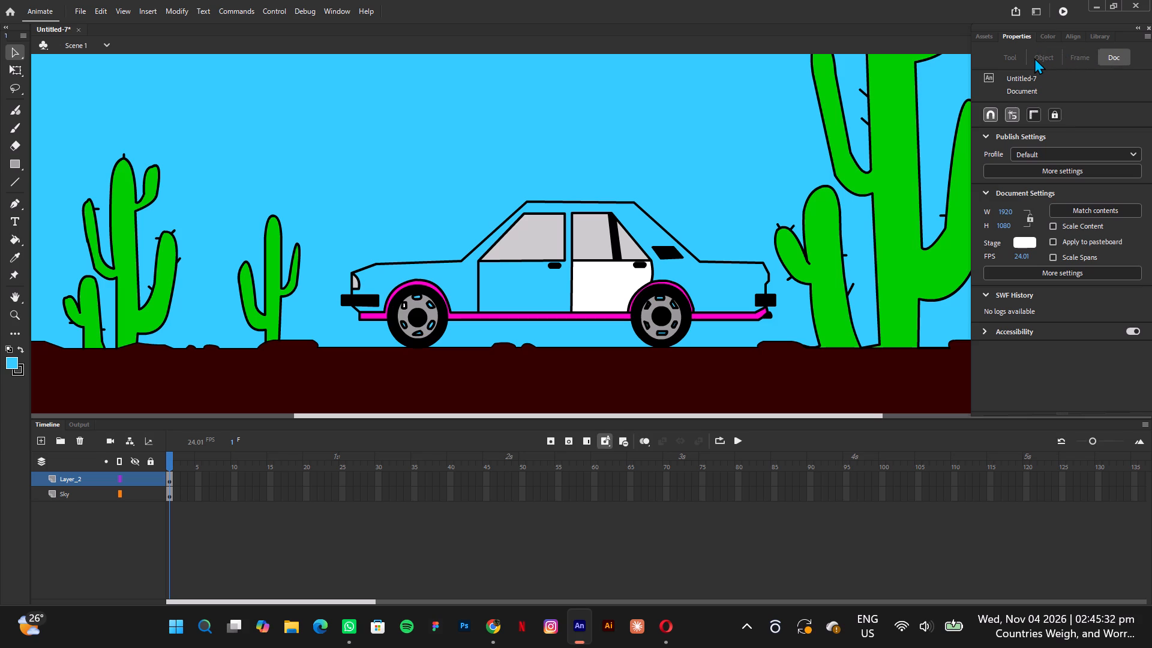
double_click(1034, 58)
Examine the car's outlines close up, from the windows and front wheel along the sill to the rear wheel.
key(ctrl+equal)
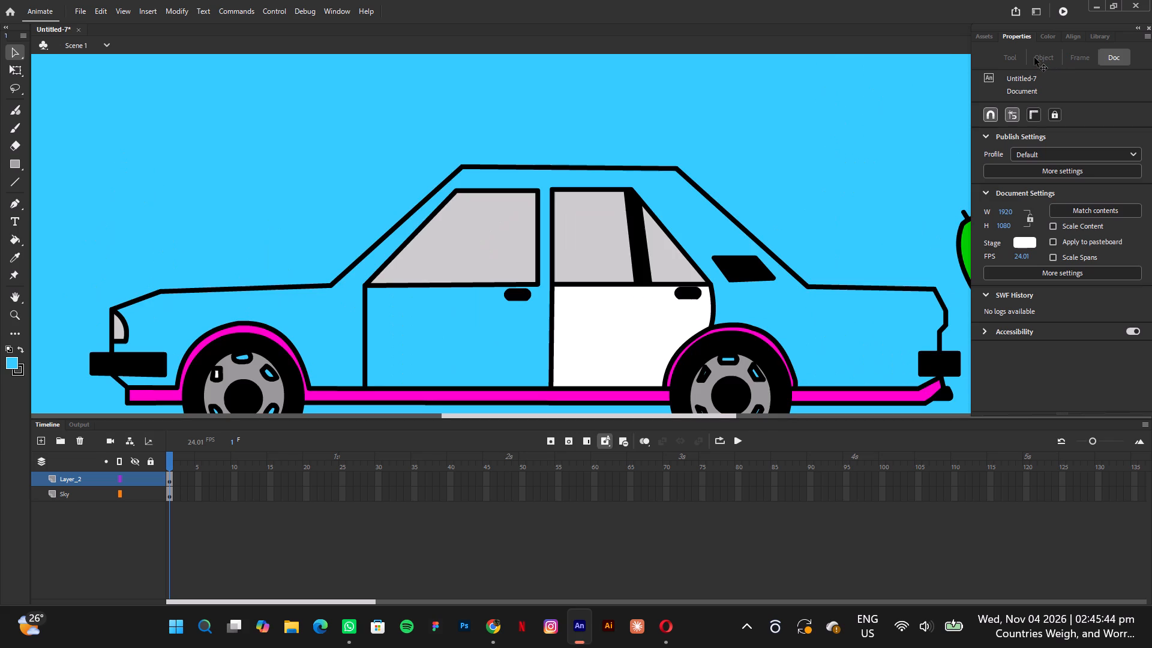
key(ctrl+equal)
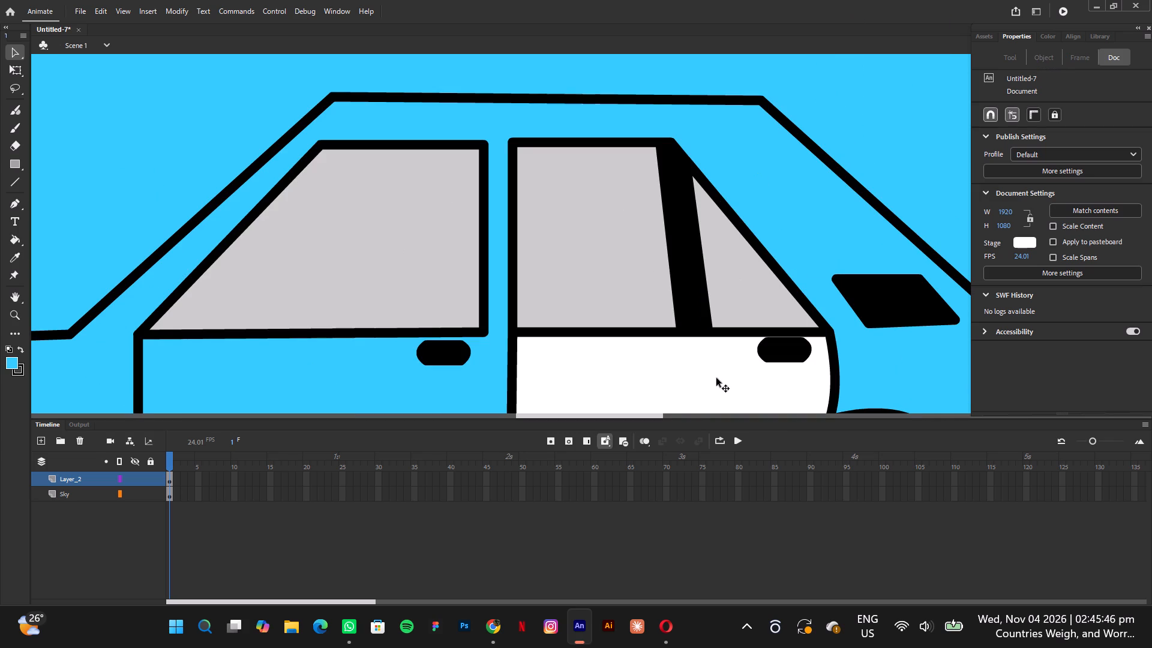
key(h)
drag(361, 118, 574, 67)
scroll(387, 118, right, 1)
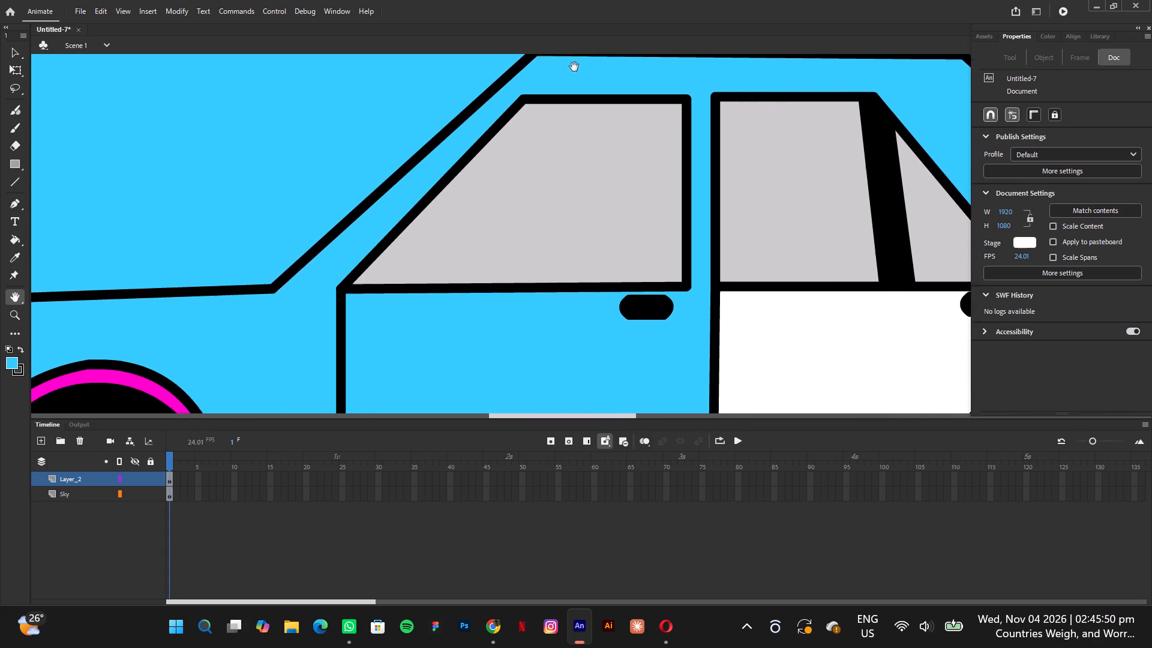
drag(574, 67, 590, 61)
scroll(574, 67, right, 1)
drag(283, 370, 515, 187)
scroll(310, 343, down, 1)
scroll(515, 187, down, 3)
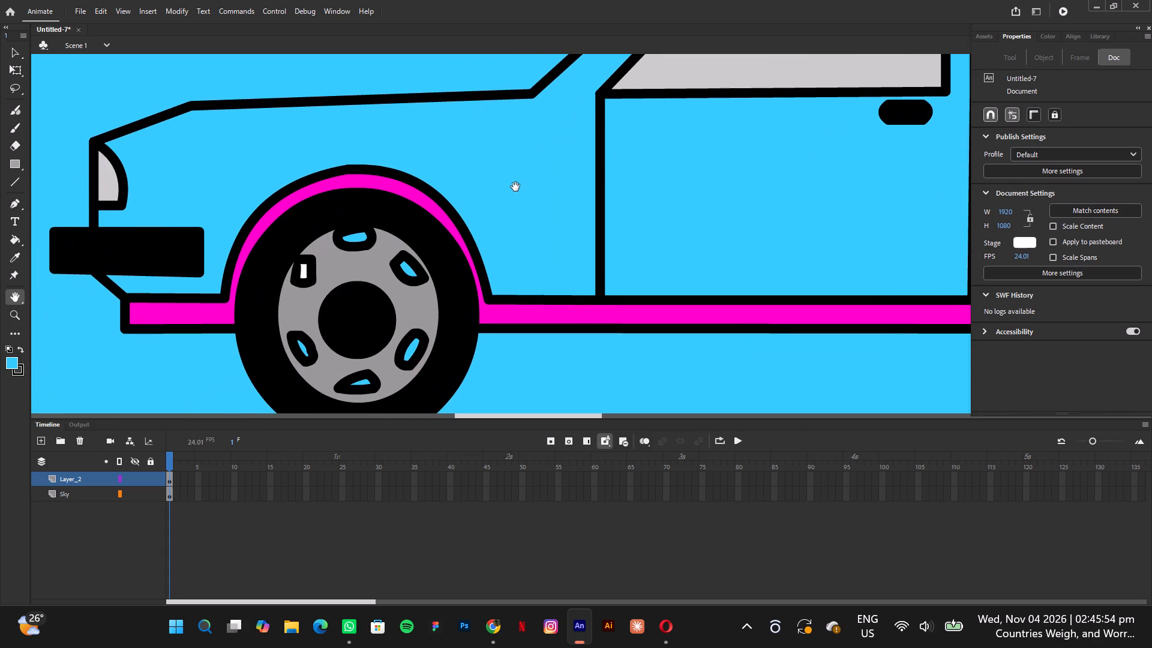
drag(515, 187, 193, 190)
scroll(515, 187, down, 1)
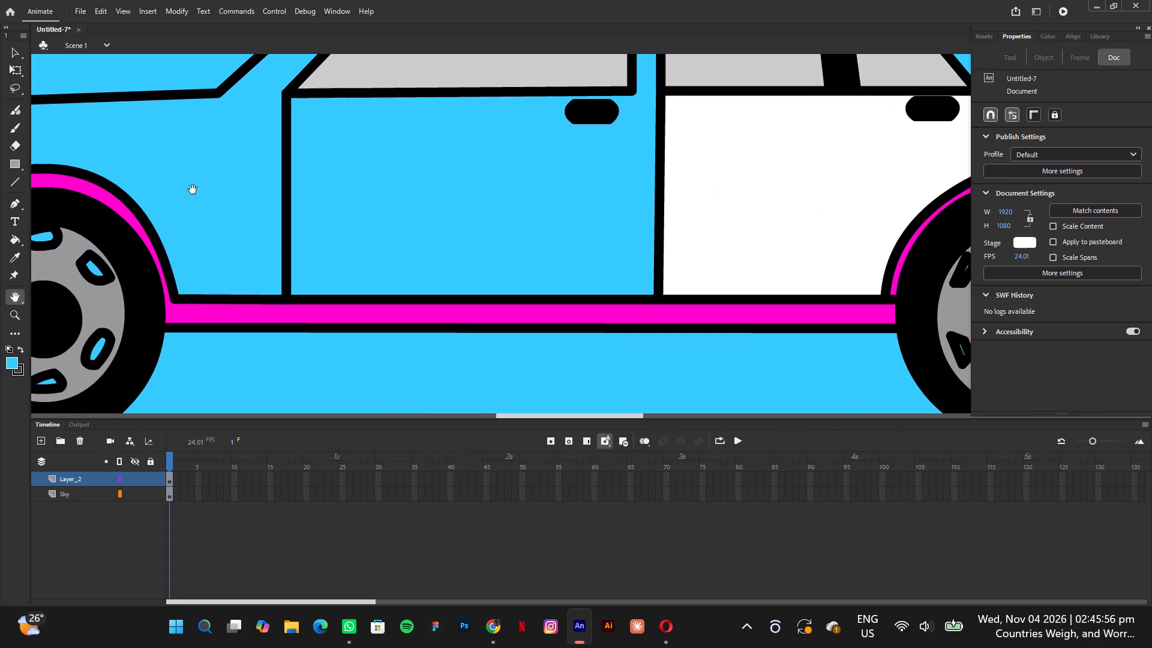
scroll(193, 190, down, 1)
drag(193, 190, 191, 190)
scroll(191, 190, down, 1)
drag(658, 374, 449, 361)
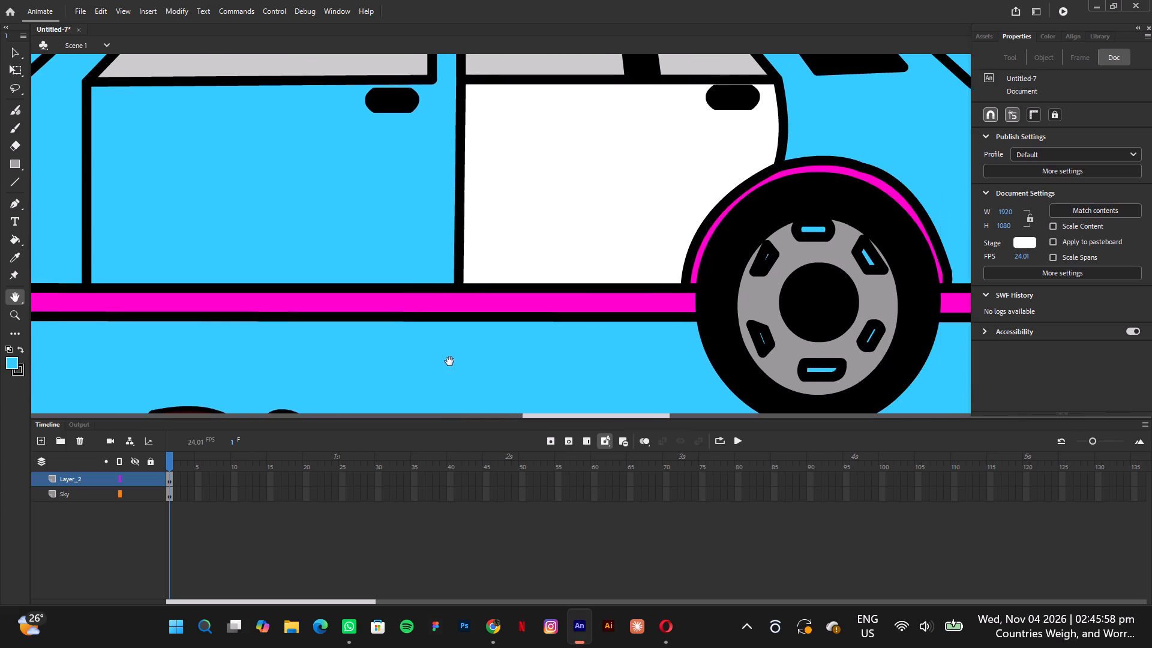
drag(449, 361, 325, 382)
scroll(412, 366, left, 1)
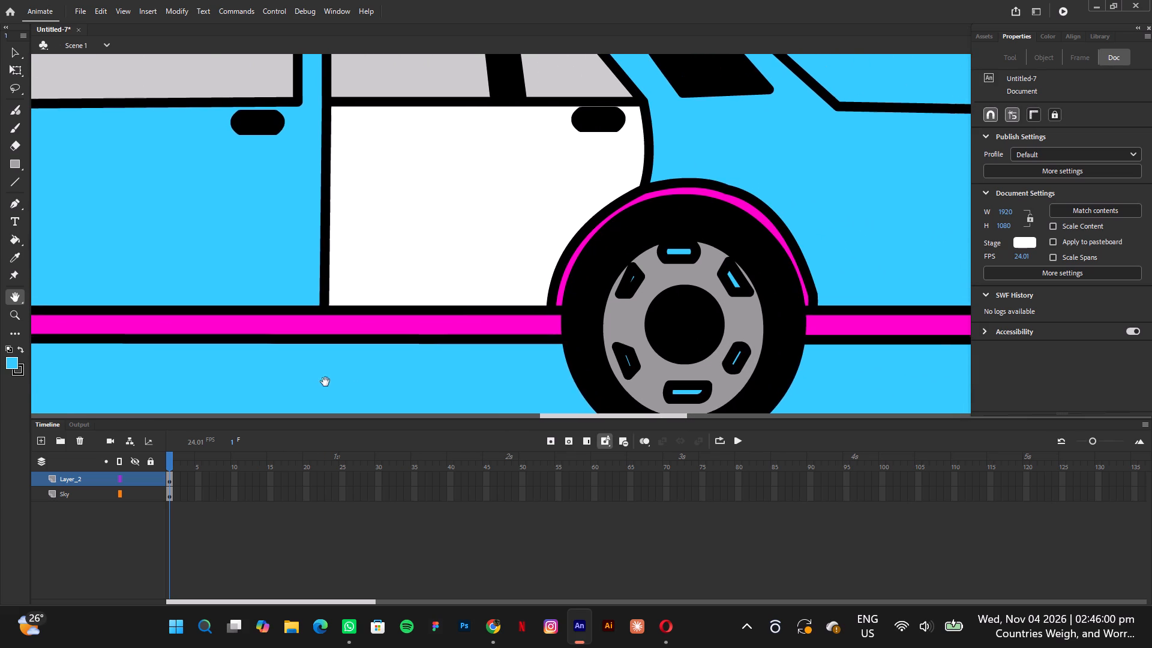
drag(325, 382, 301, 388)
scroll(325, 382, left, 1)
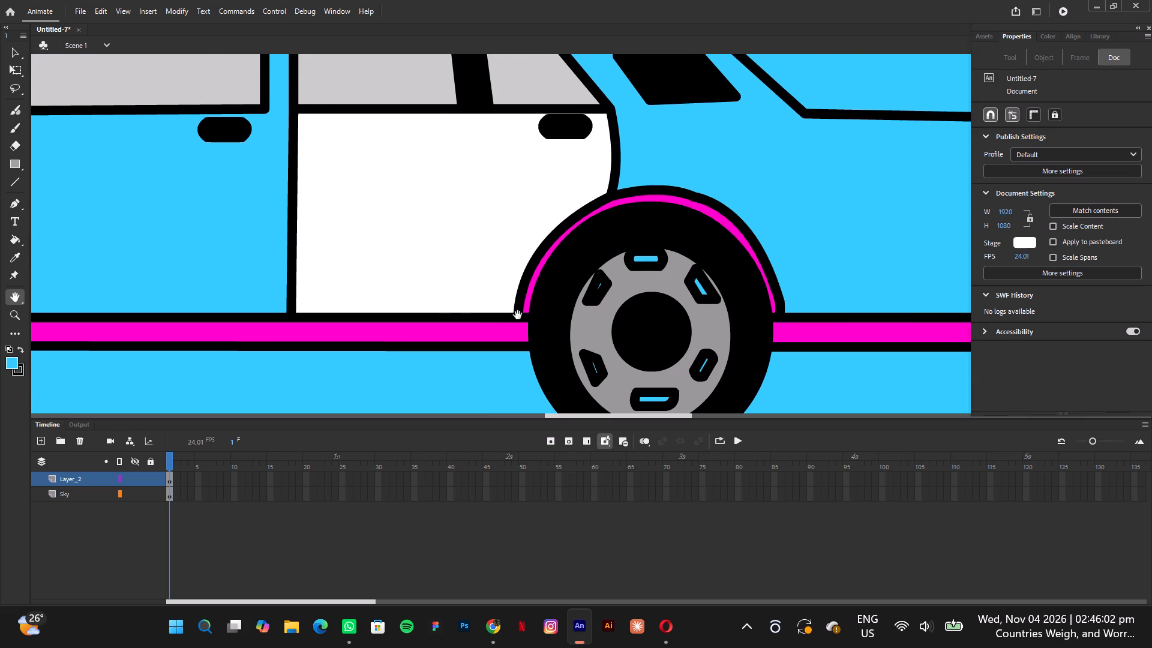
Delete the short black line crossing the magenta trim where the rear wheel arch's front end meets the sill.
click(527, 324)
click(14, 50)
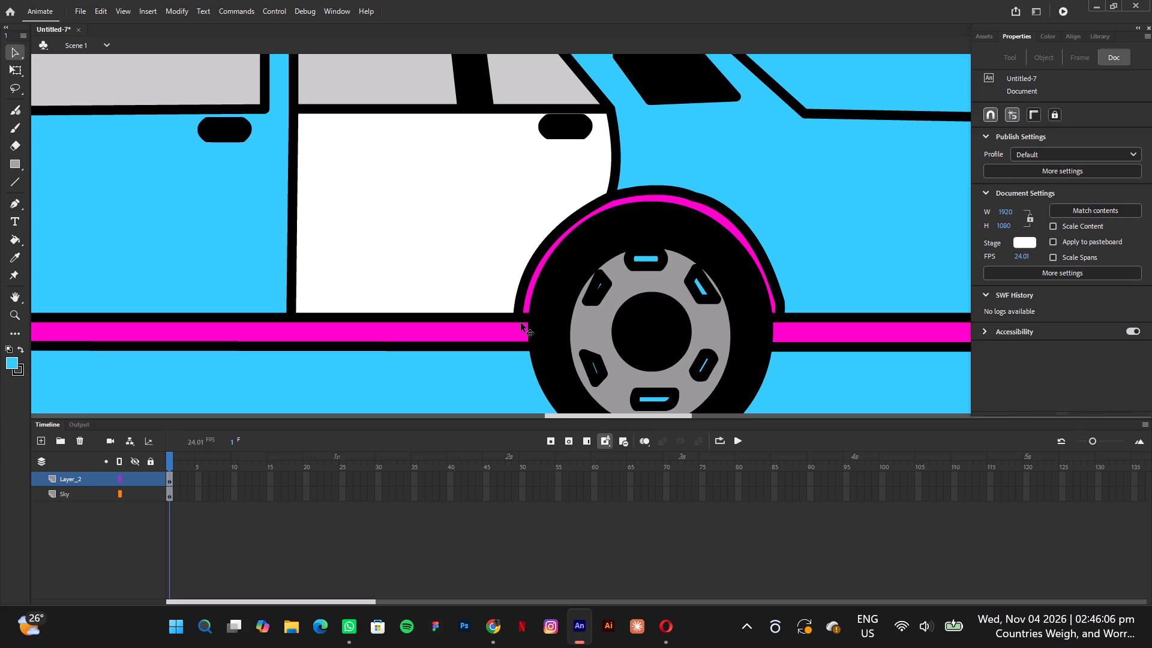
click(528, 319)
key(Delete)
Delete the short black line crossing the magenta trim at the rear end of the rear wheel arch.
click(776, 318)
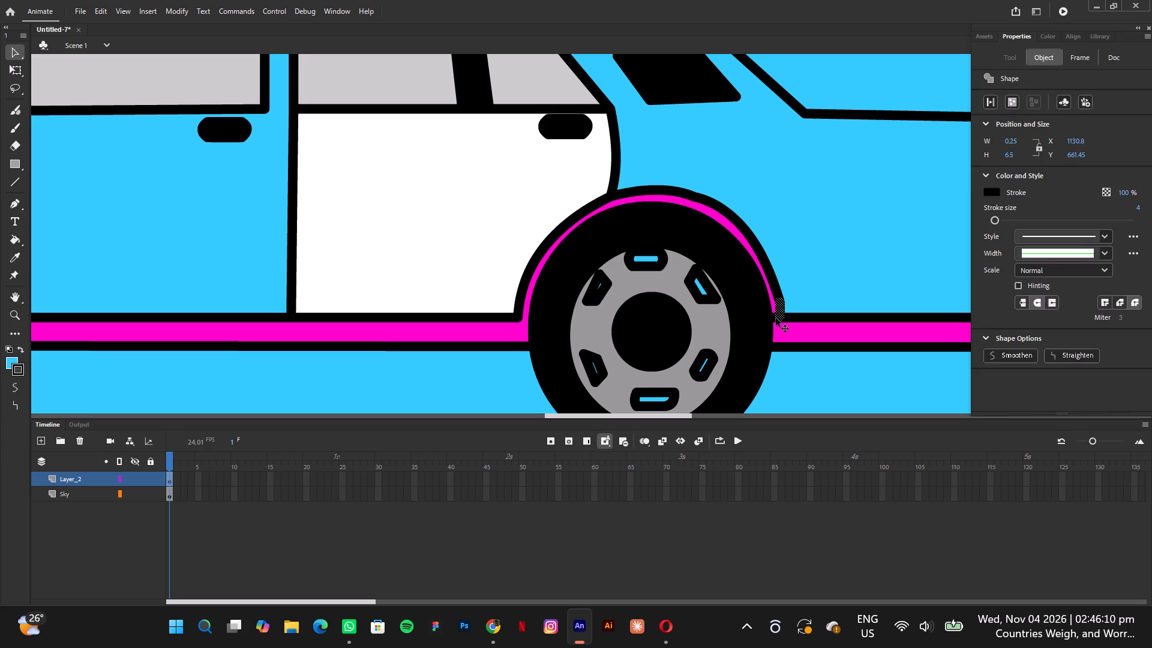
click(782, 336)
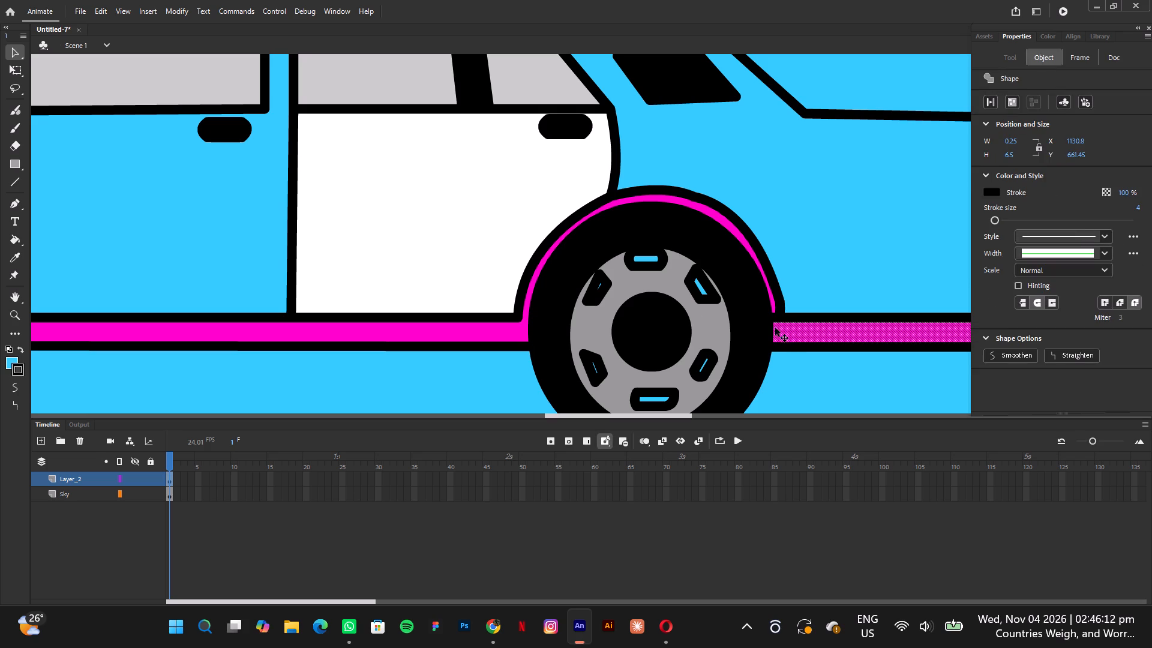
click(775, 319)
click(775, 319)
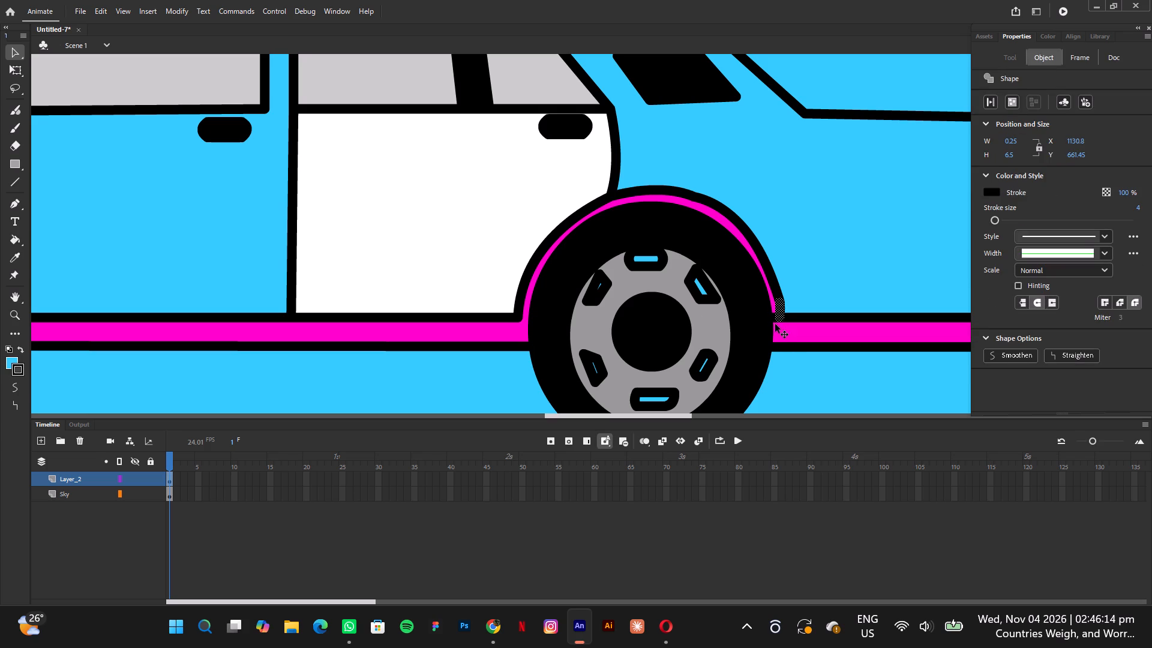
click(776, 326)
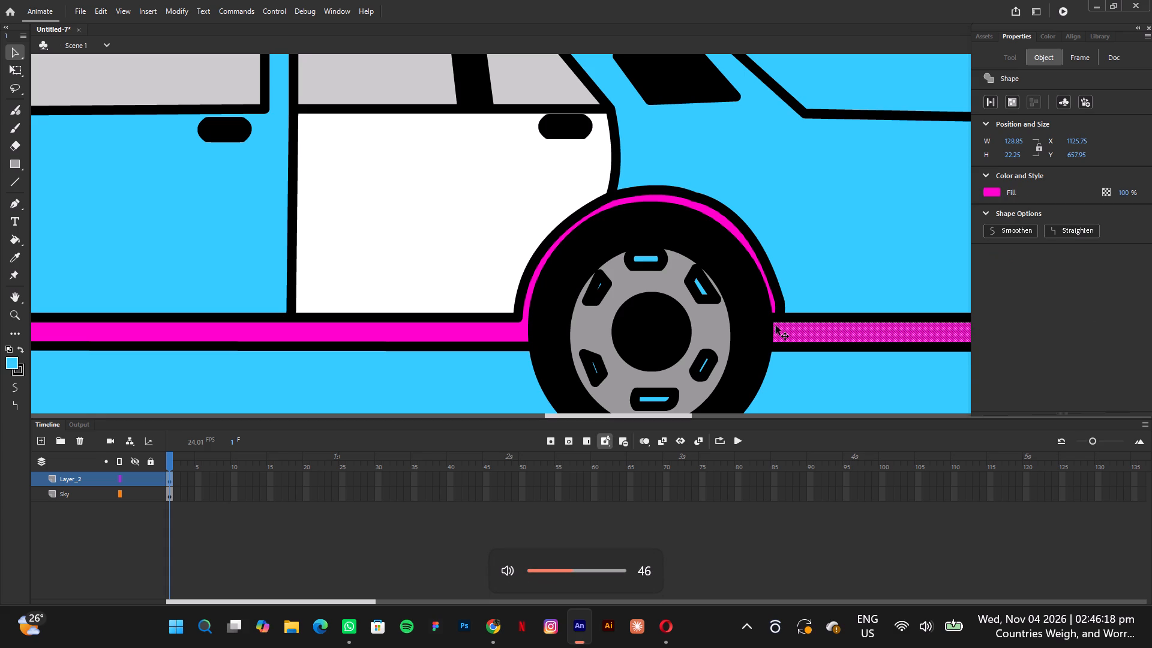
click(802, 367)
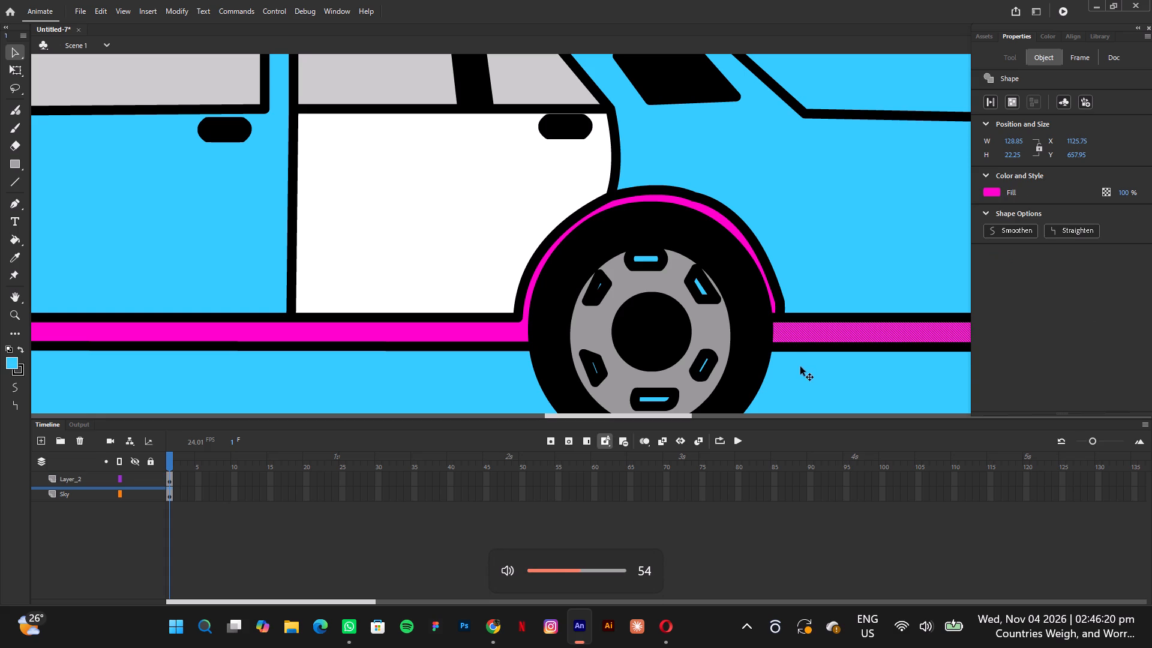
click(774, 319)
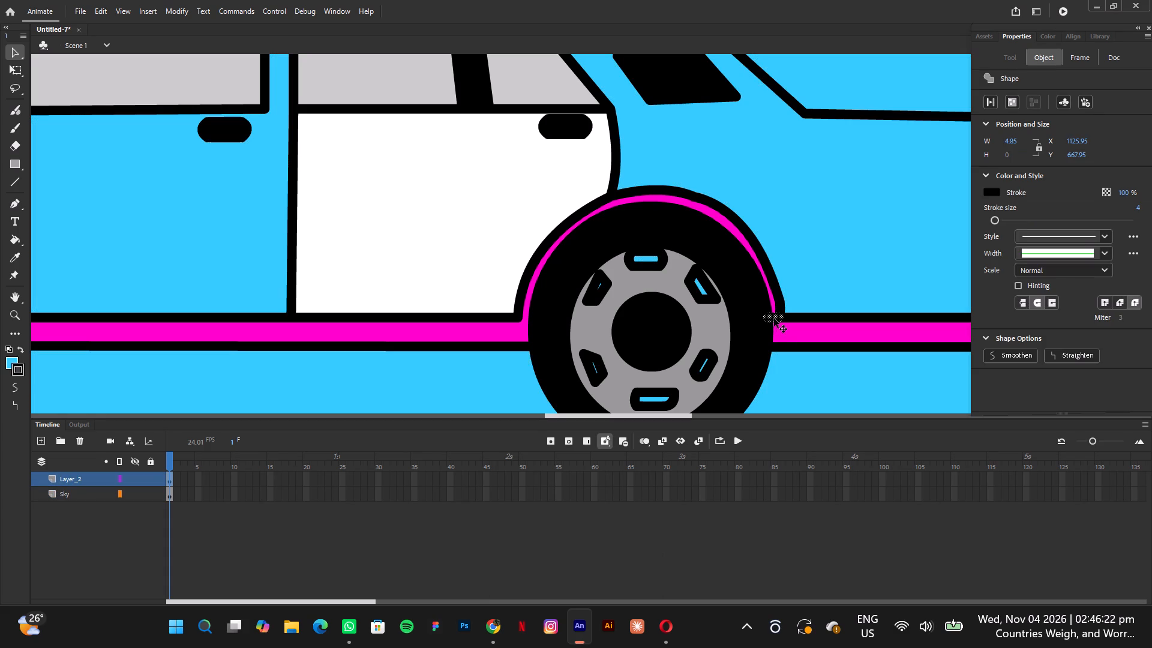
key(Delete)
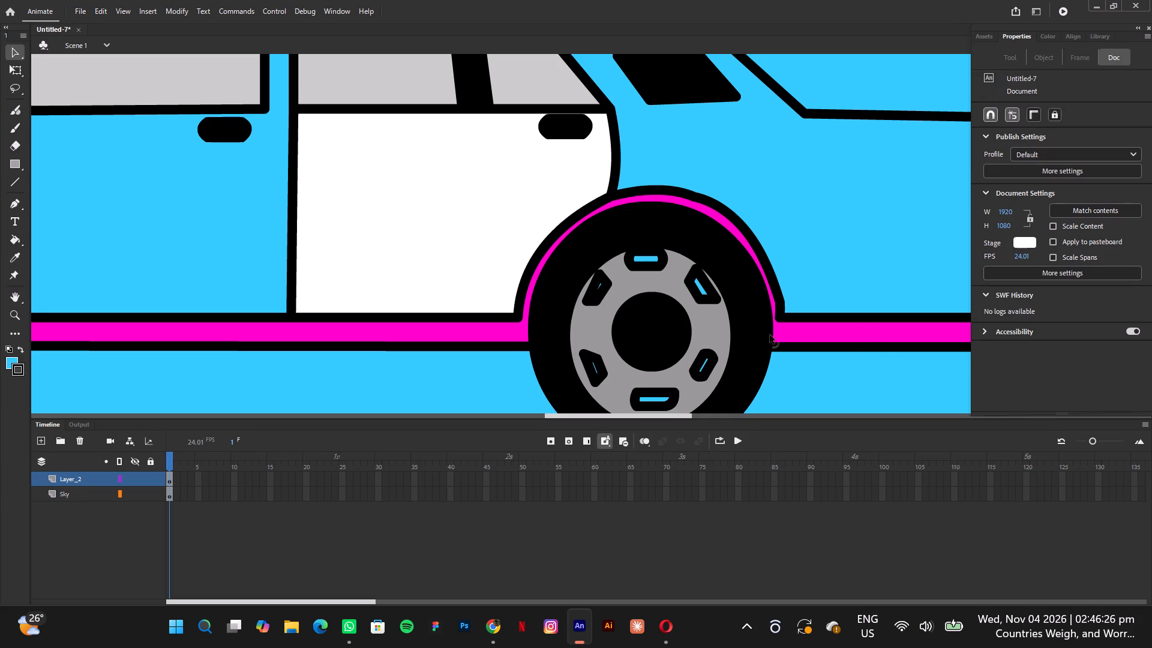
Bend the slanted upper edge of the magenta trim upward so it meets the underside of the rear bumper.
drag(687, 415, 706, 413)
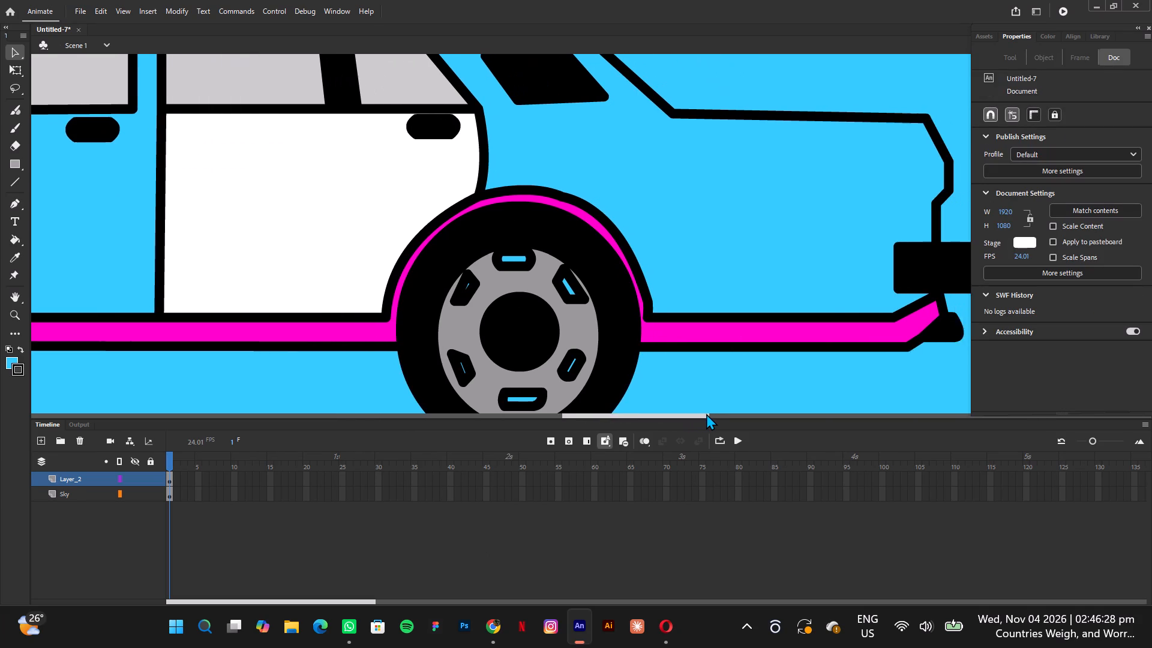
drag(706, 413, 730, 408)
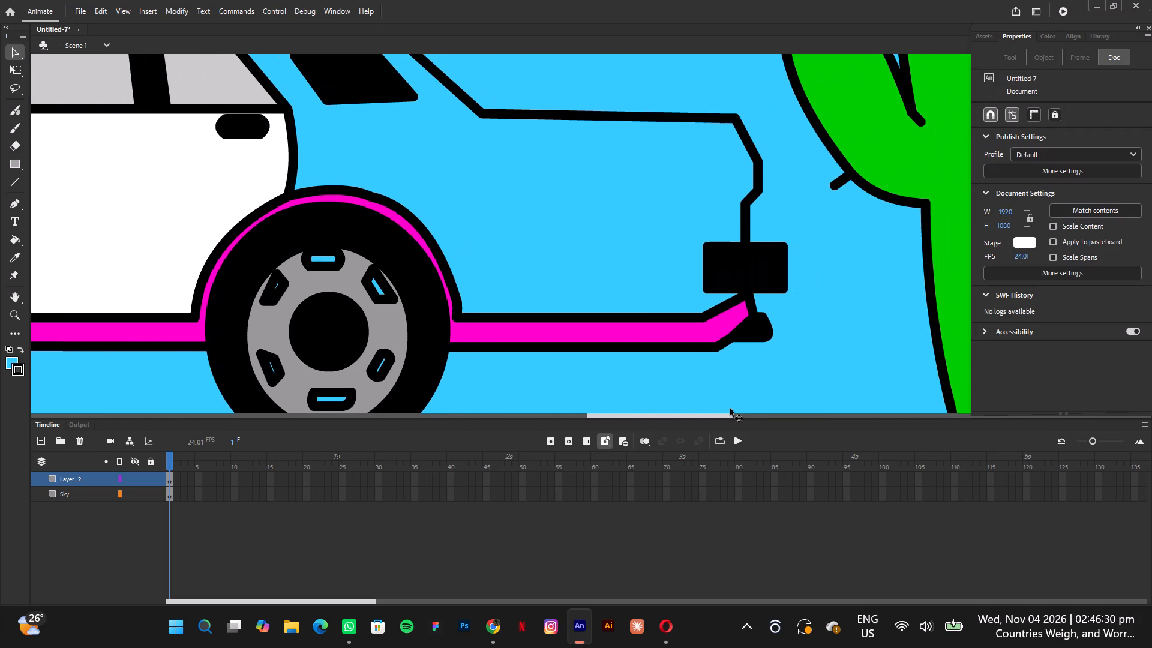
drag(745, 227, 745, 252)
drag(740, 296, 741, 290)
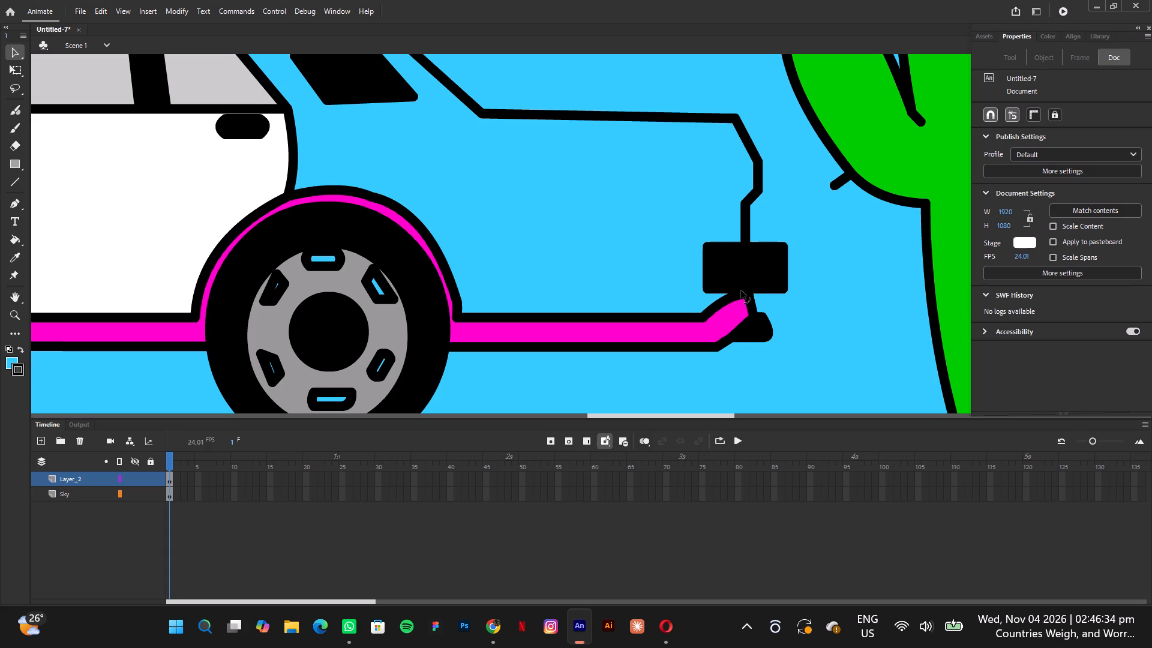
drag(741, 290, 742, 288)
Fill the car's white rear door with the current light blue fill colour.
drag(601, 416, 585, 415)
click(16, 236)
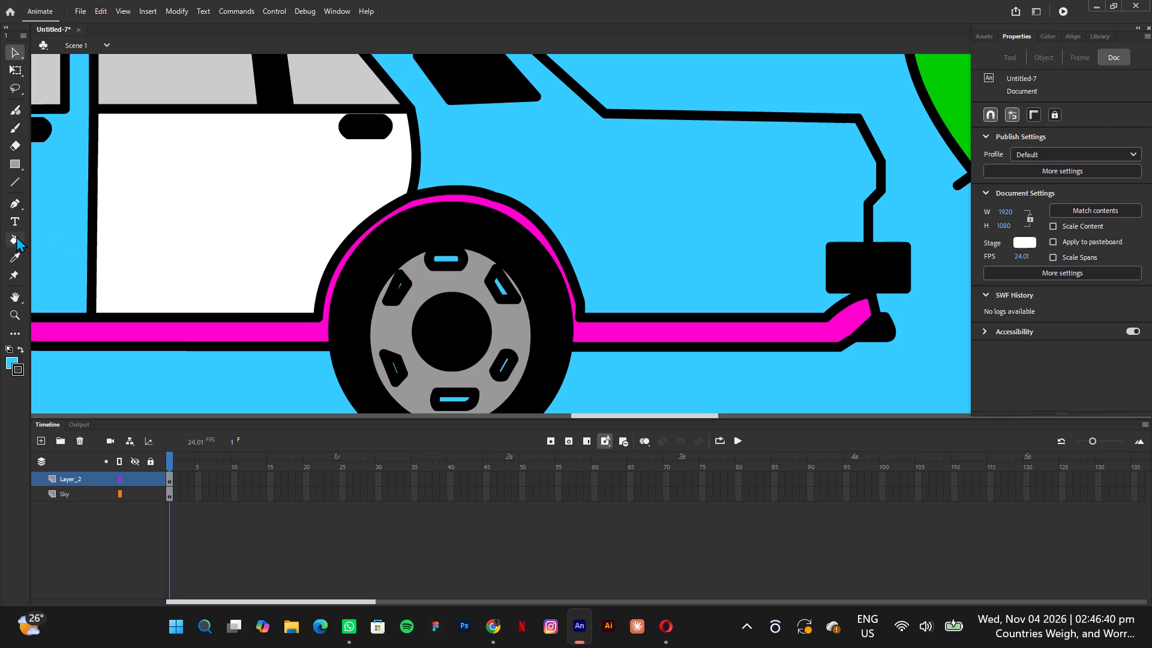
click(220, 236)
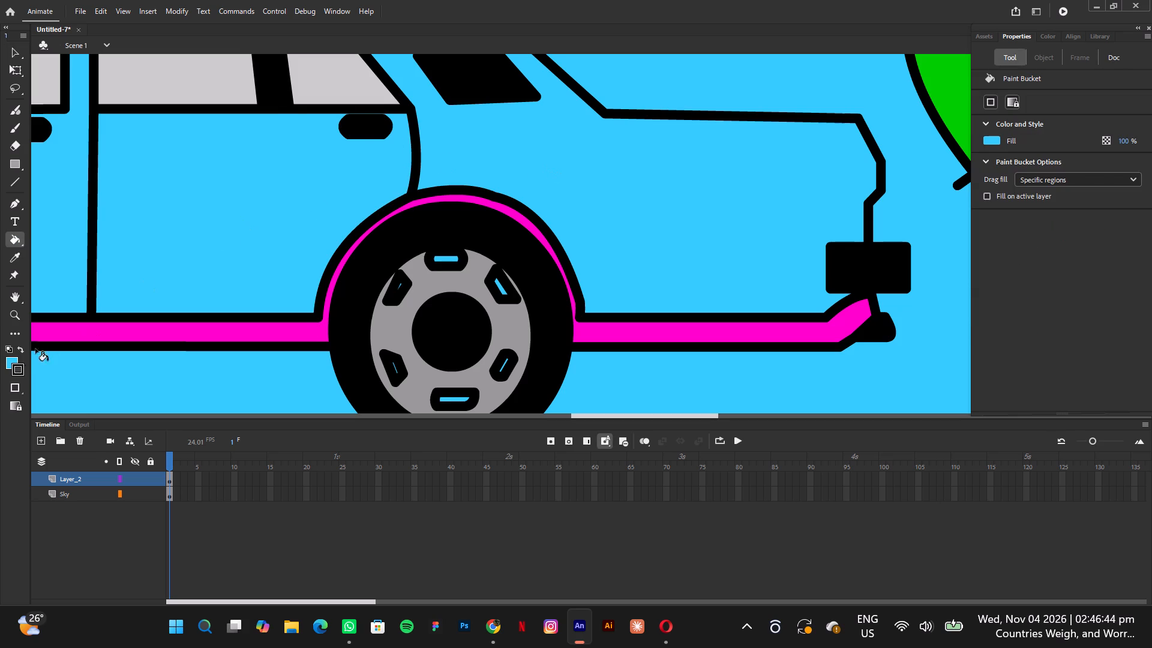
Fill the car's rear door and the rear bodywork with blue #0000FF.
click(13, 357)
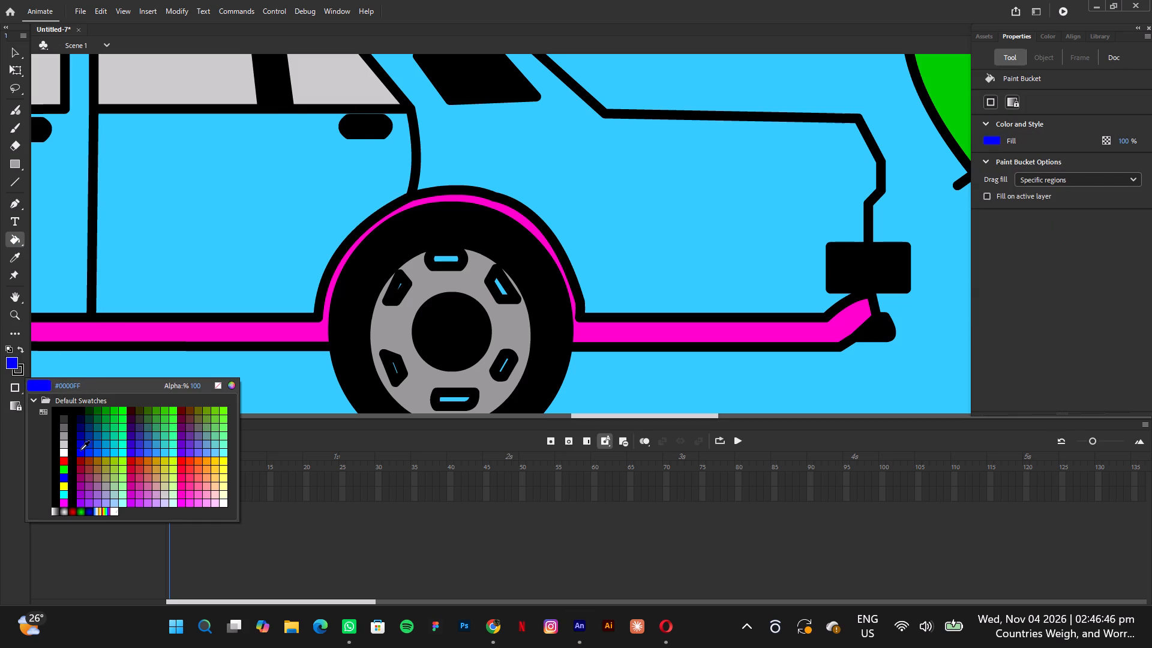
click(80, 454)
click(196, 229)
click(659, 125)
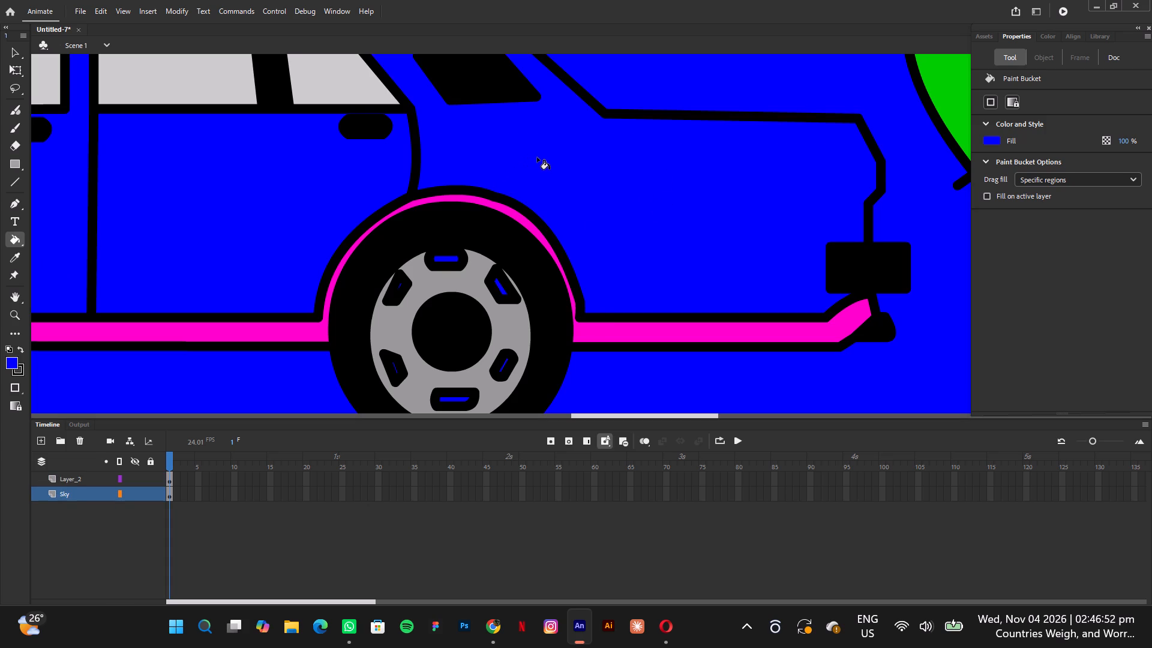
Draw short black lines across the bottom and top of the gap between the car's two side windows.
key(ctrl+minus)
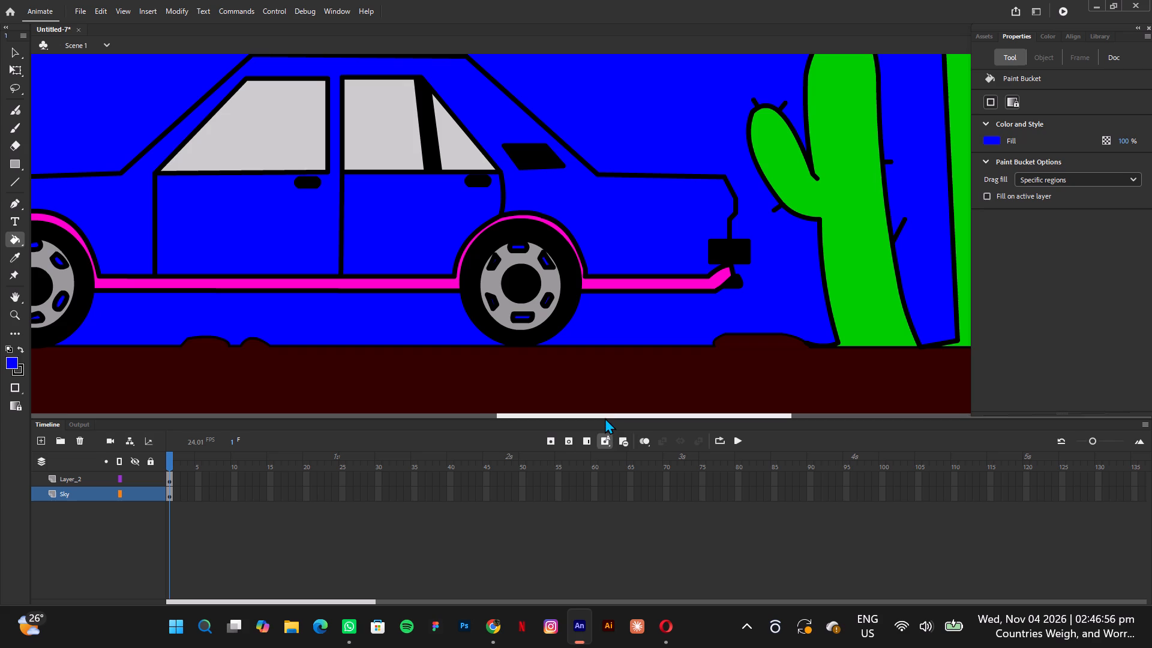
drag(605, 418, 556, 420)
drag(573, 415, 548, 418)
key(ctrl+z)
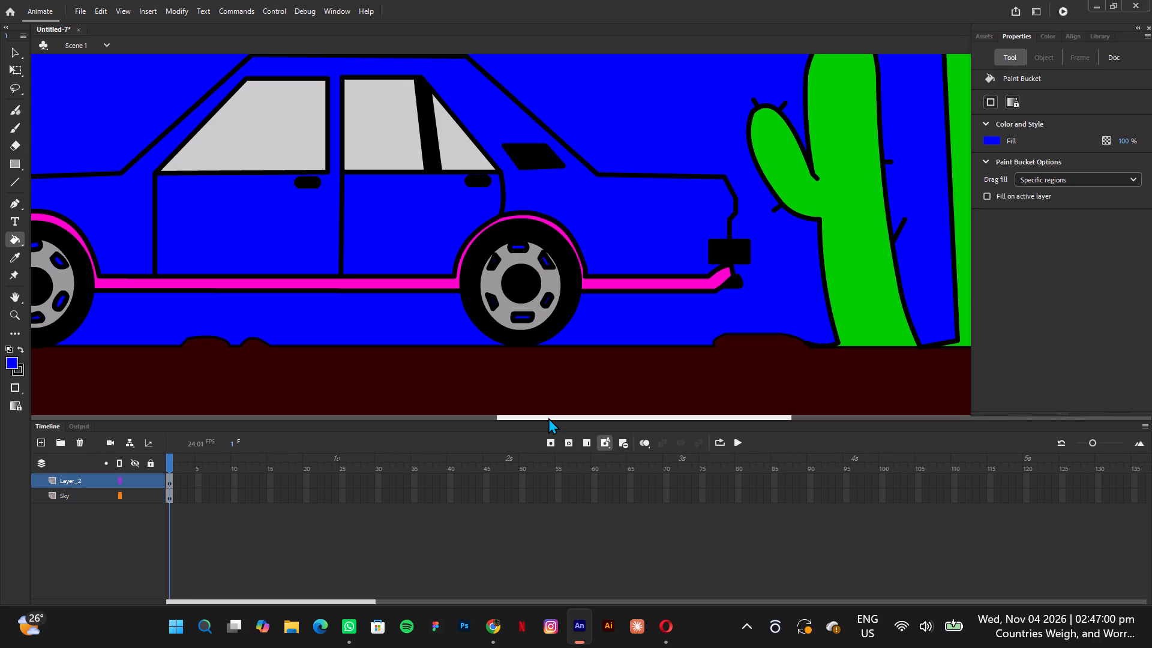
drag(548, 418, 478, 419)
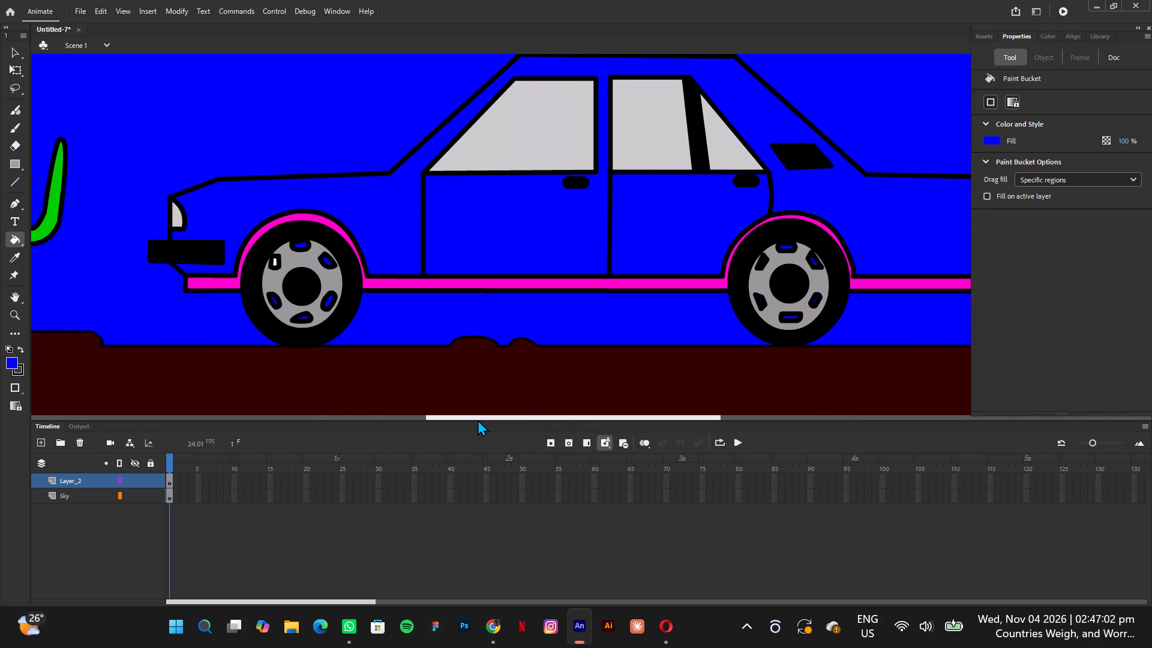
key(ctrl+minus)
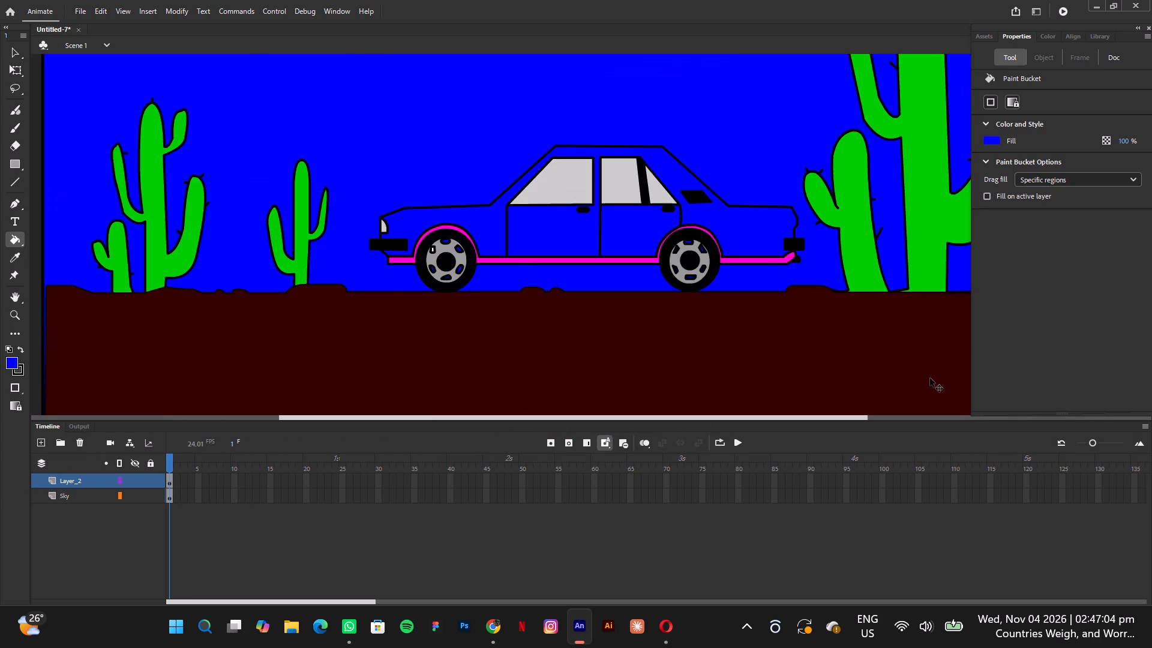
key(ctrl+minus)
key(ctrl+equal)
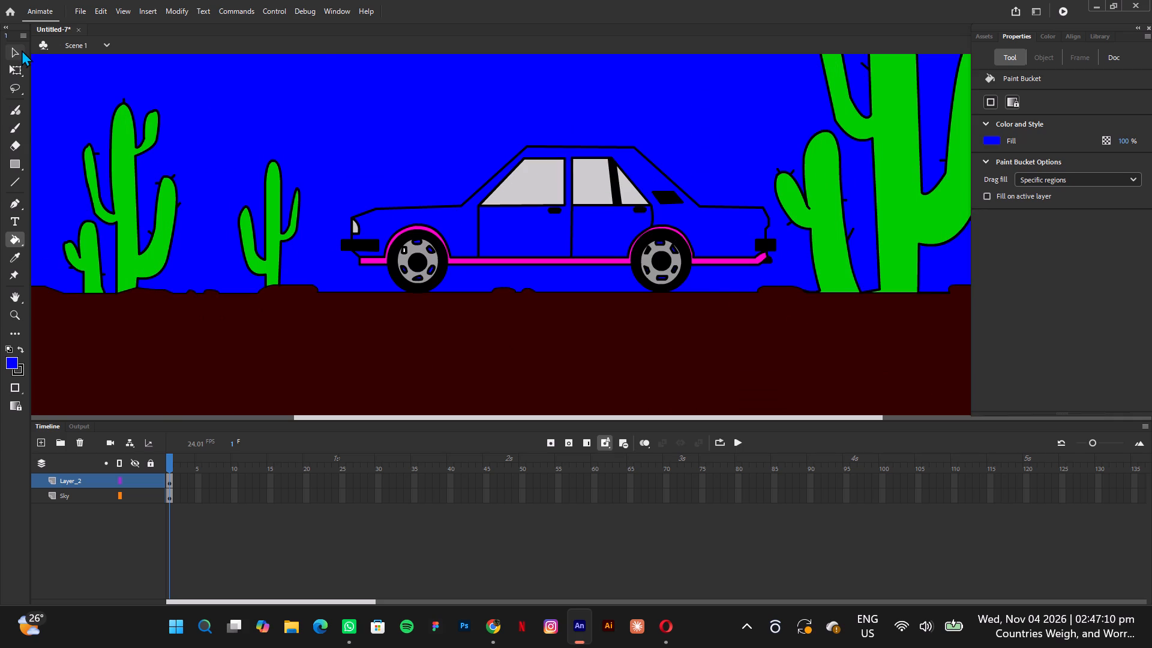
click(14, 184)
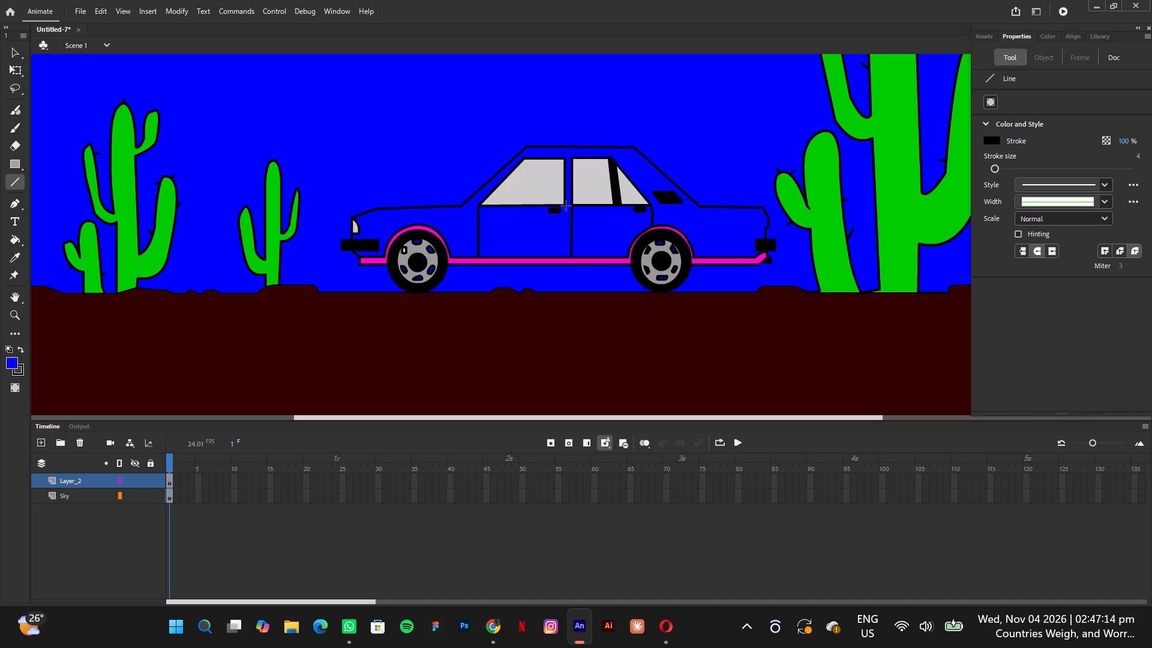
drag(565, 205, 571, 205)
drag(565, 158, 574, 158)
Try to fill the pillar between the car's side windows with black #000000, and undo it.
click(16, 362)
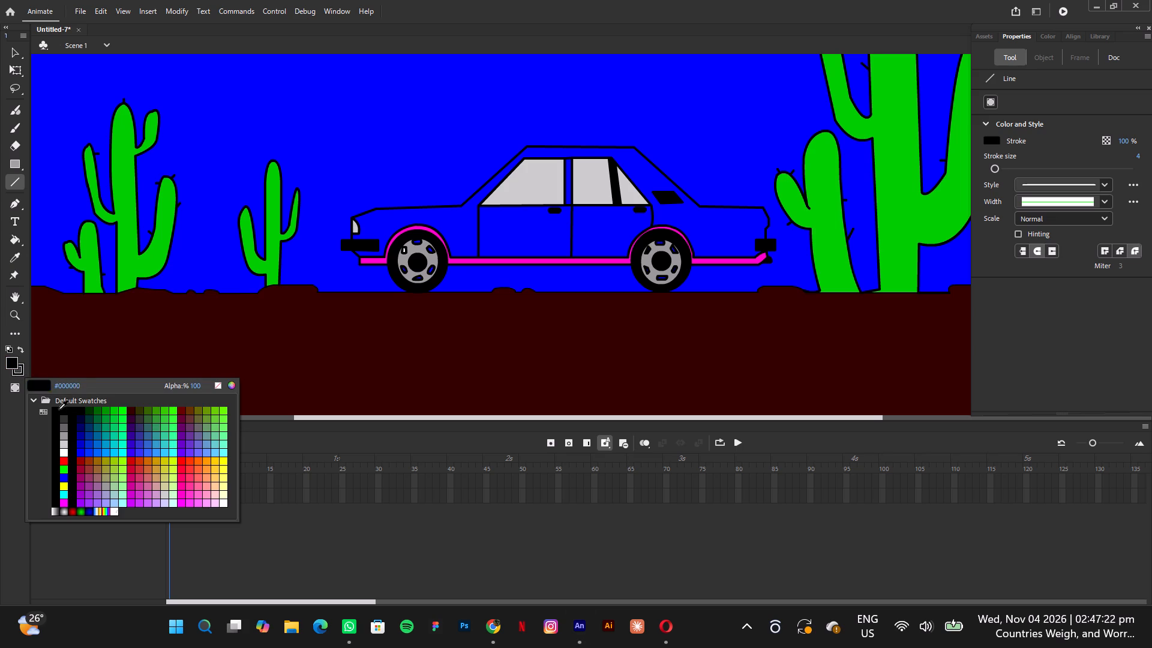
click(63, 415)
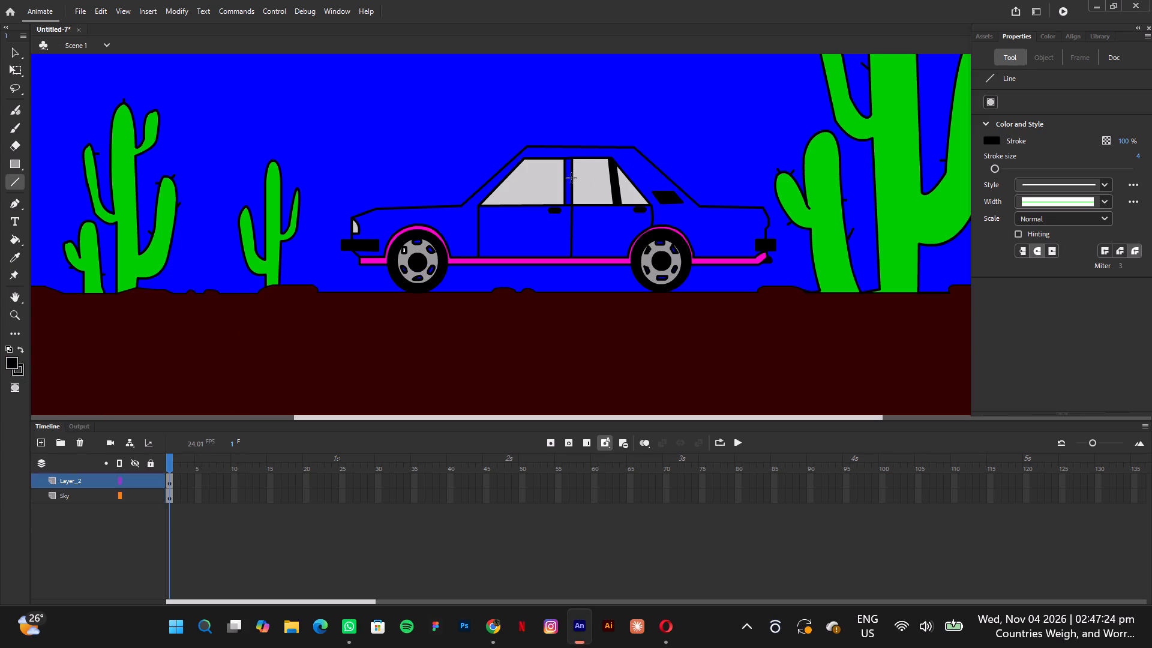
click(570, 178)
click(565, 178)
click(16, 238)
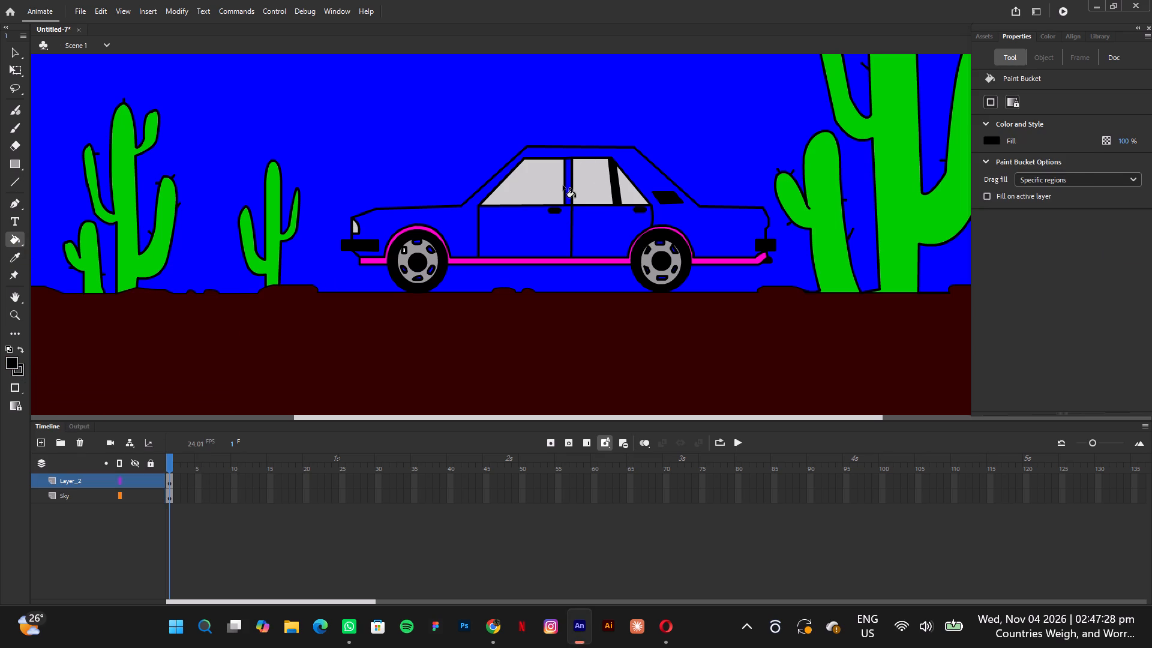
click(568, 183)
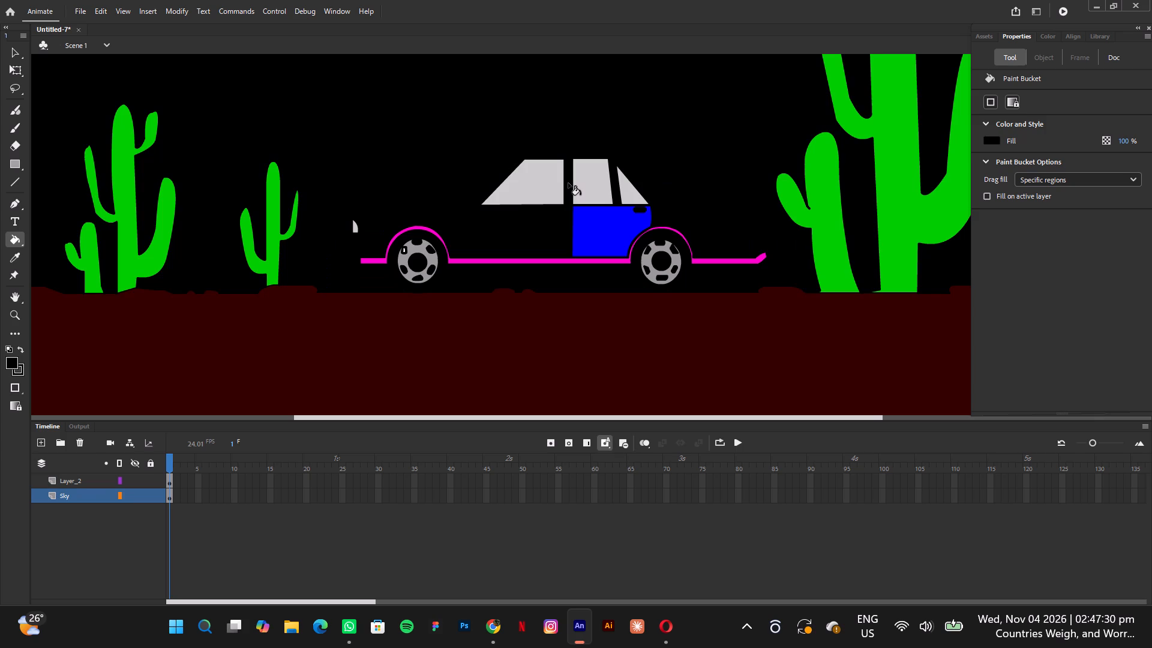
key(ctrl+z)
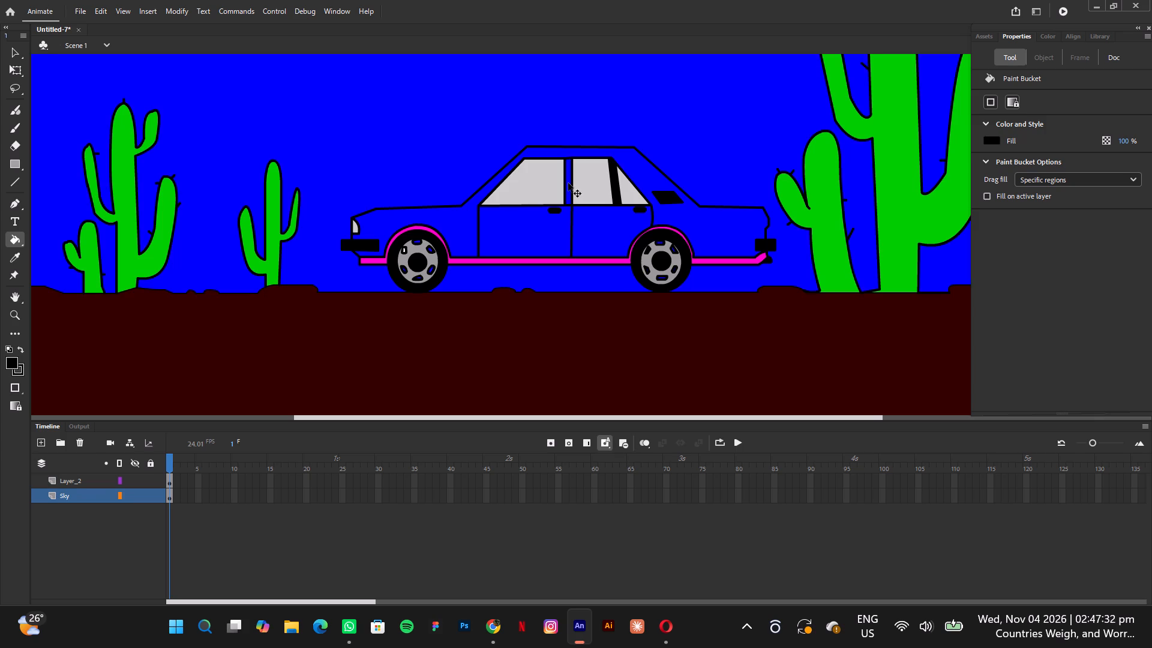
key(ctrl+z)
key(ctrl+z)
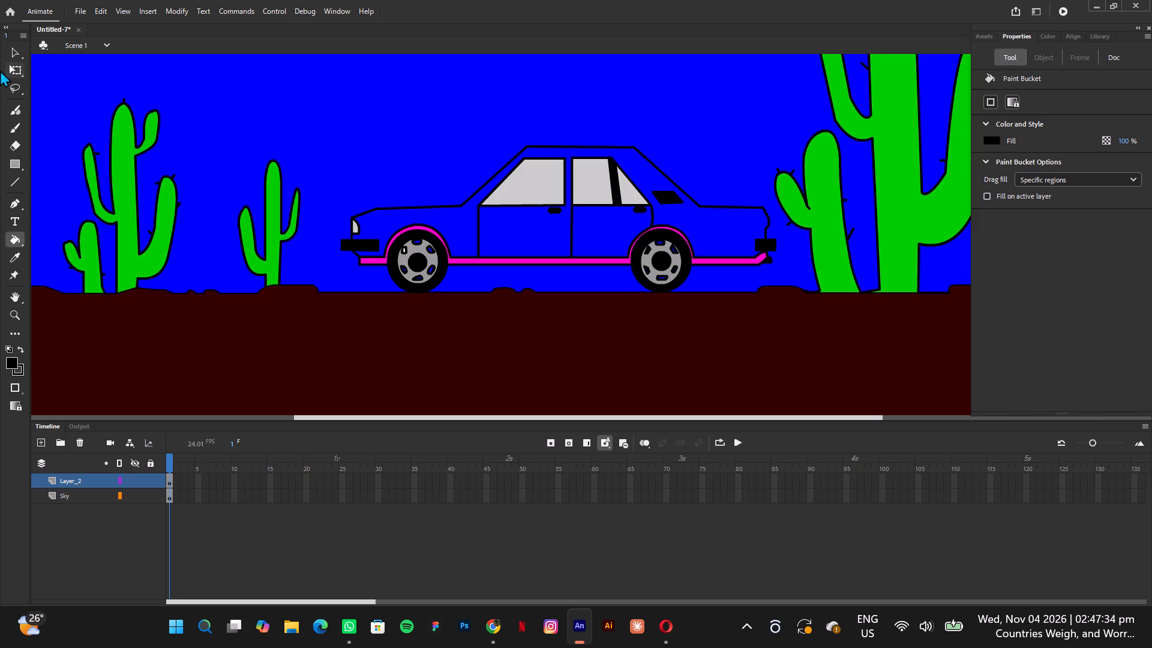
Add a new layer directly above the Sky layer.
click(82, 500)
click(92, 528)
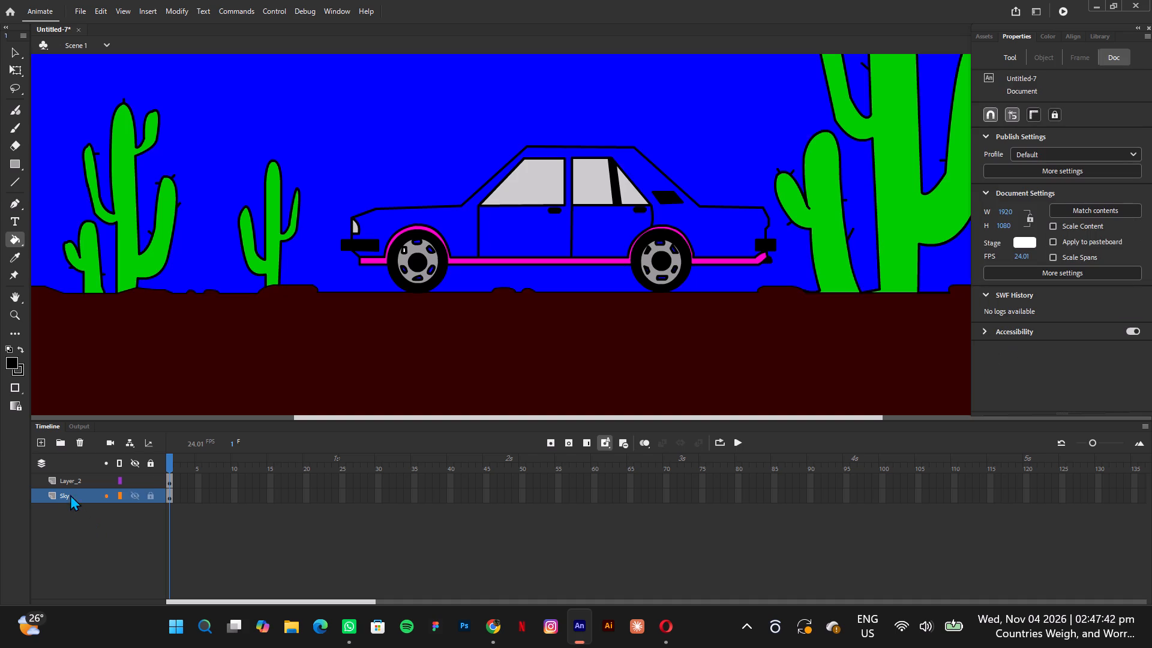
click(44, 445)
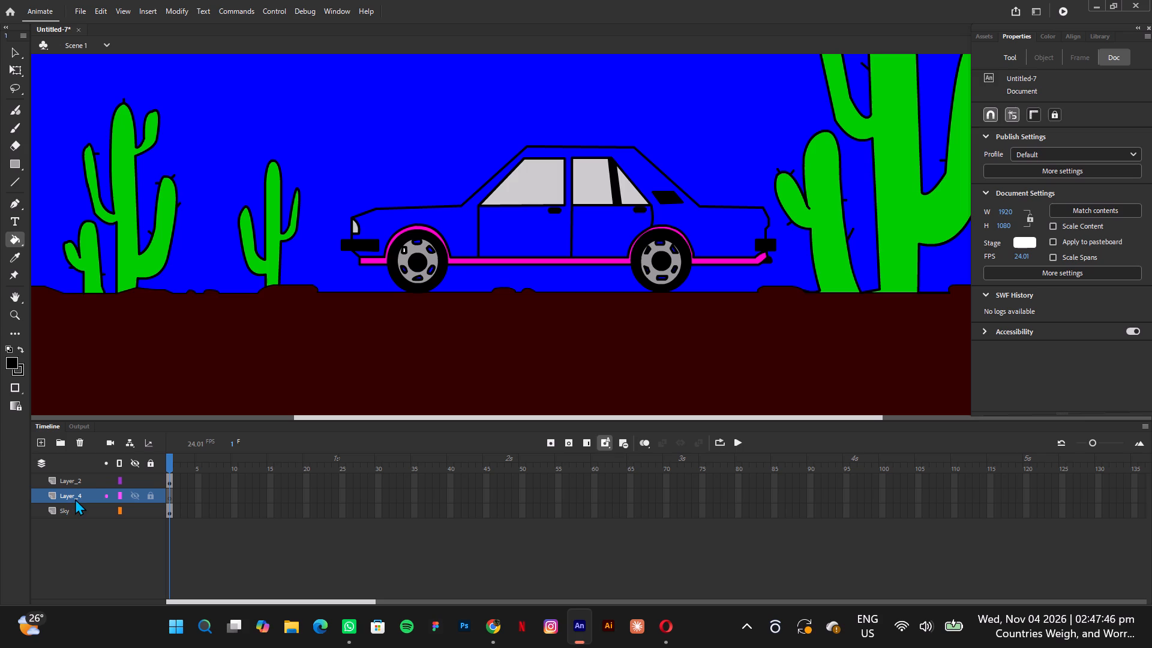
Check which artwork is held on Layer_2, the new layer and the Sky layer.
click(80, 496)
click(77, 518)
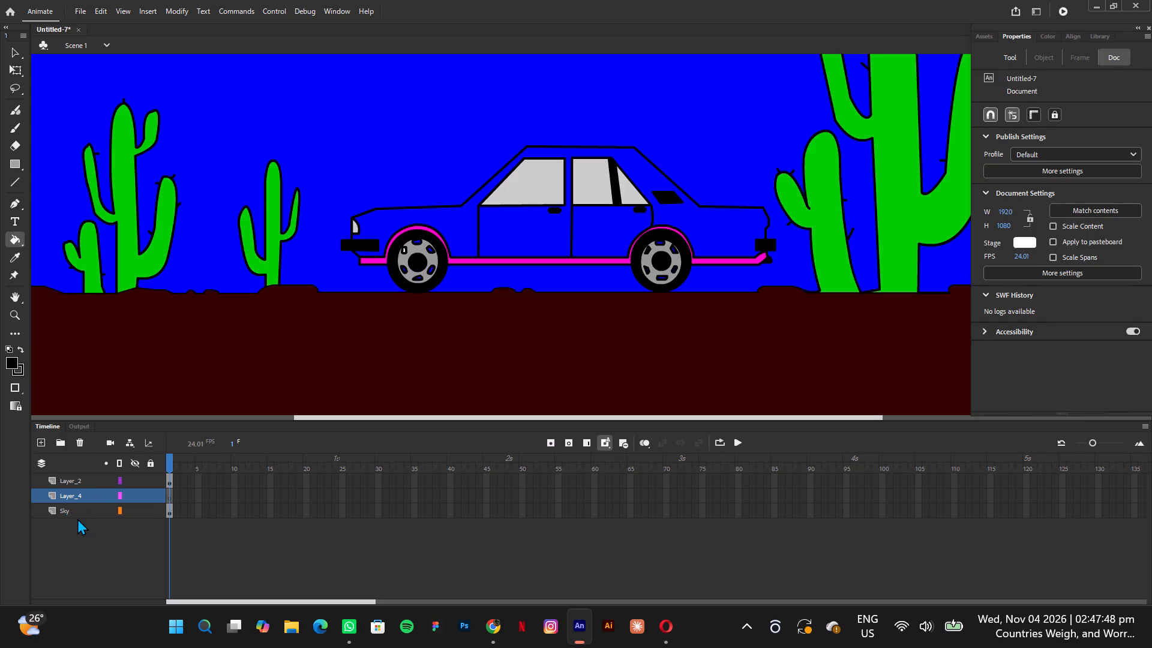
click(77, 512)
click(78, 484)
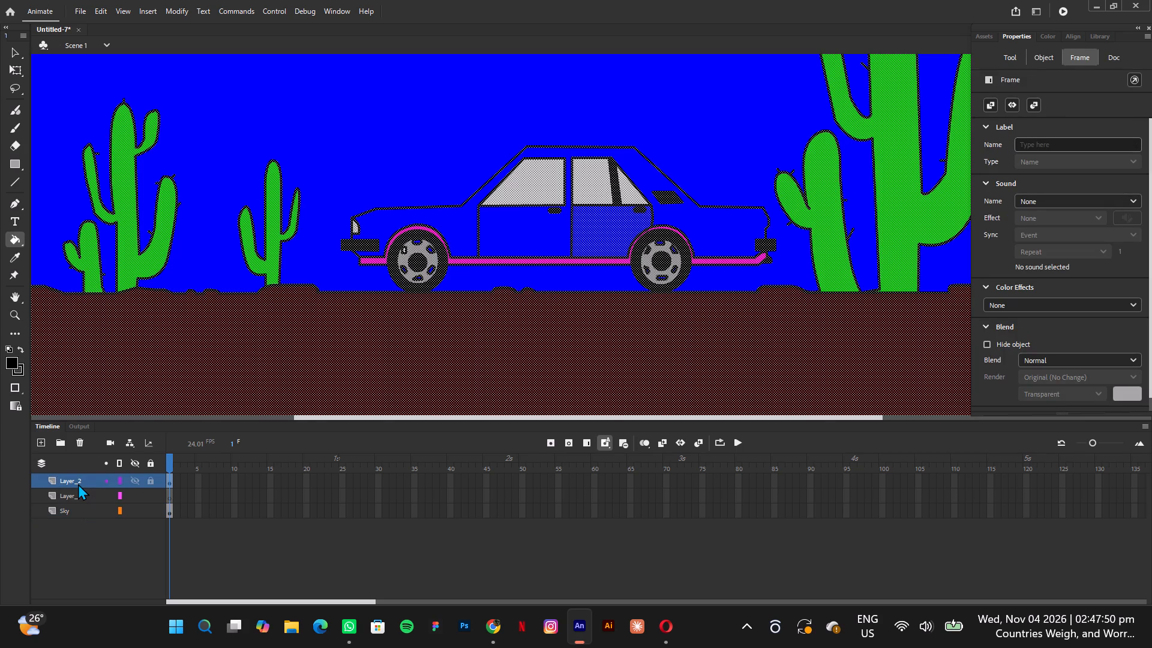
click(78, 488)
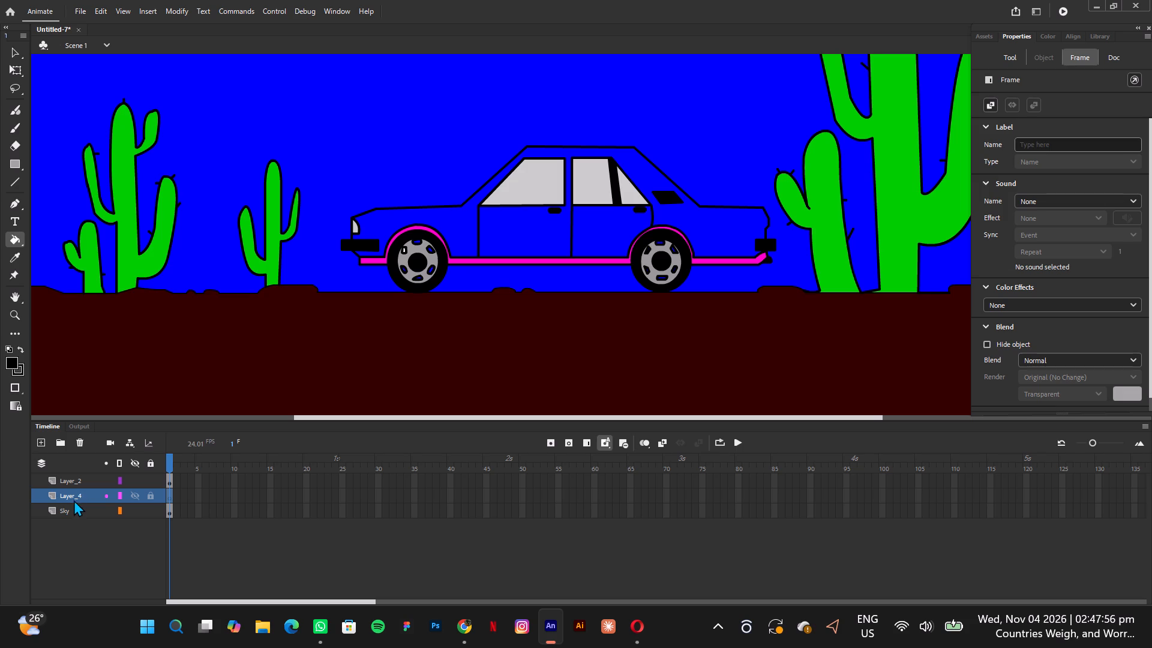
click(73, 509)
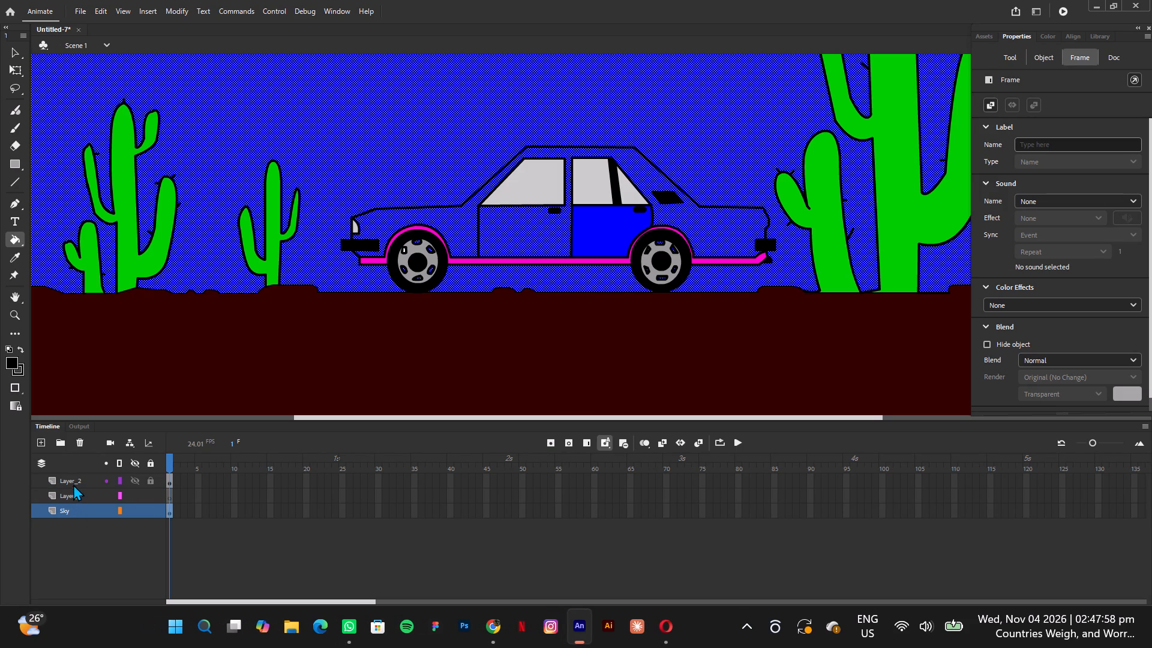
click(75, 481)
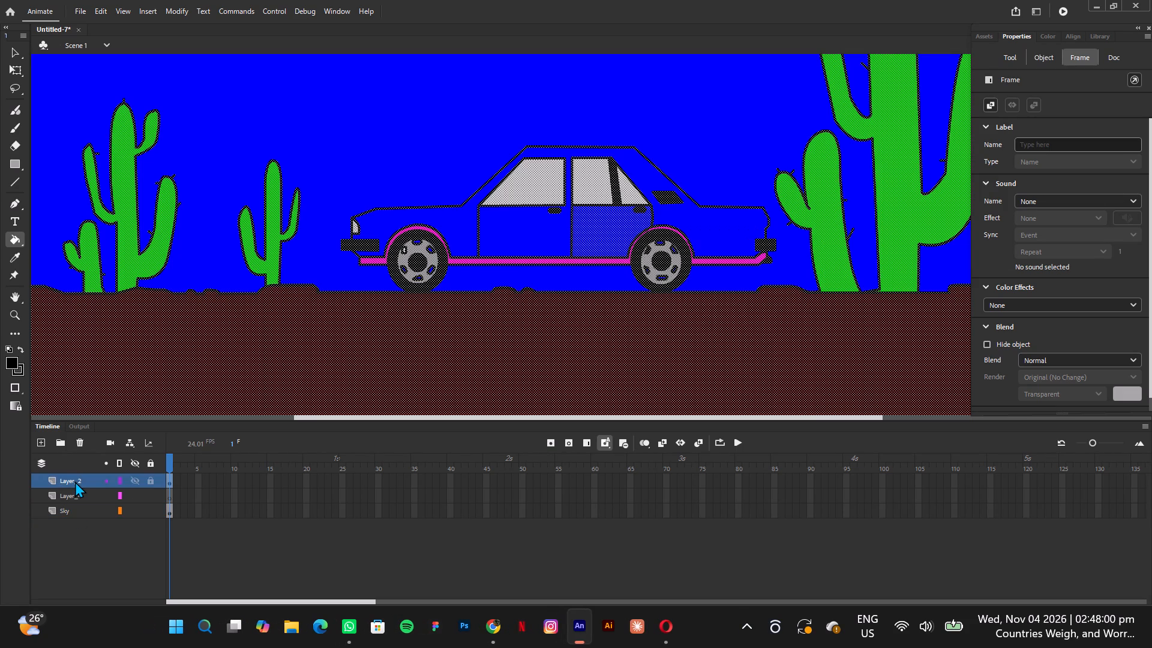
Rename the new layer between Layer_2 and Sky as sky.
click(74, 494)
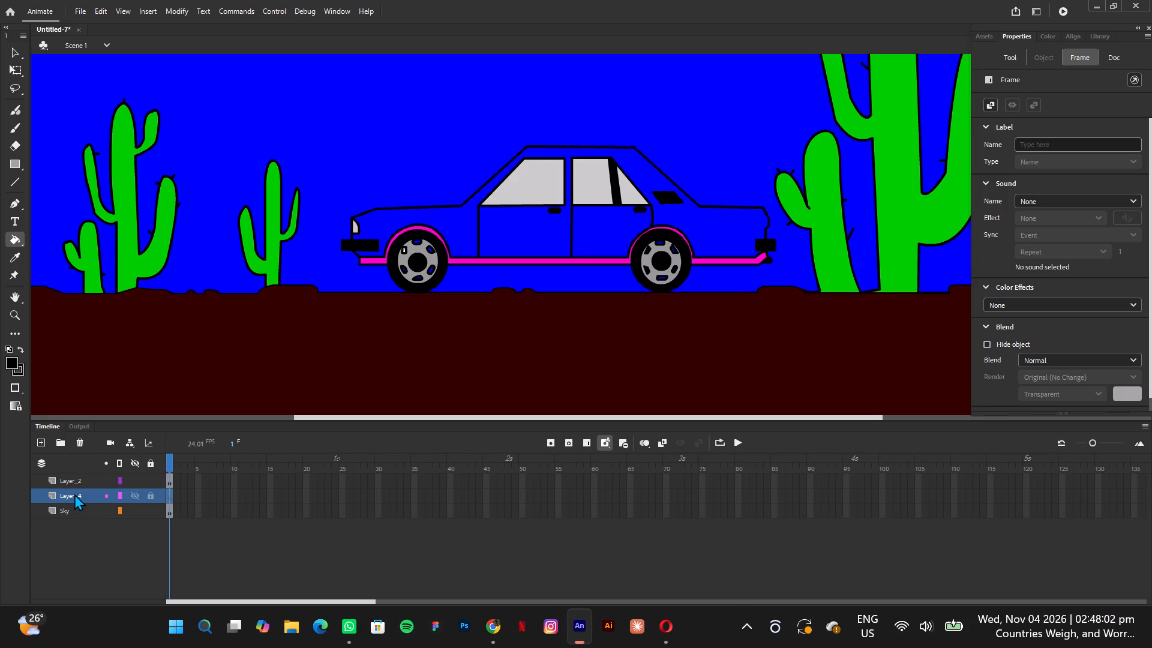
double_click(74, 494)
key(BackSpace)
text(sky)
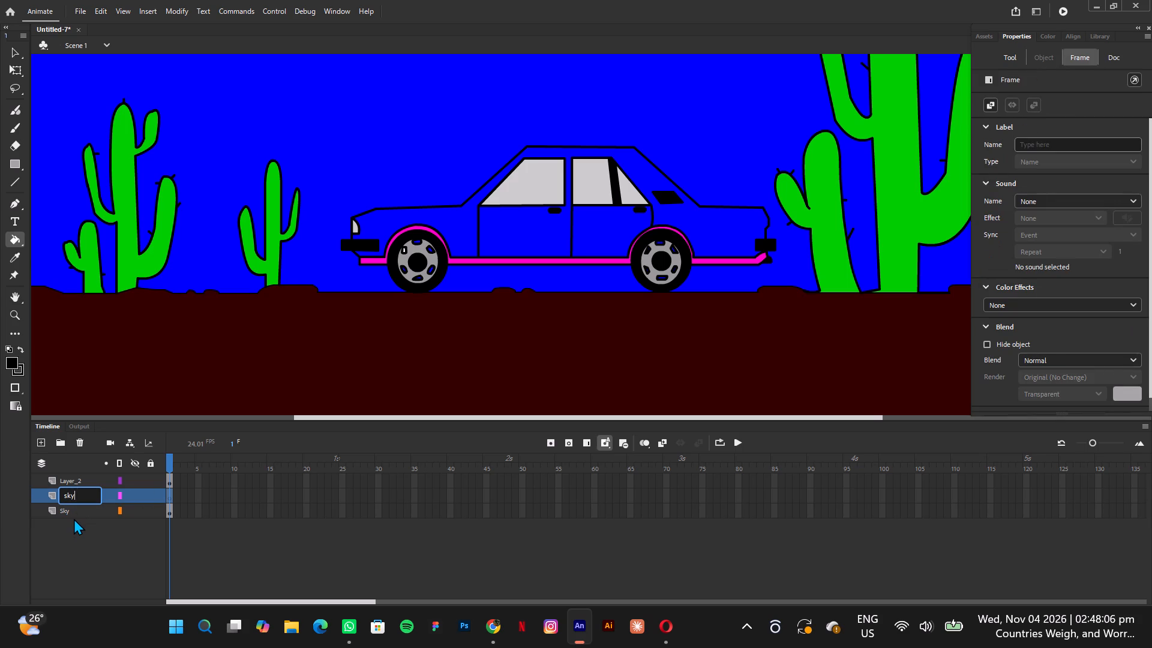
Rename the bottom layer, the original Sky layer, as h.
triple_click(74, 518)
click(74, 515)
key(BackSpace)
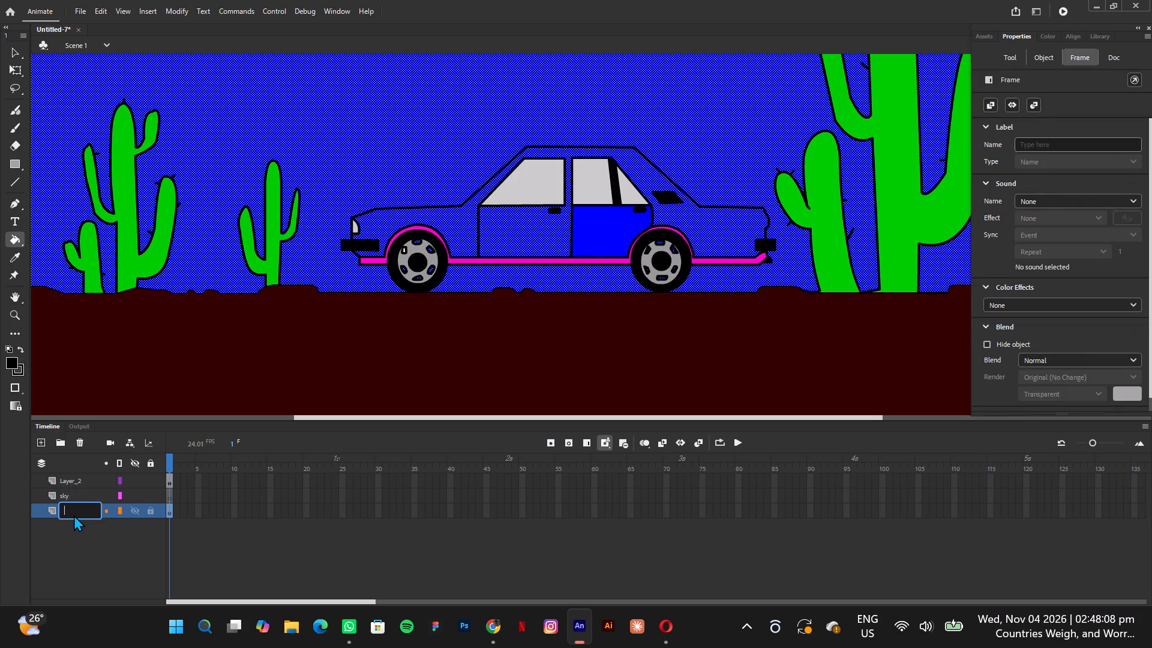
click(92, 535)
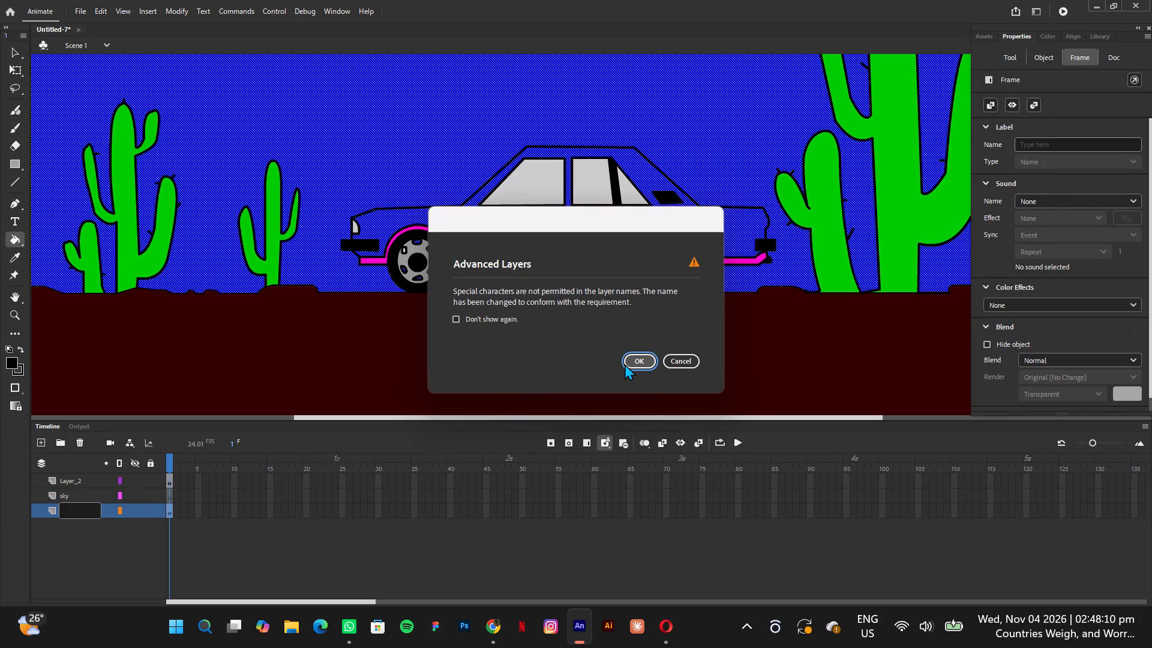
text(hh)
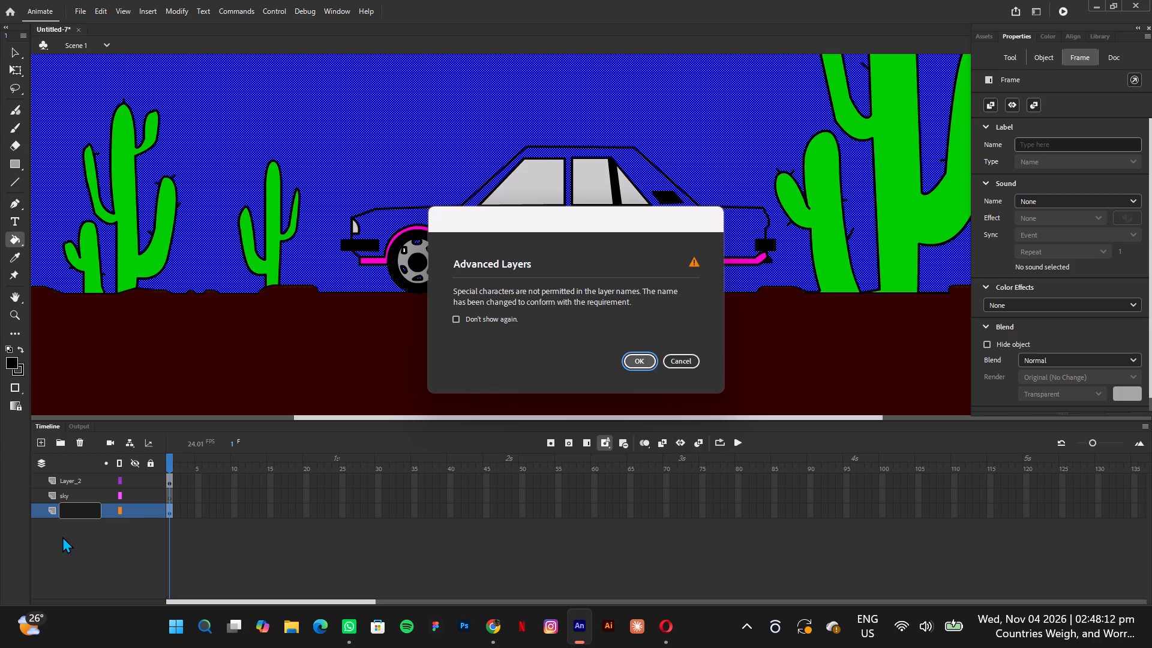
click(639, 357)
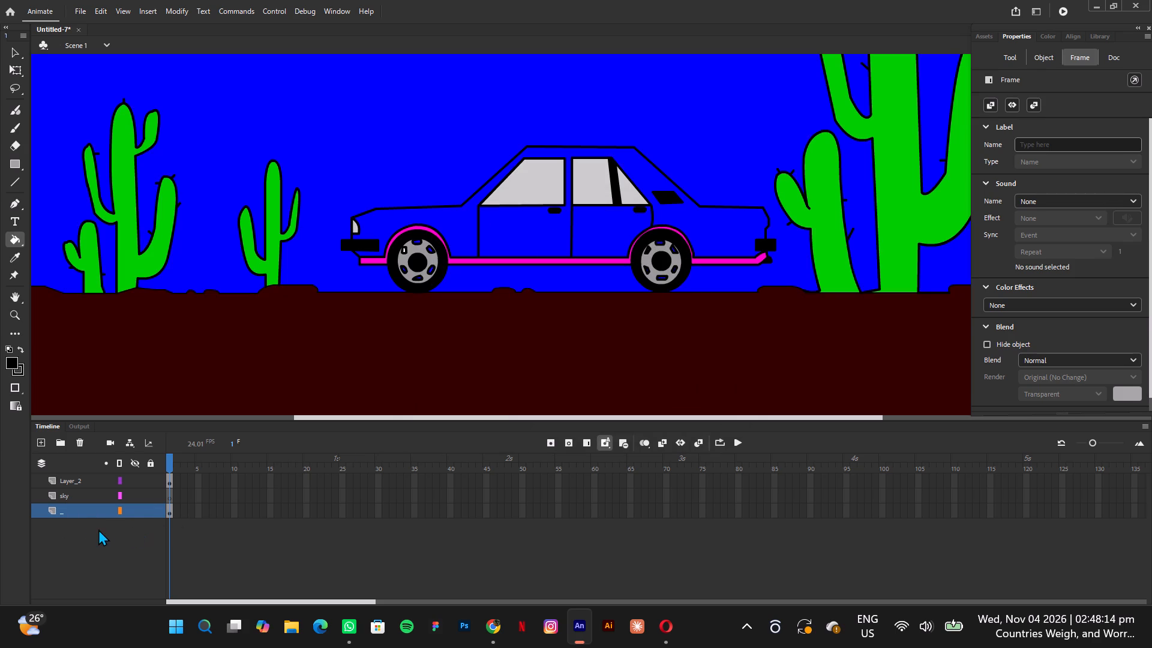
double_click(83, 512)
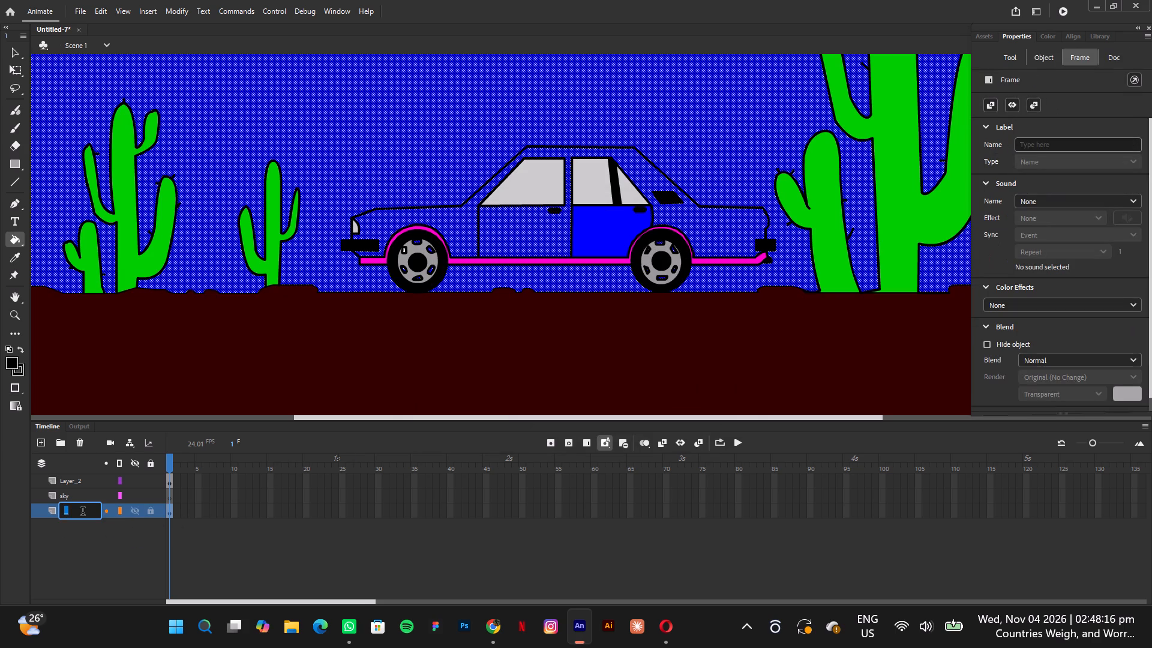
key(h)
key(Return)
click(106, 544)
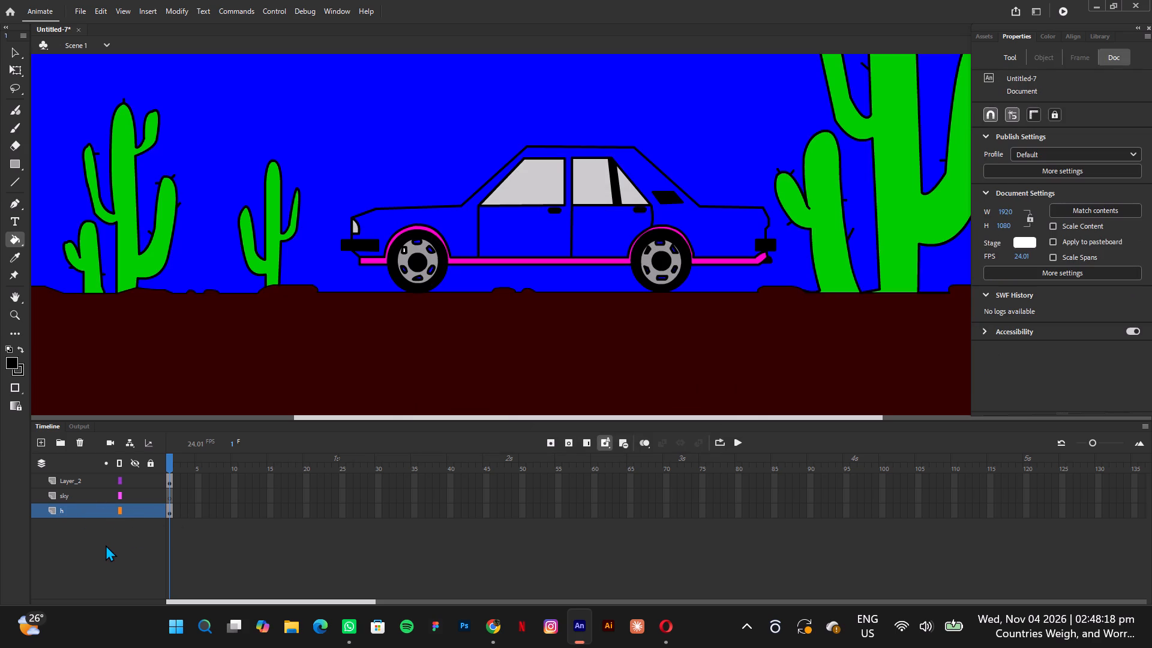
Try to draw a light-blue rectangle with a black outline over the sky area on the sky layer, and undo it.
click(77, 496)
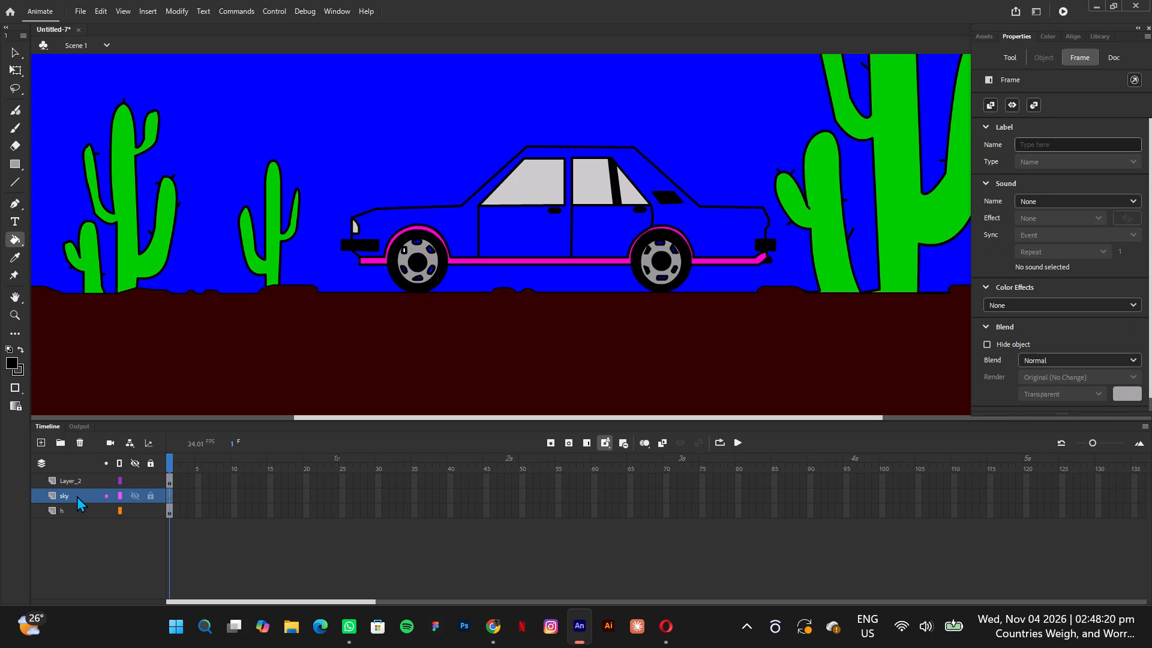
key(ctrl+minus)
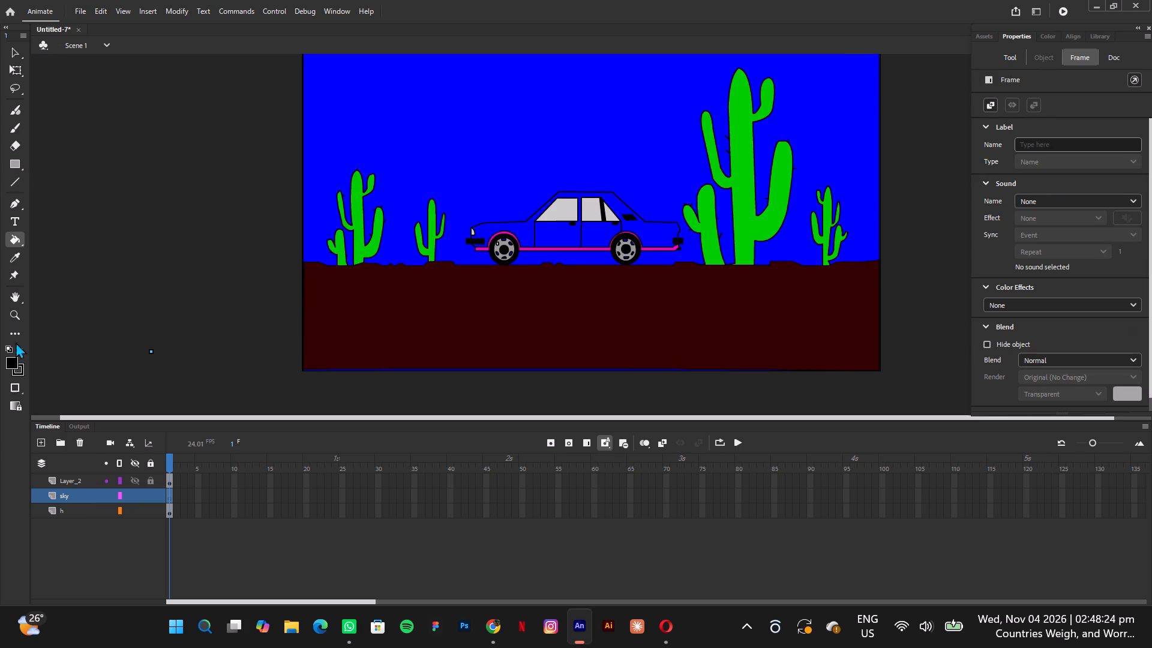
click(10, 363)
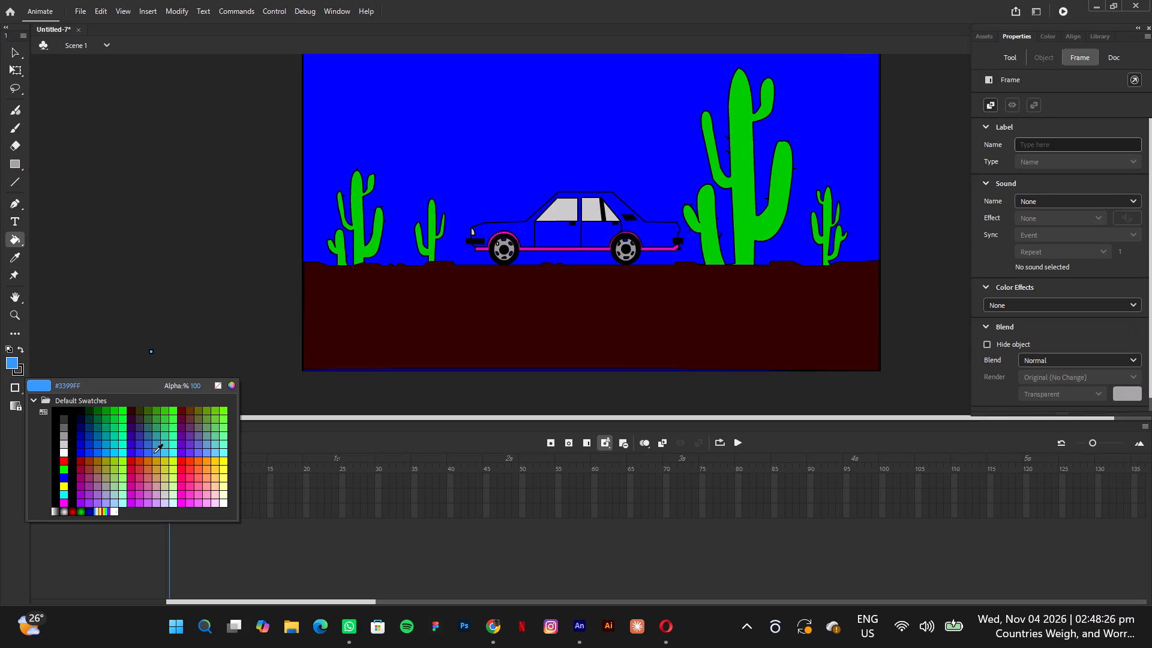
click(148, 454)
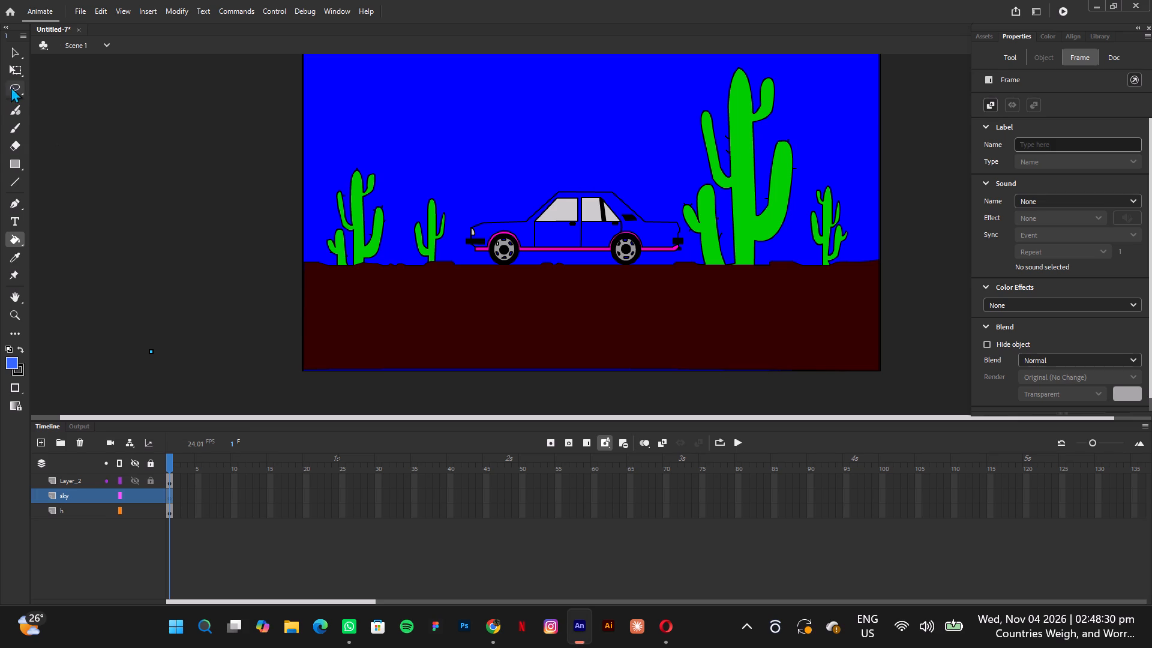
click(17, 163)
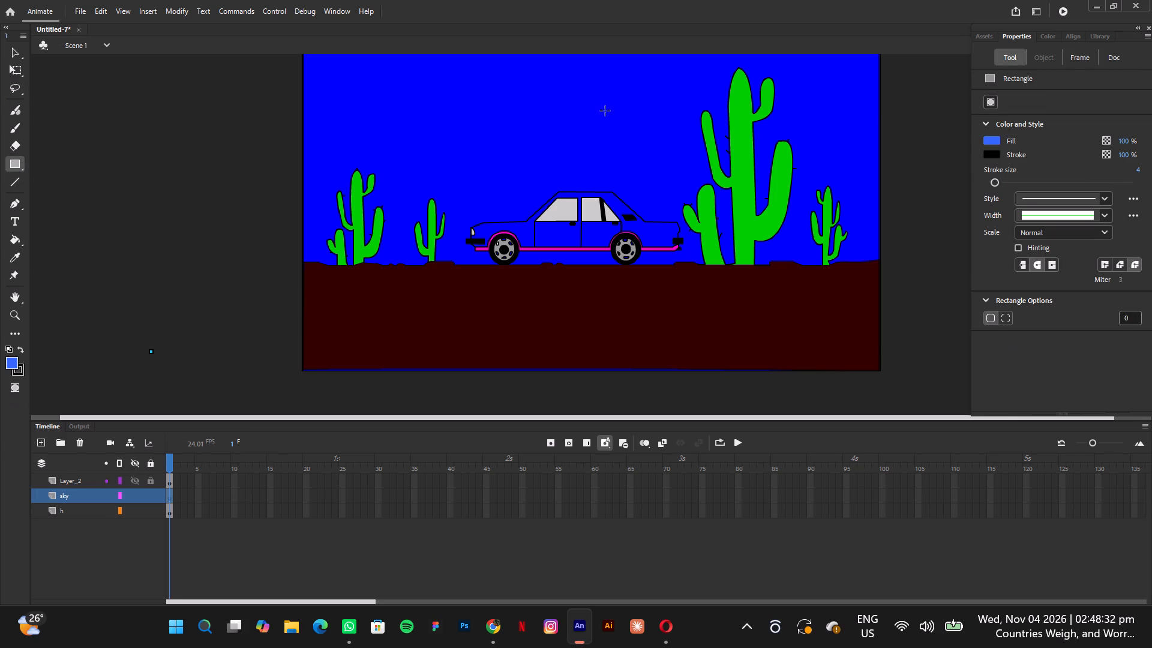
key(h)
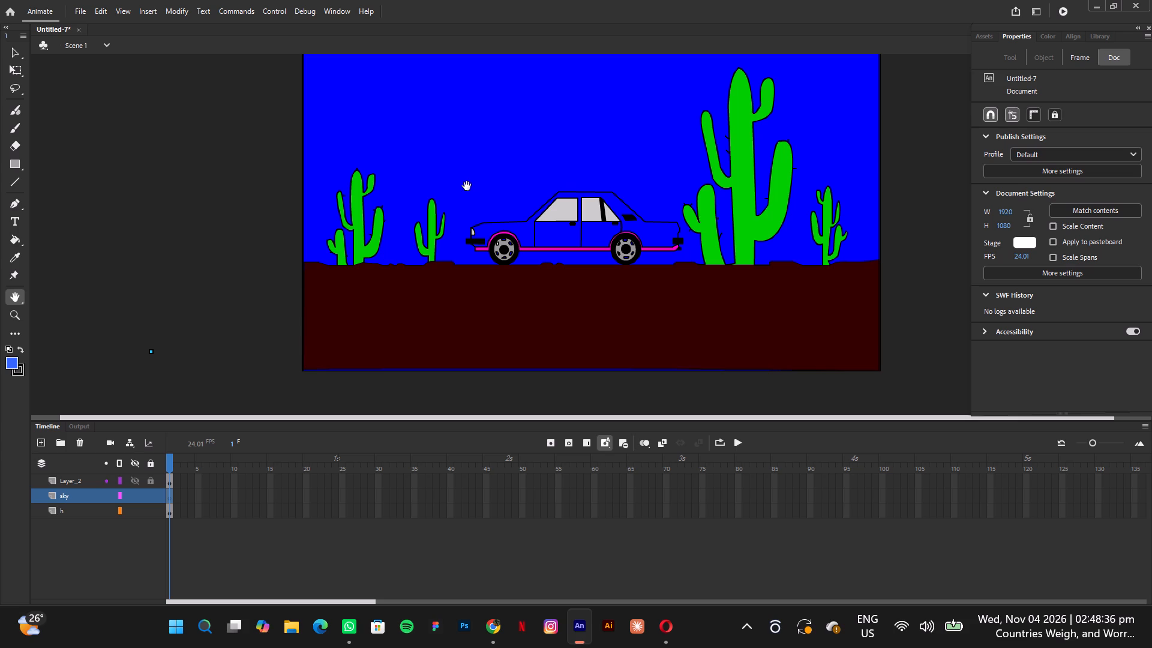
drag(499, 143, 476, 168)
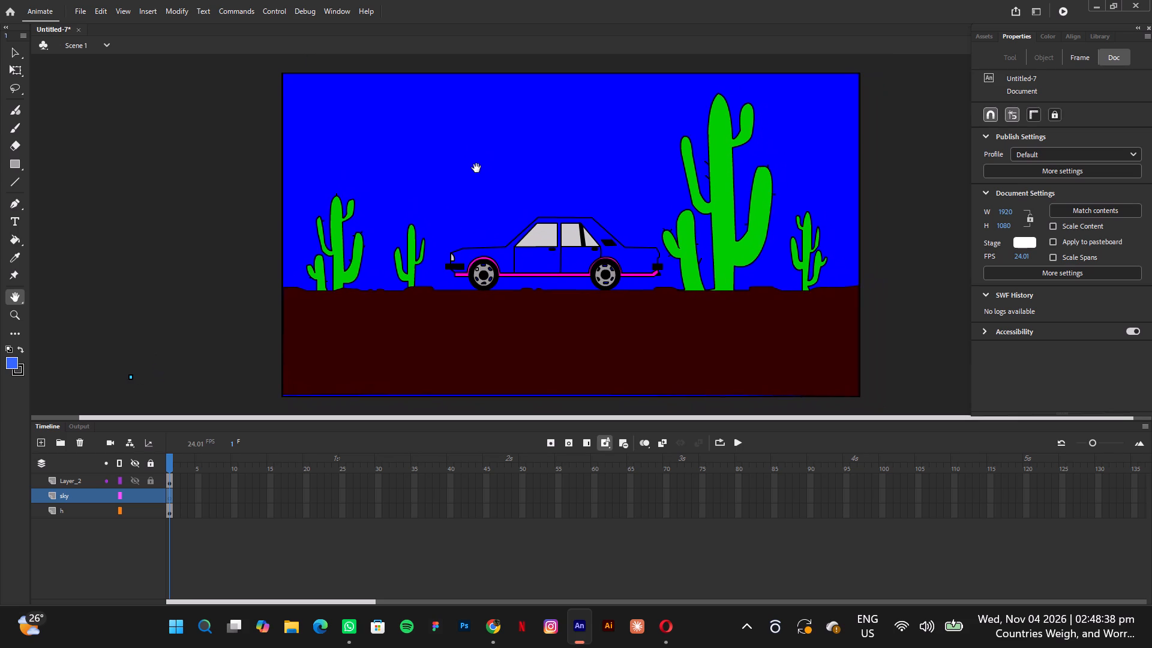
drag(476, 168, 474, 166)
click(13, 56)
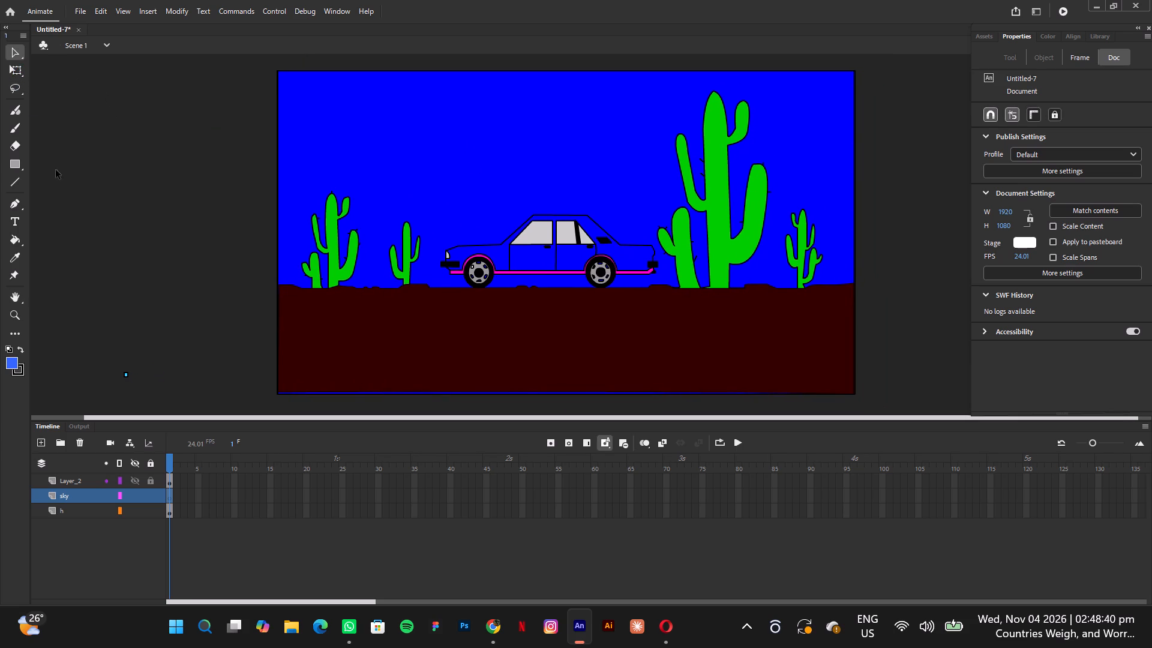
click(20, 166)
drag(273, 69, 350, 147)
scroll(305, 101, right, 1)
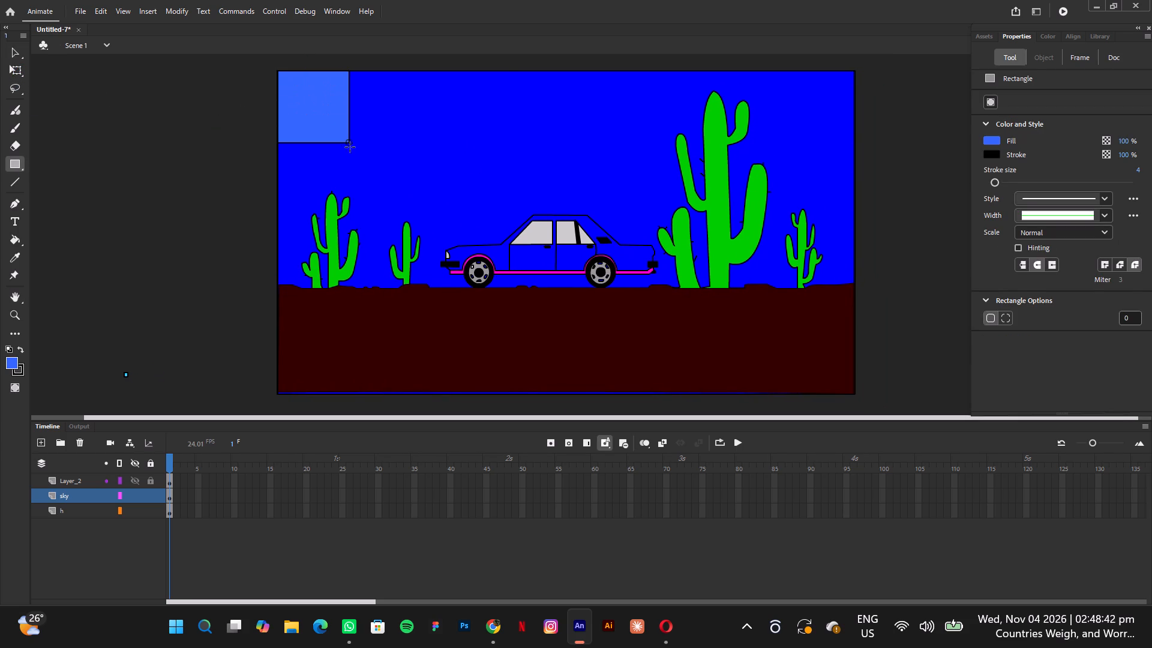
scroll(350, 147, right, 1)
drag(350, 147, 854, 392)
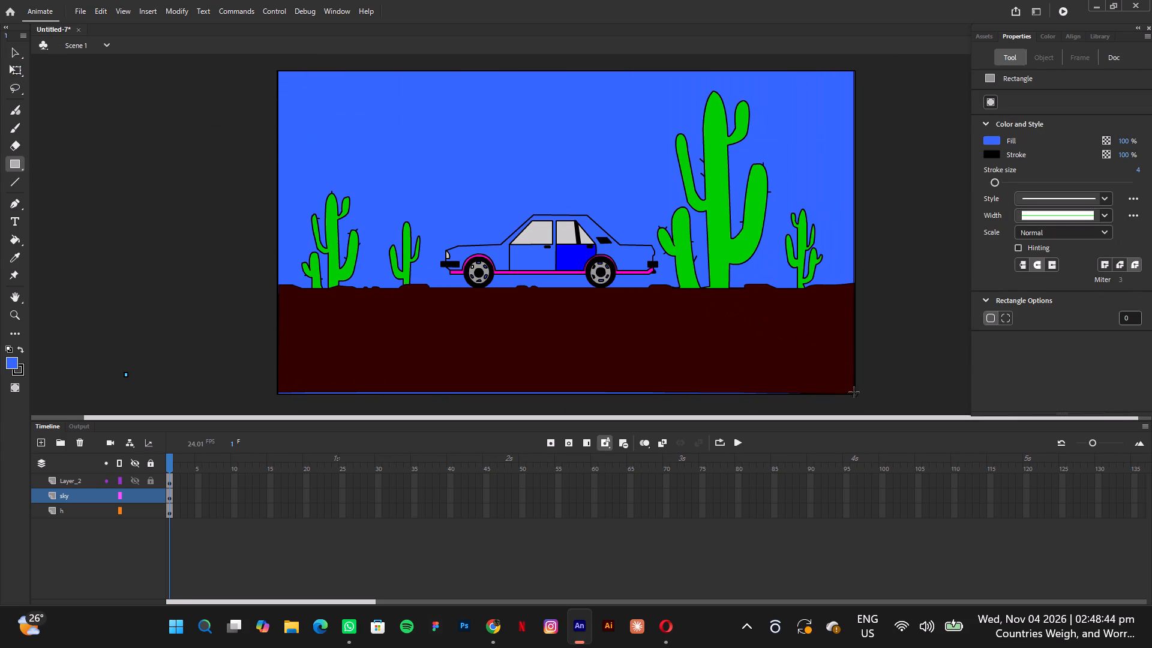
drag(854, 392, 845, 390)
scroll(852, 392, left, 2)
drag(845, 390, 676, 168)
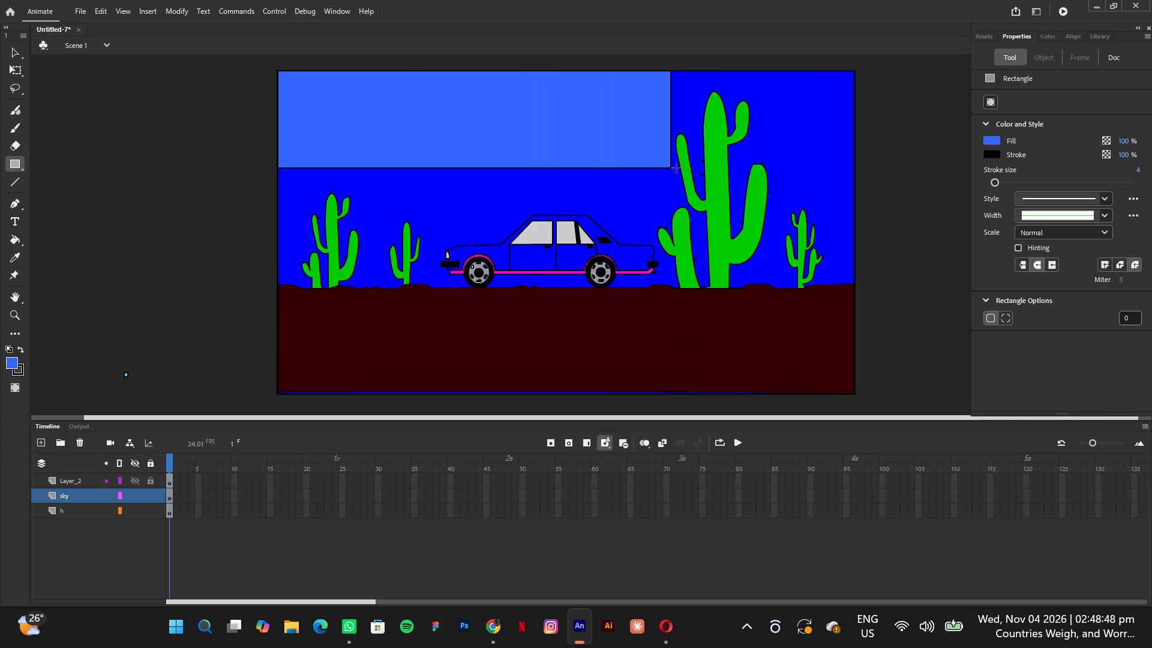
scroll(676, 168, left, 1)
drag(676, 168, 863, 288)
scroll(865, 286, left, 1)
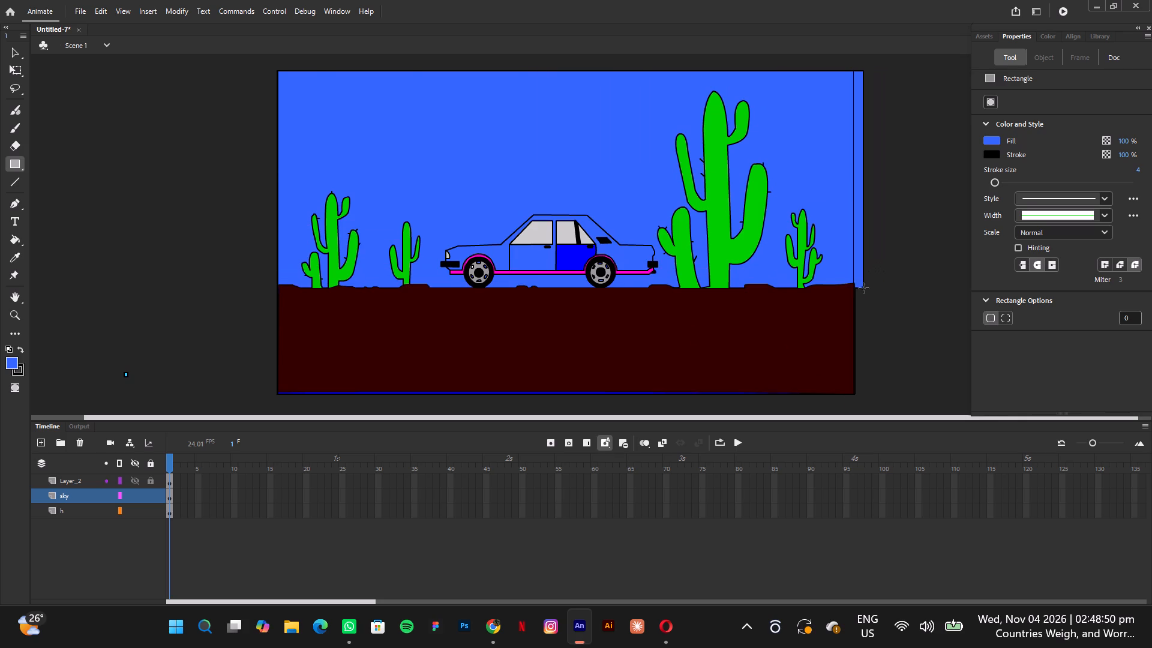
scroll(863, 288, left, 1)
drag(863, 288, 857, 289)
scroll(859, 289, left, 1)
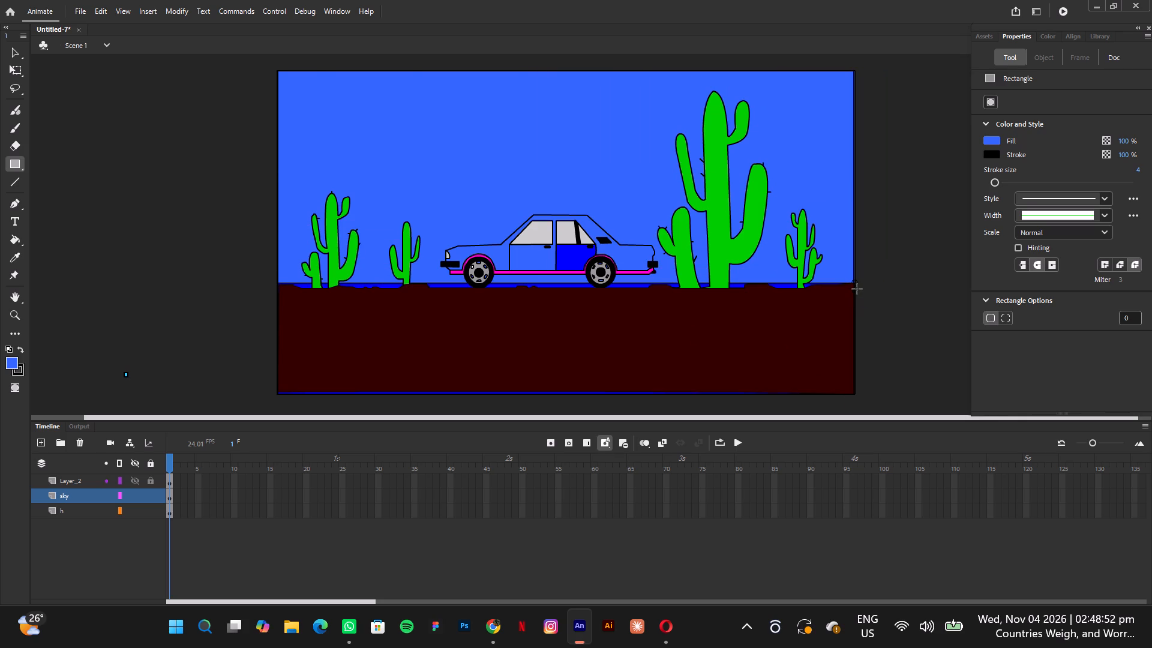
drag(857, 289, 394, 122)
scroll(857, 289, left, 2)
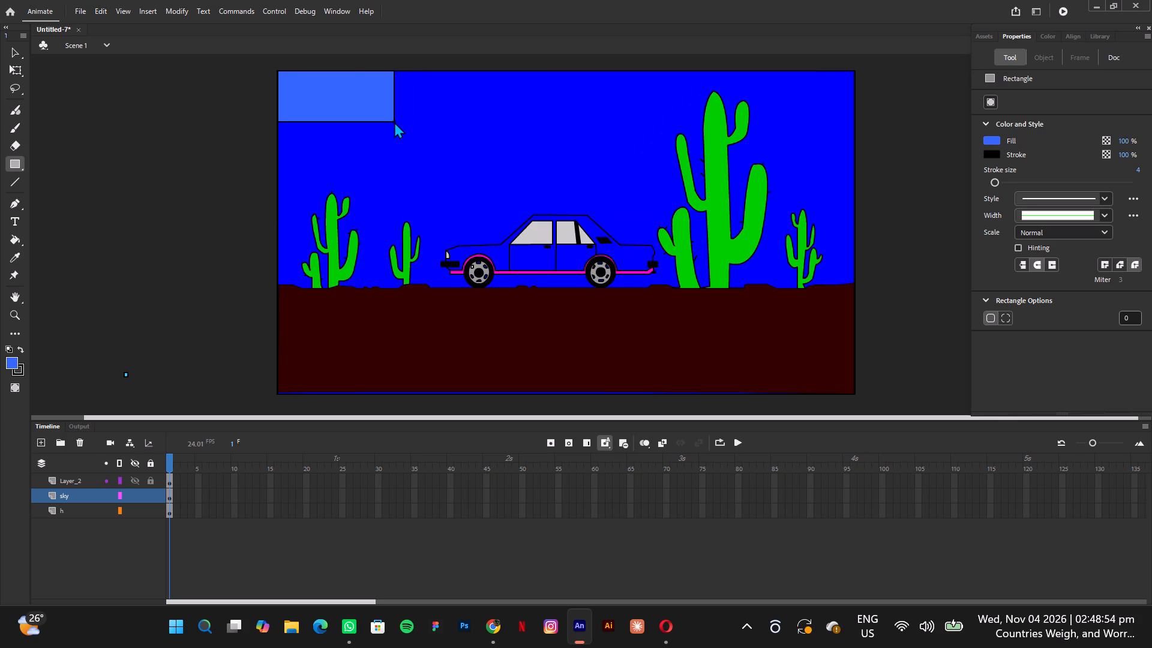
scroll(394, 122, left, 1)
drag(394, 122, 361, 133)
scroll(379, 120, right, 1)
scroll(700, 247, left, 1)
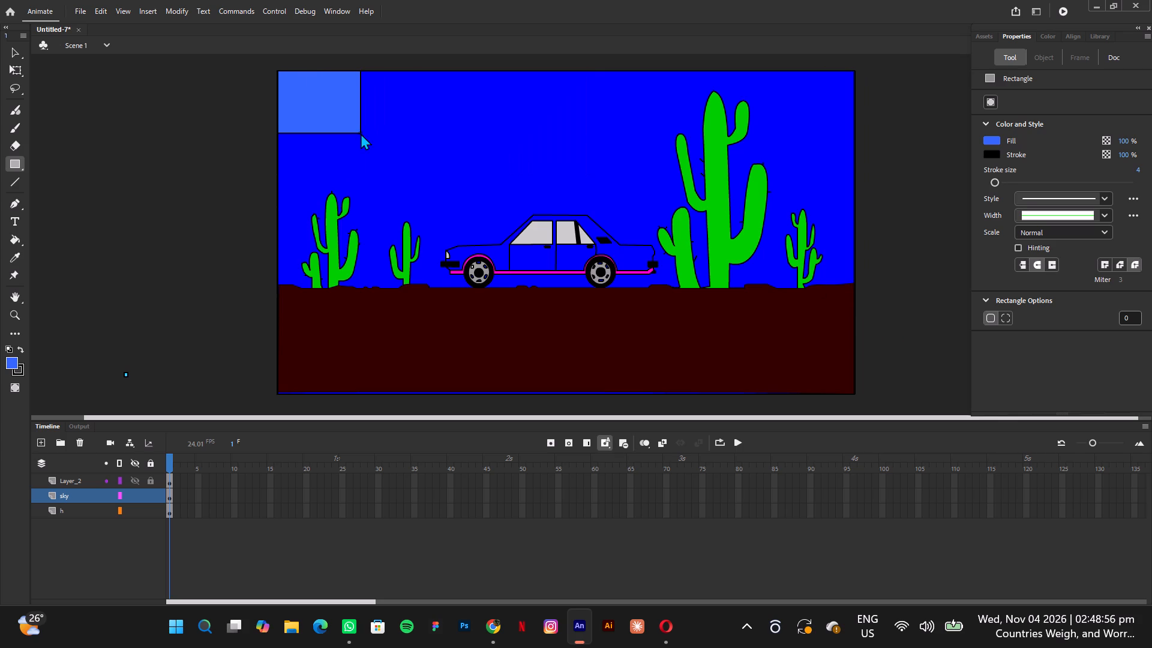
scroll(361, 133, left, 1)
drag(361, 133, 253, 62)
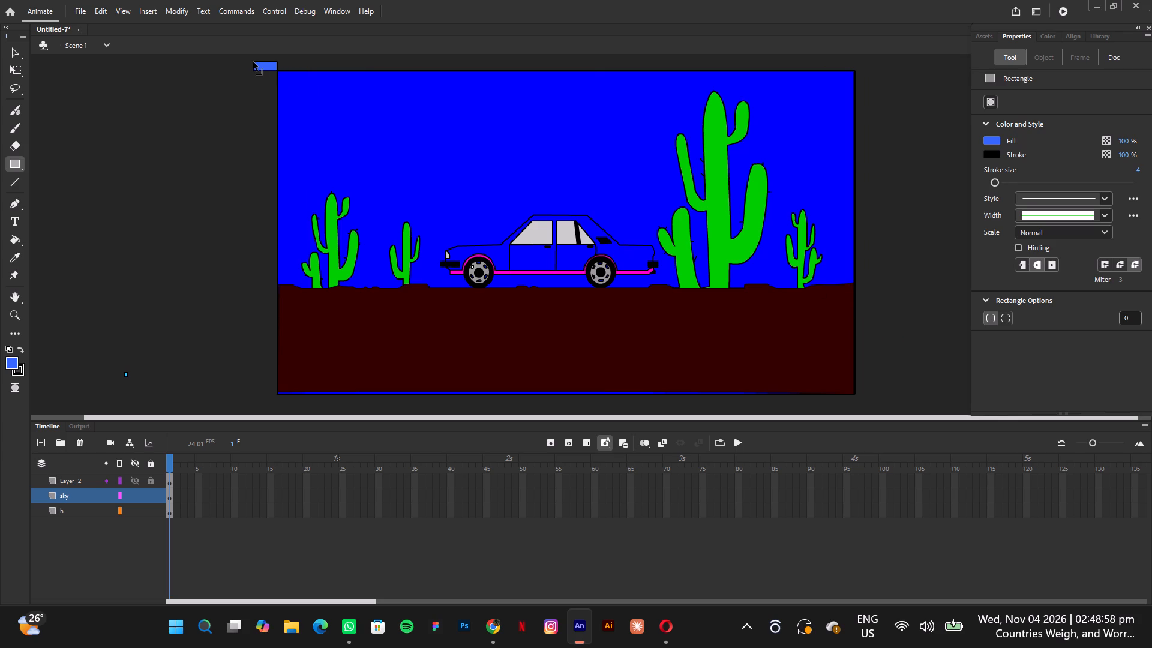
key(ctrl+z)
Delete the sky layer between Layer_2 and h.
click(76, 440)
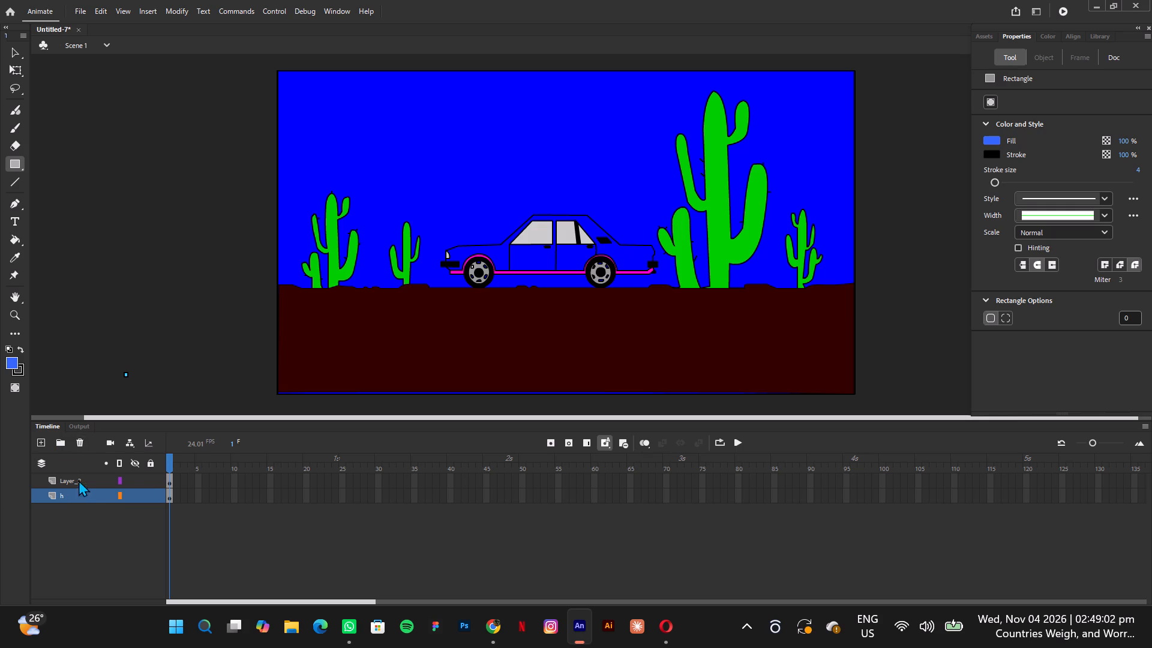
Select the sky fill on layer h, change its colour to #3366FF, and deselect it.
click(11, 364)
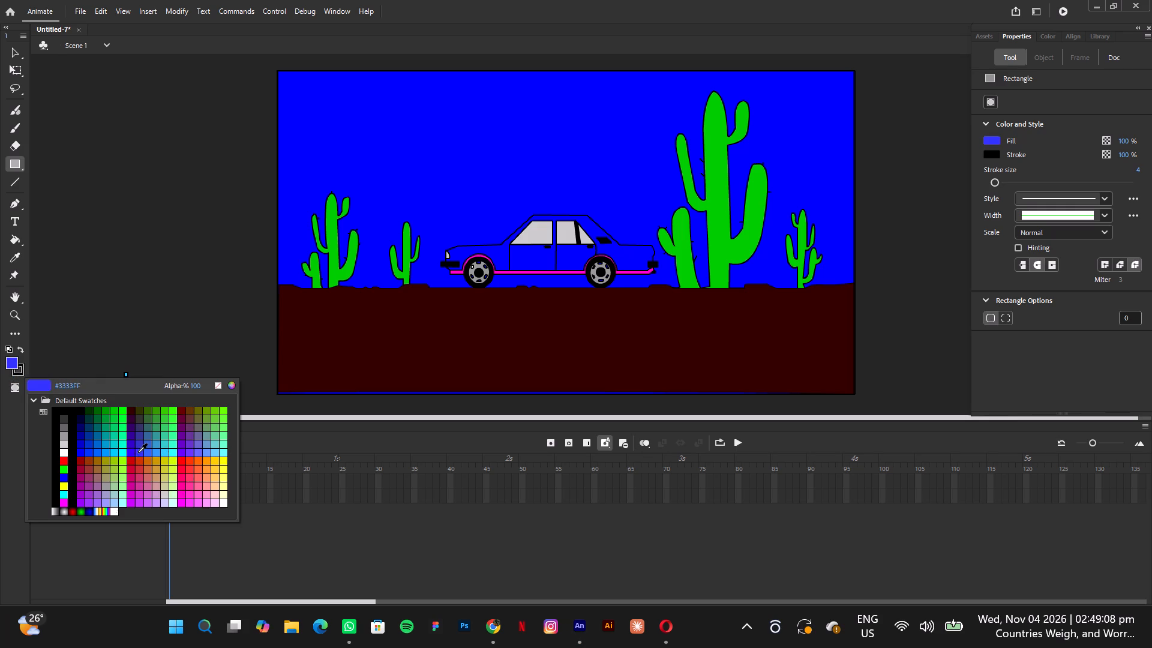
click(139, 452)
double_click(94, 500)
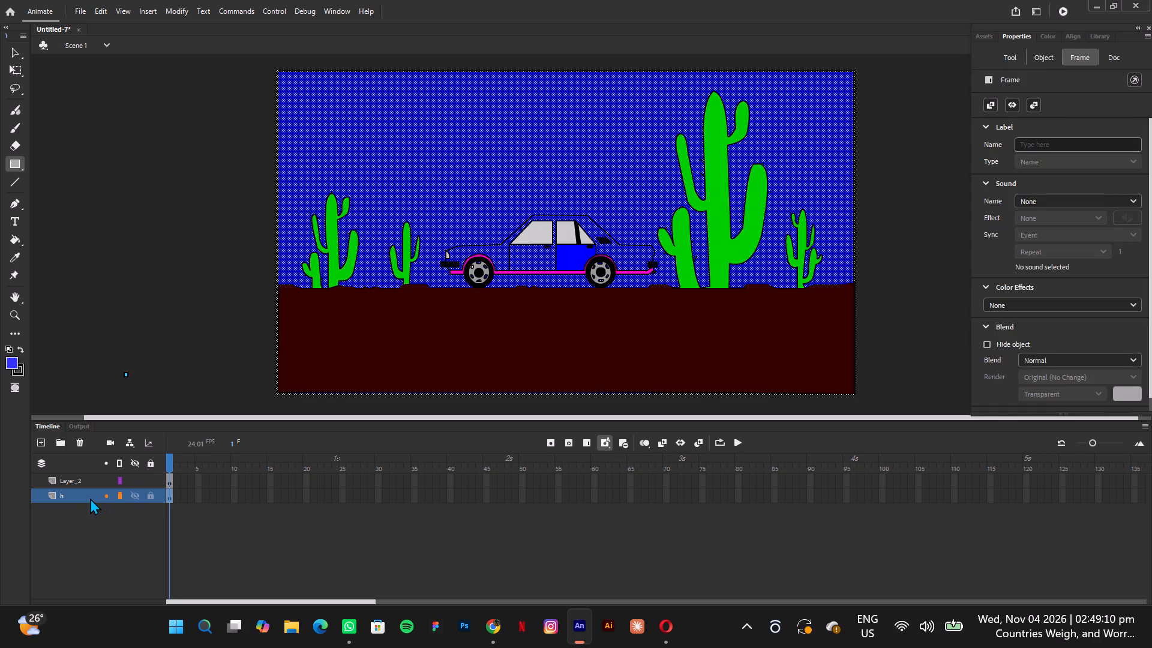
click(152, 342)
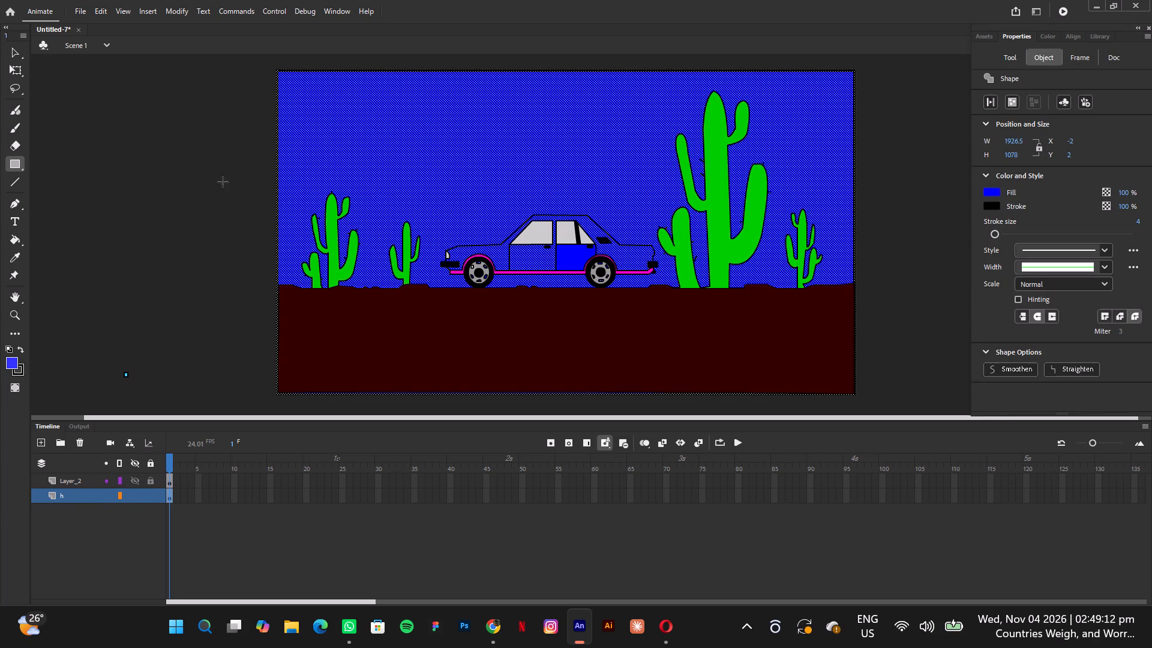
click(17, 52)
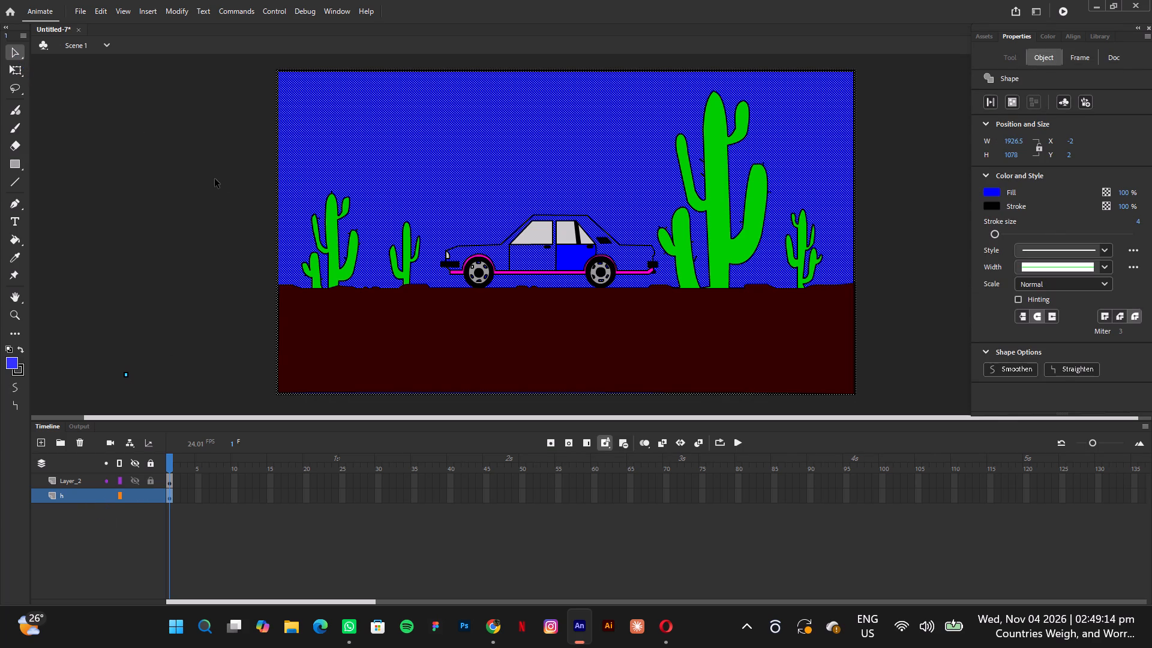
click(215, 179)
click(356, 132)
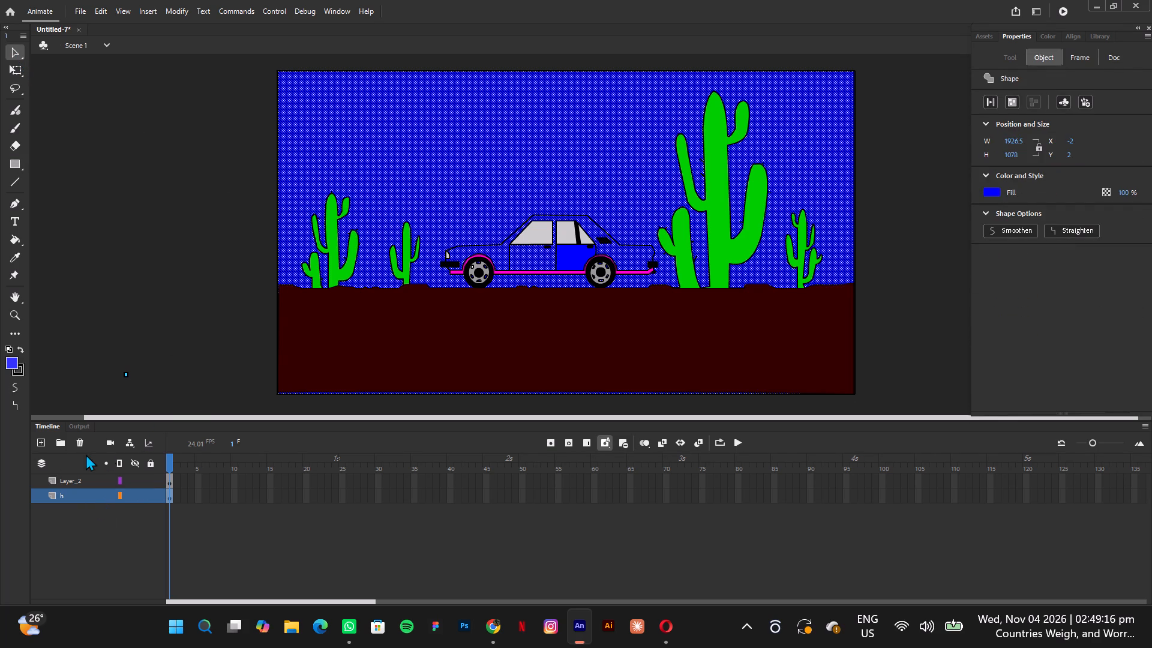
click(11, 364)
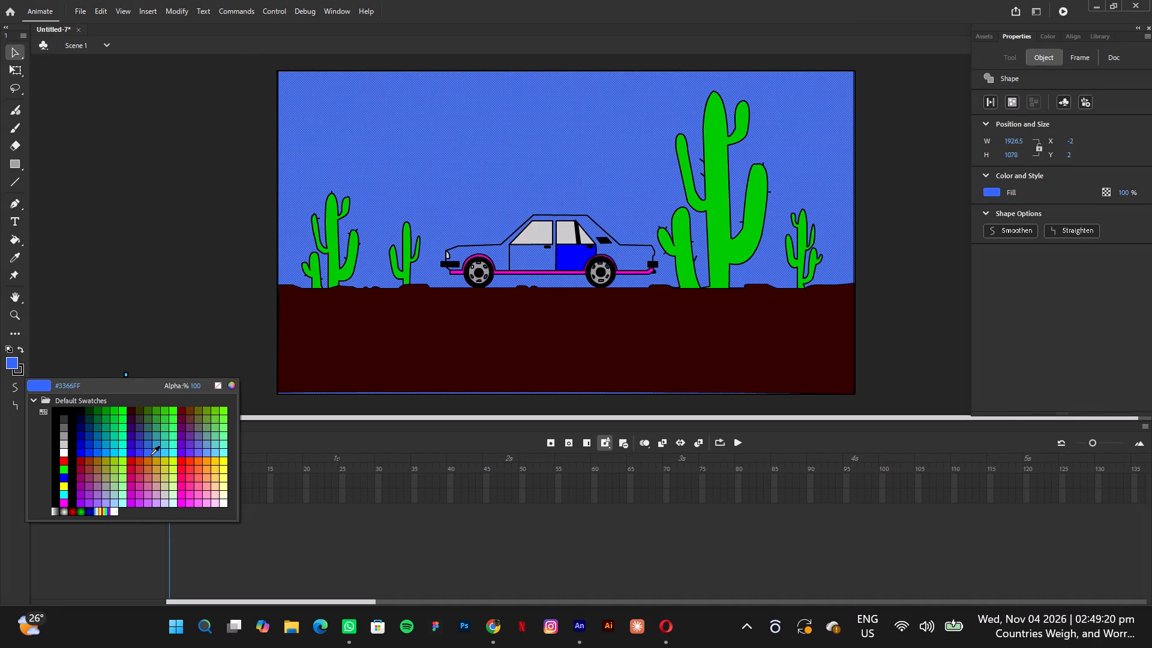
click(151, 455)
click(90, 255)
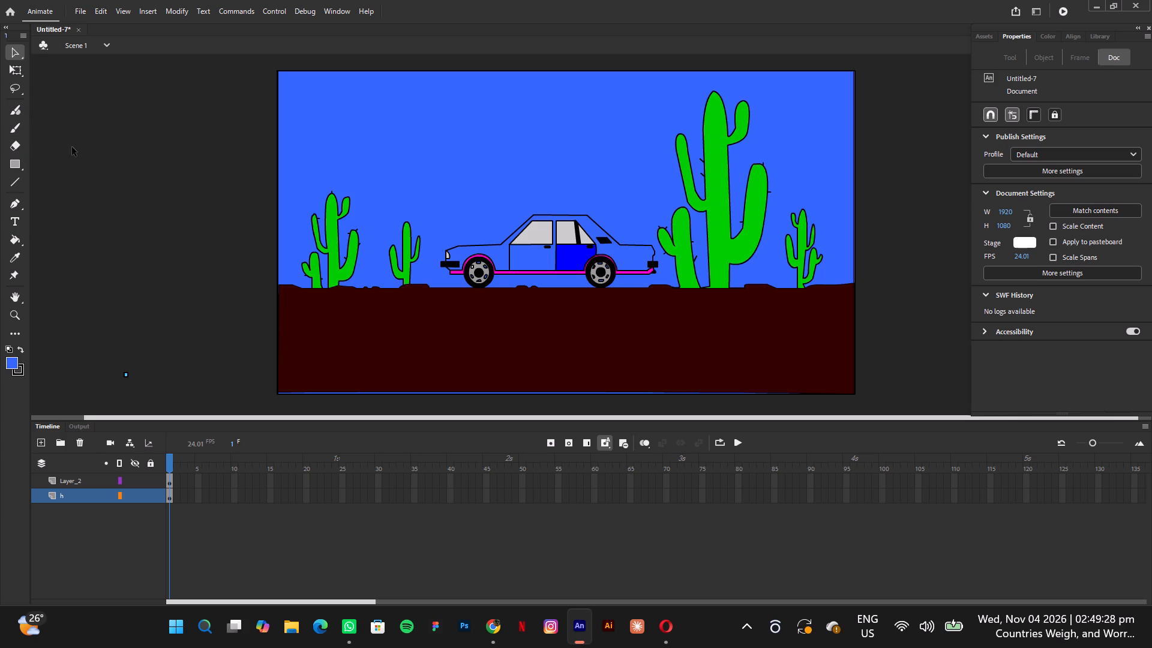
Fill the car's rear door with #3366FF using the Paint Bucket.
click(18, 242)
click(565, 251)
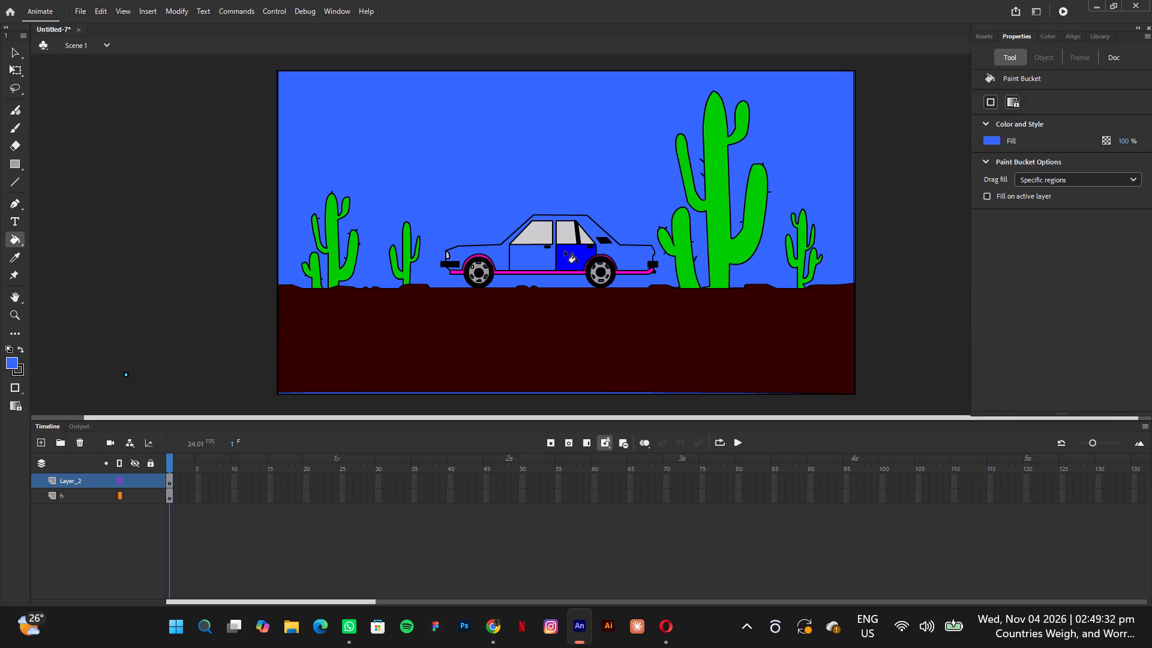
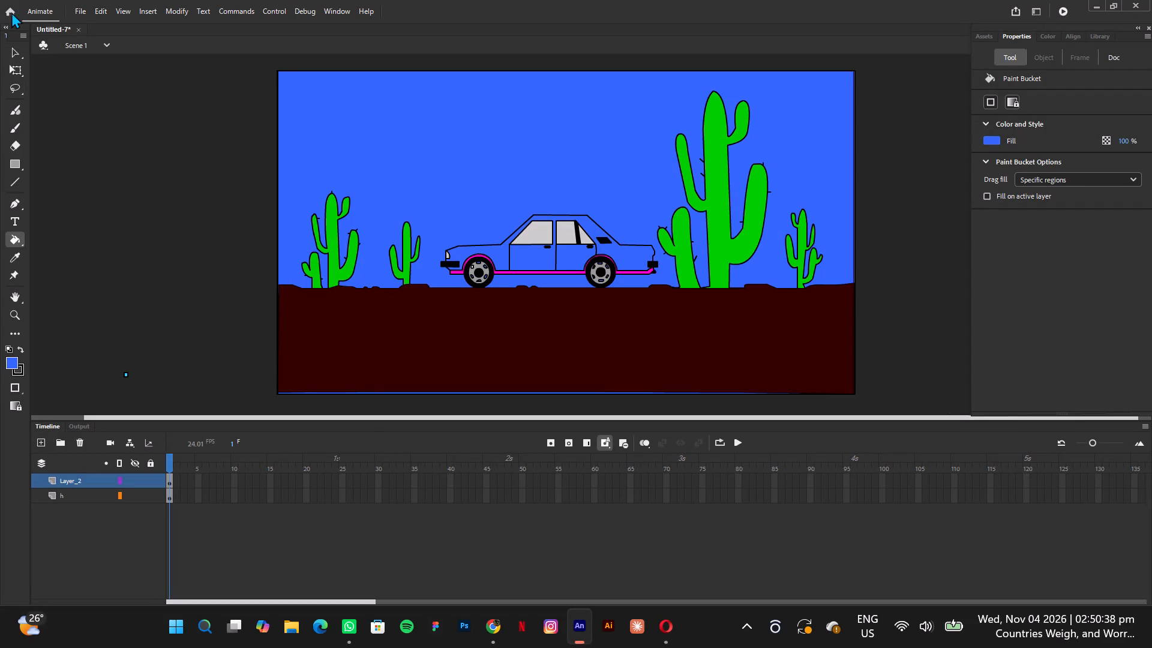
Add a new layer above Layer_2 and name it refrence.
click(14, 44)
key(ctrl+equal)
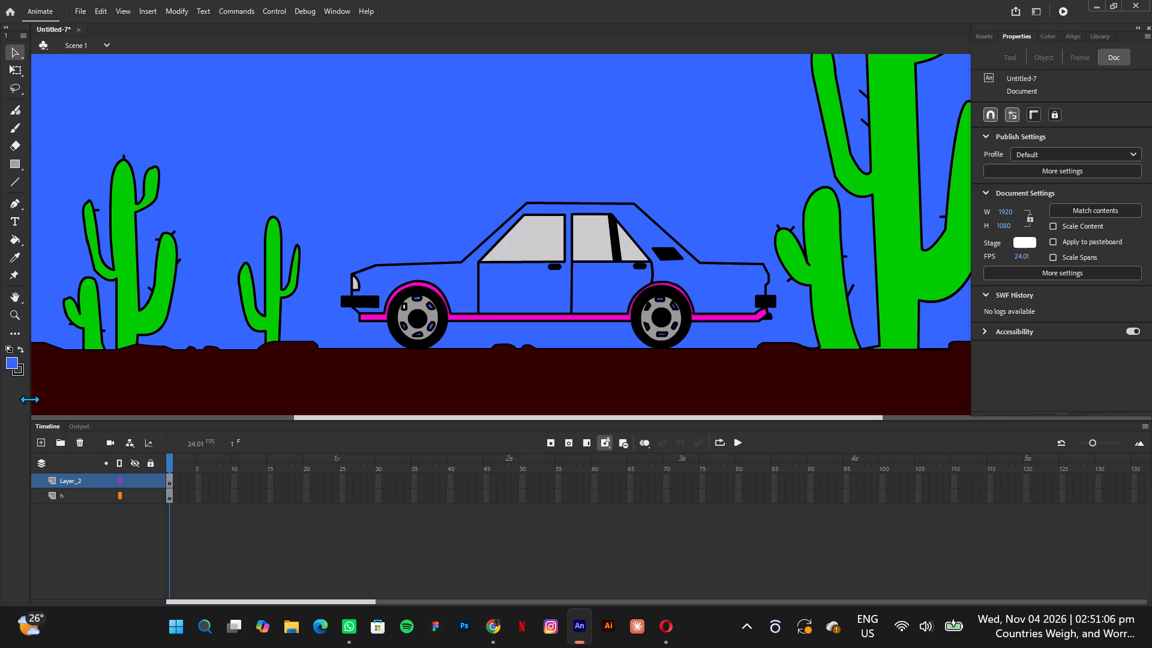
click(38, 436)
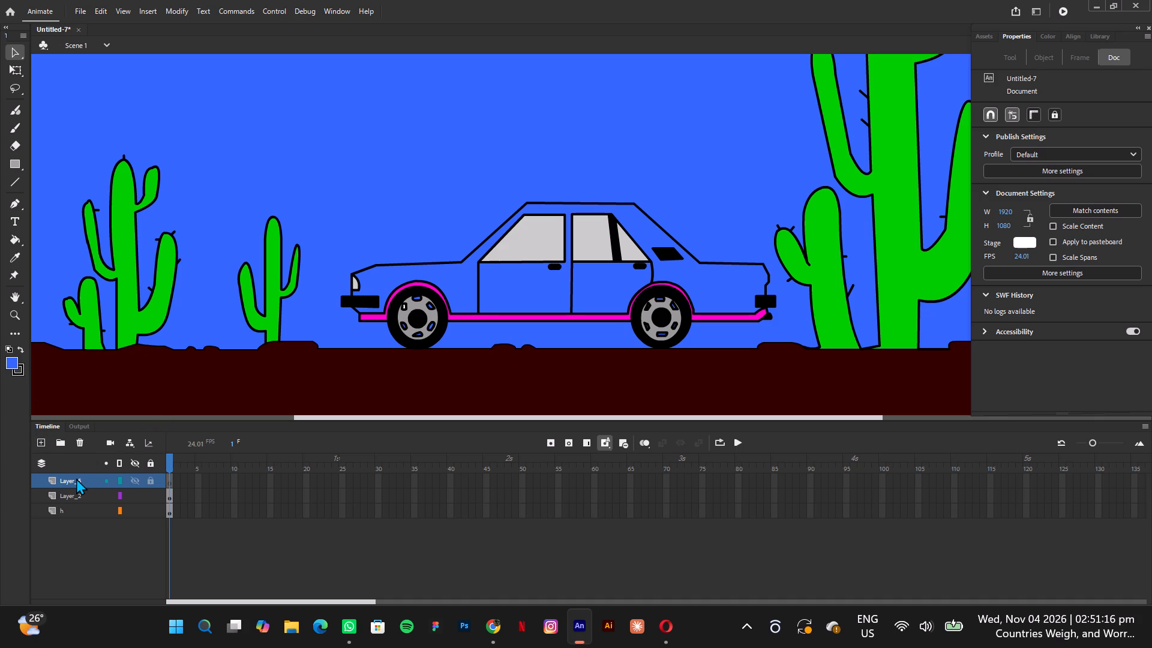
double_click(76, 478)
key(BackSpace)
text(refrence)
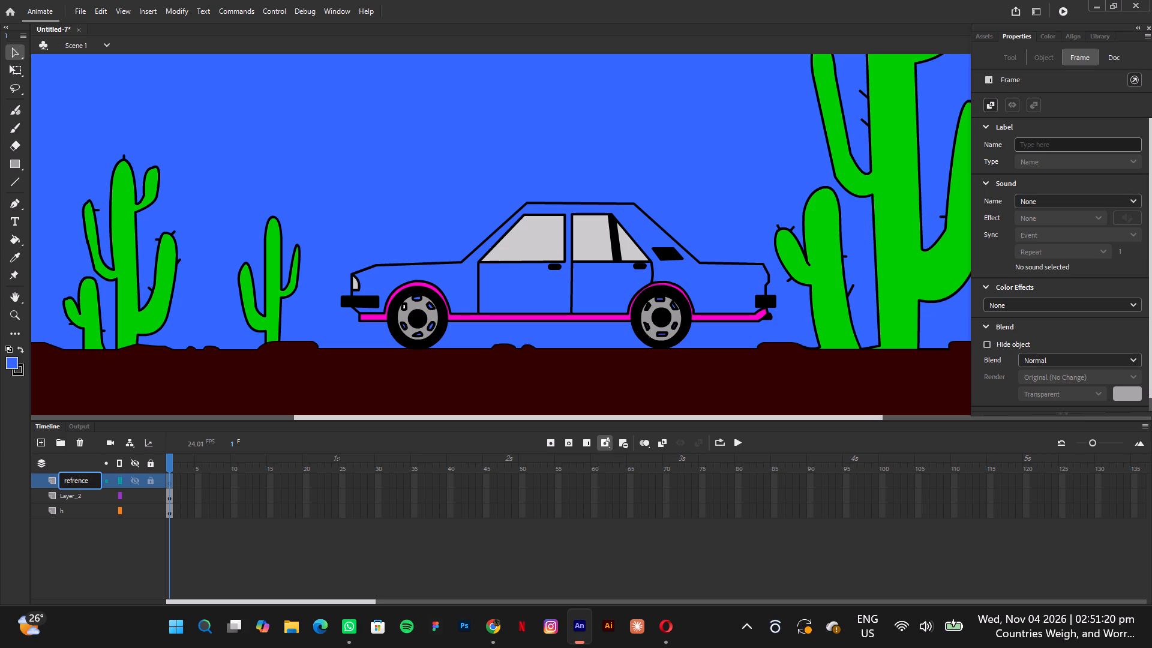
key(Return)
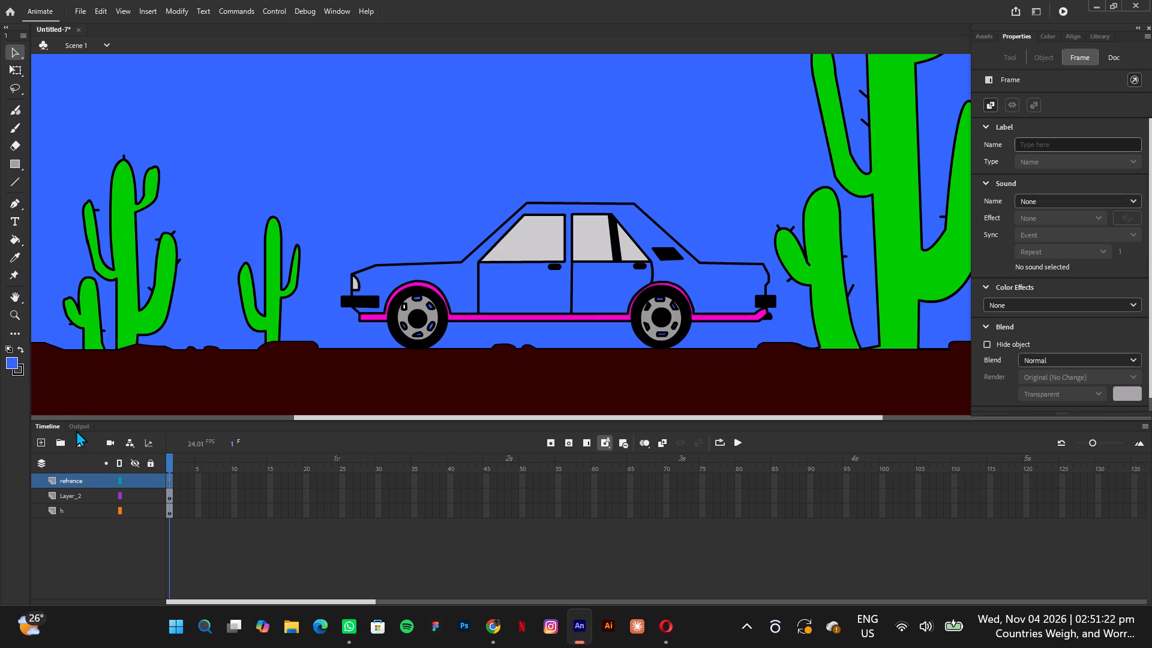
Import the Environment Sketch PNG from Downloads onto the refrence layer, without replacing existing library items.
key(ctrl+minus)
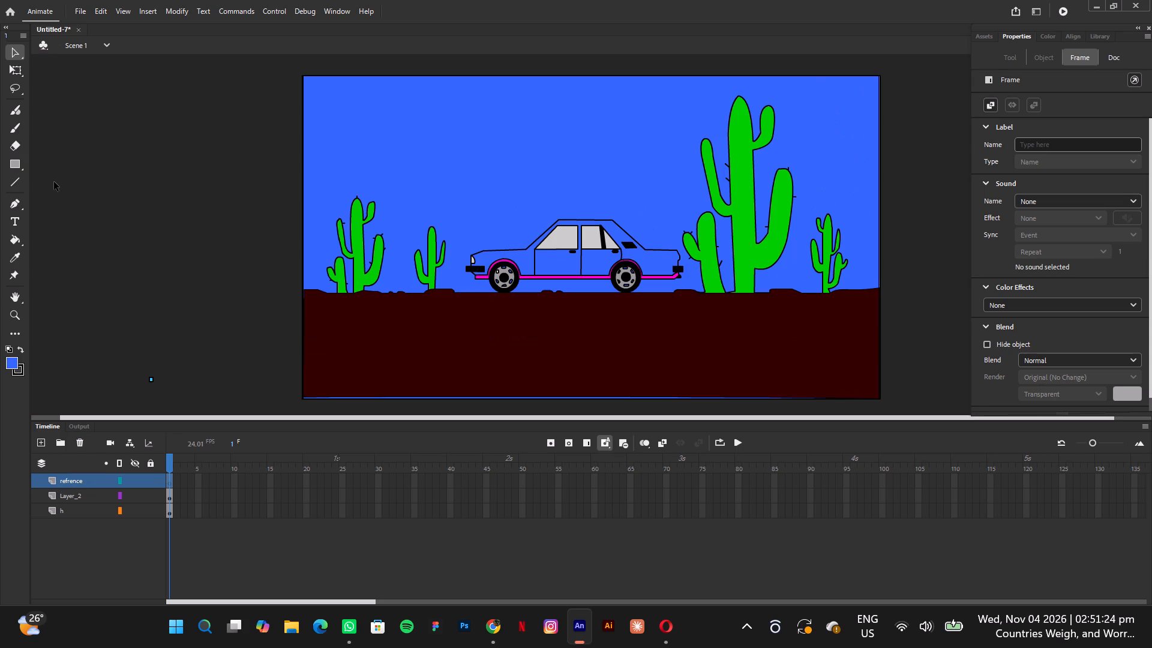
click(74, 11)
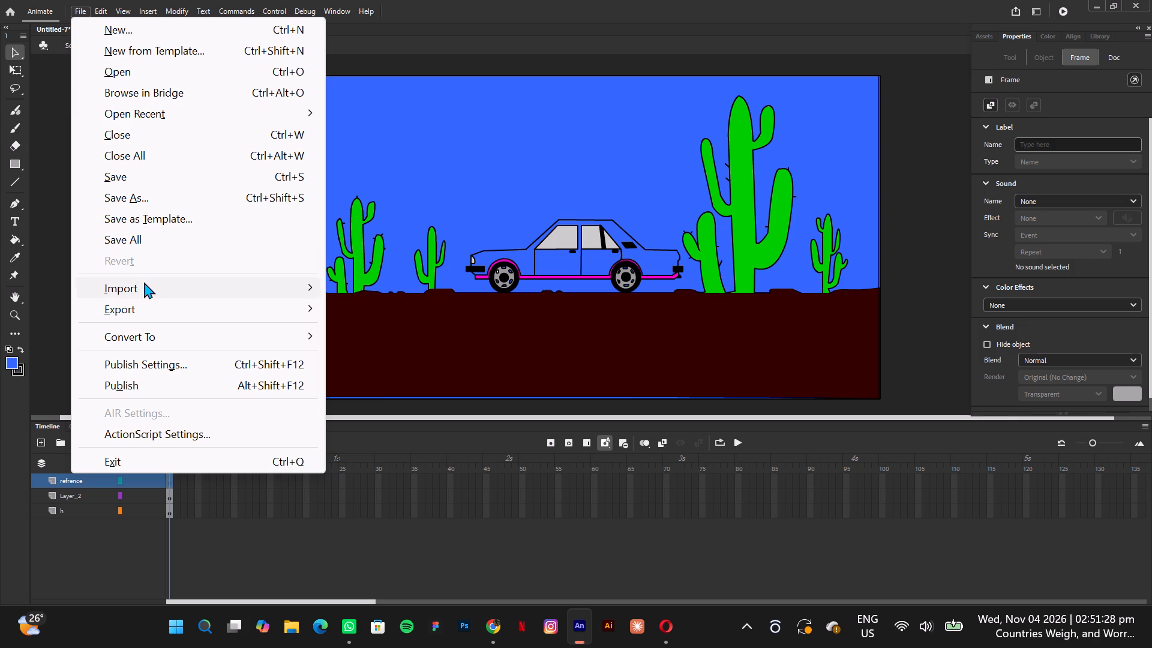
click(382, 294)
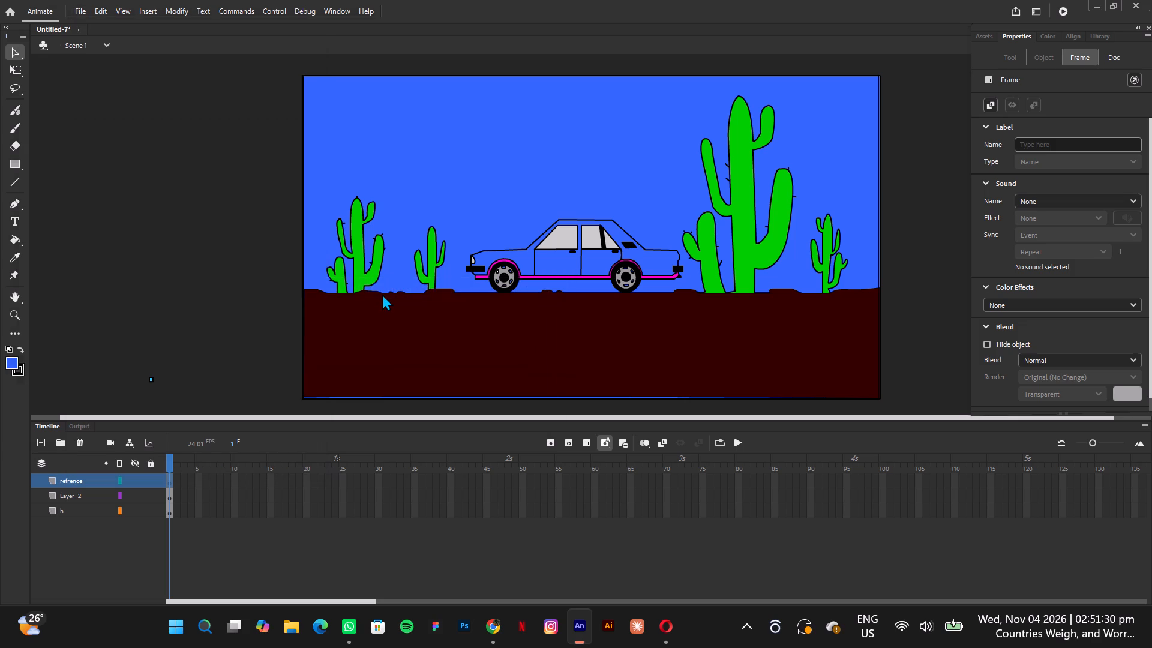
drag(233, 163, 474, 418)
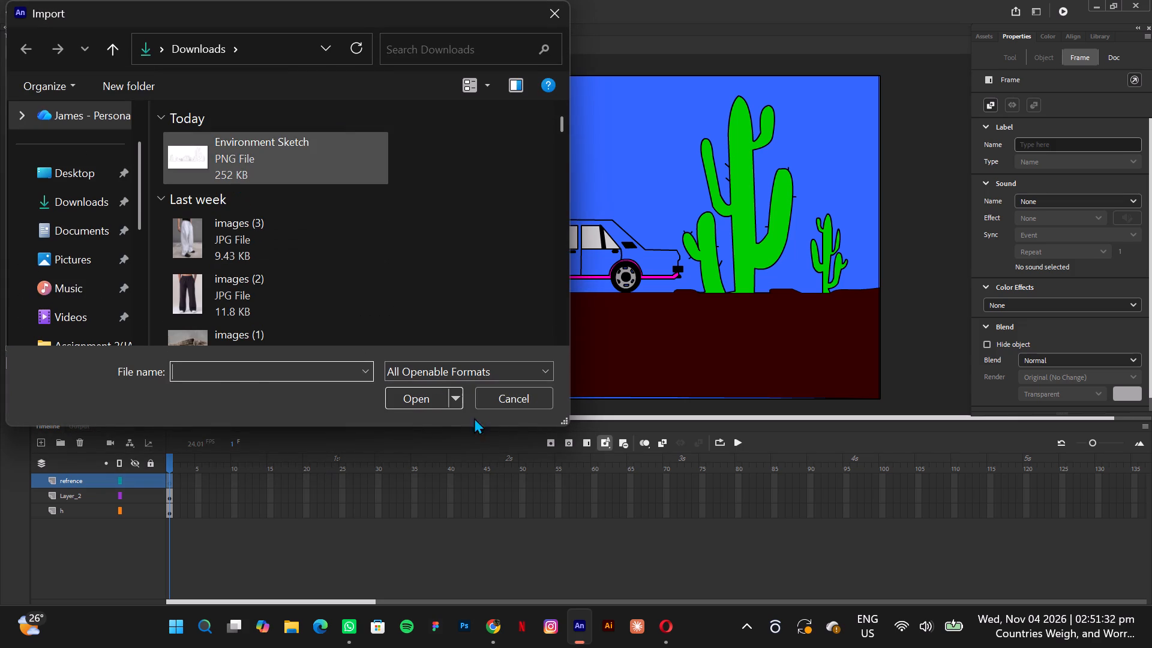
drag(474, 418, 415, 394)
click(415, 394)
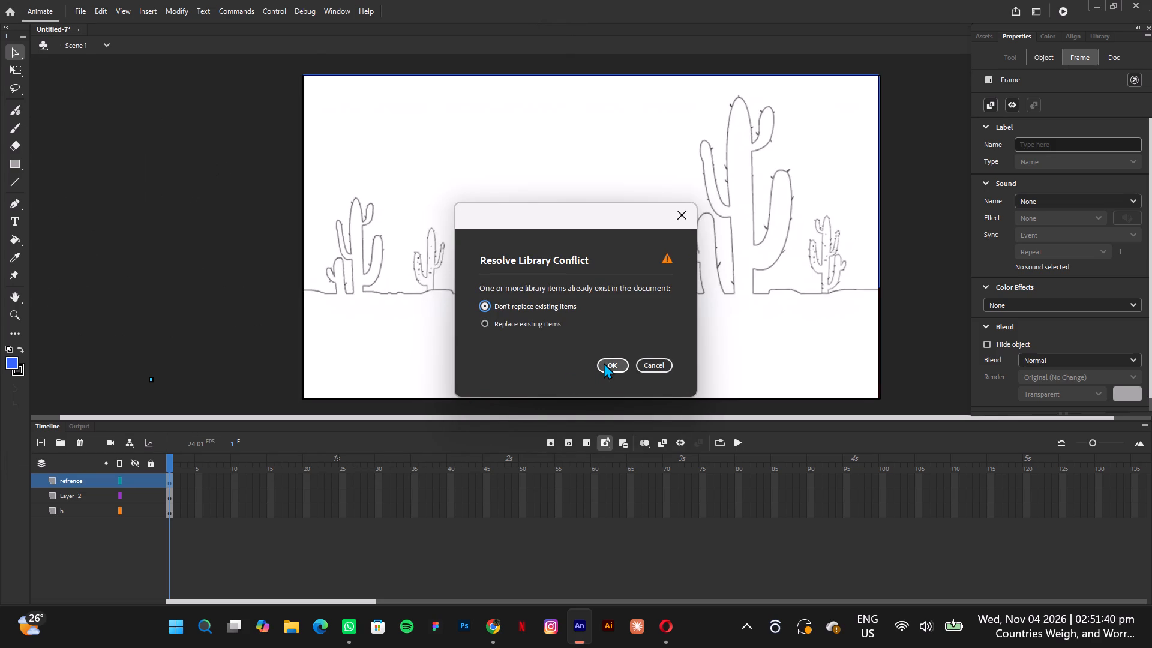
click(604, 362)
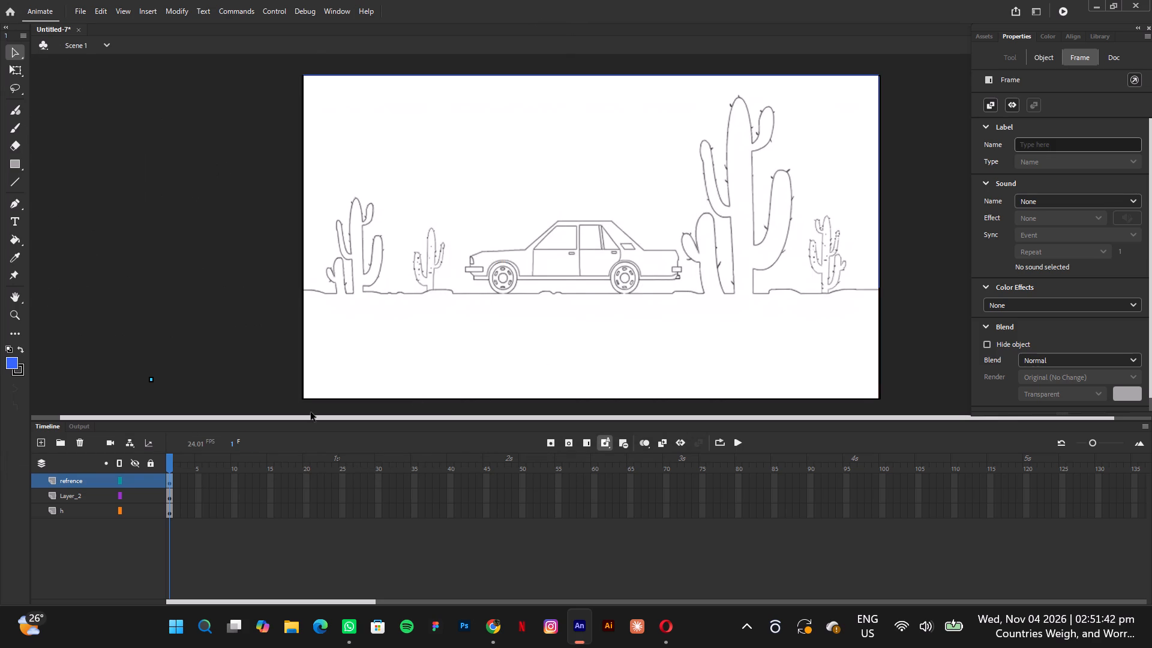
Move the refrence layer below layer h and hide it.
drag(69, 479, 65, 515)
scroll(69, 479, up, 1)
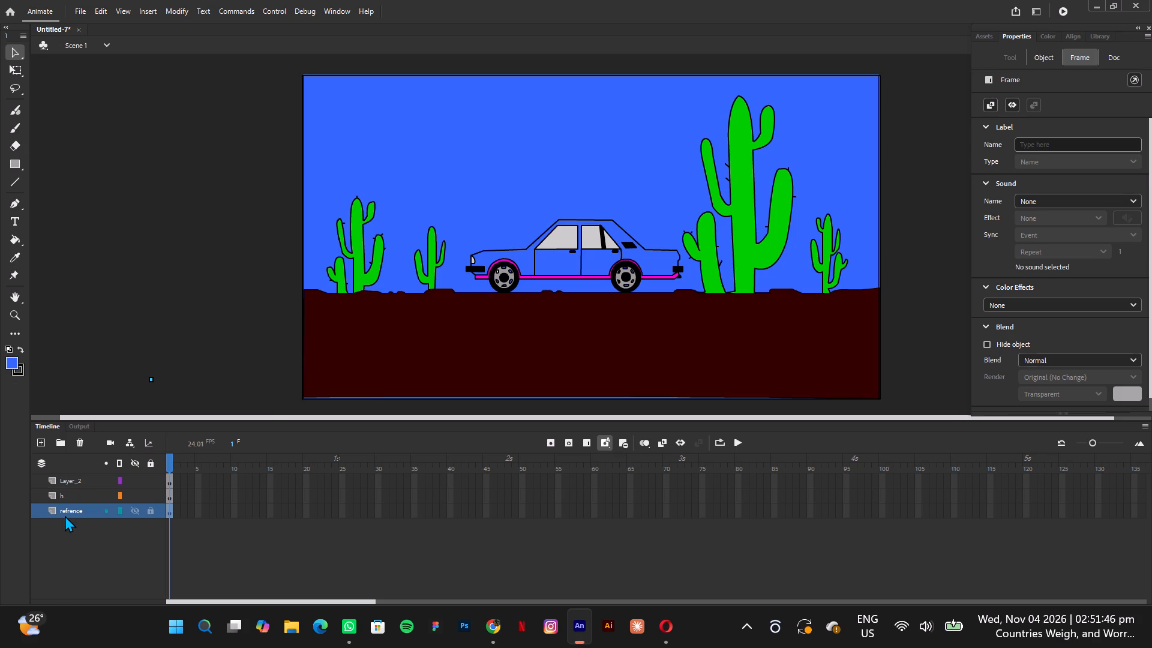
click(85, 549)
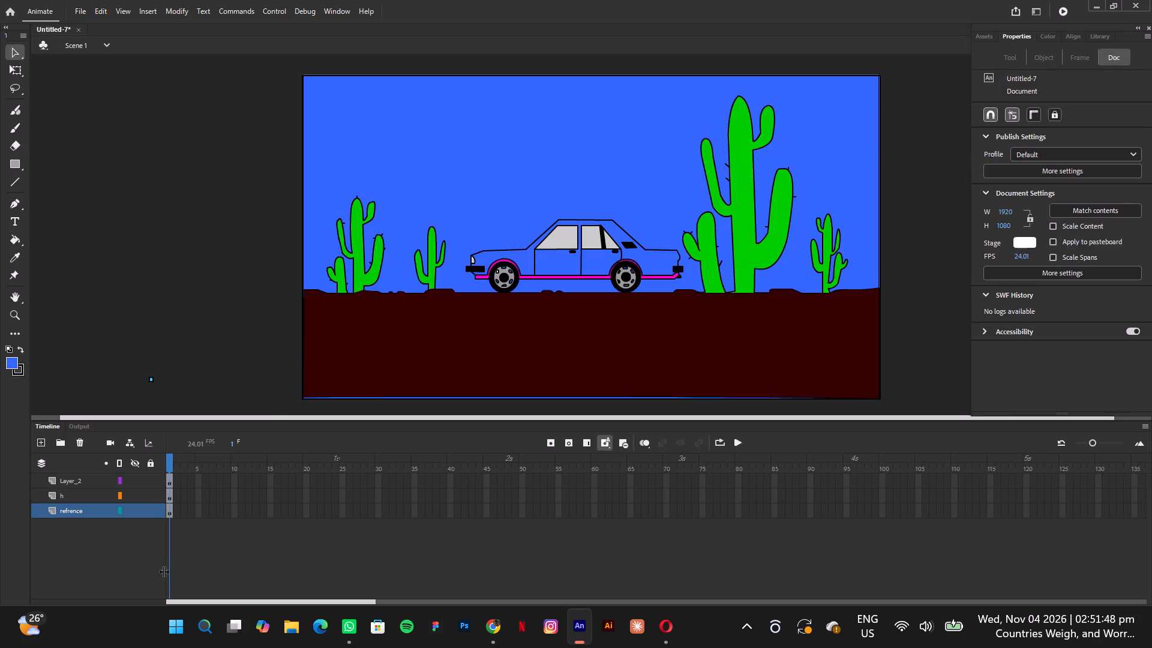
click(133, 511)
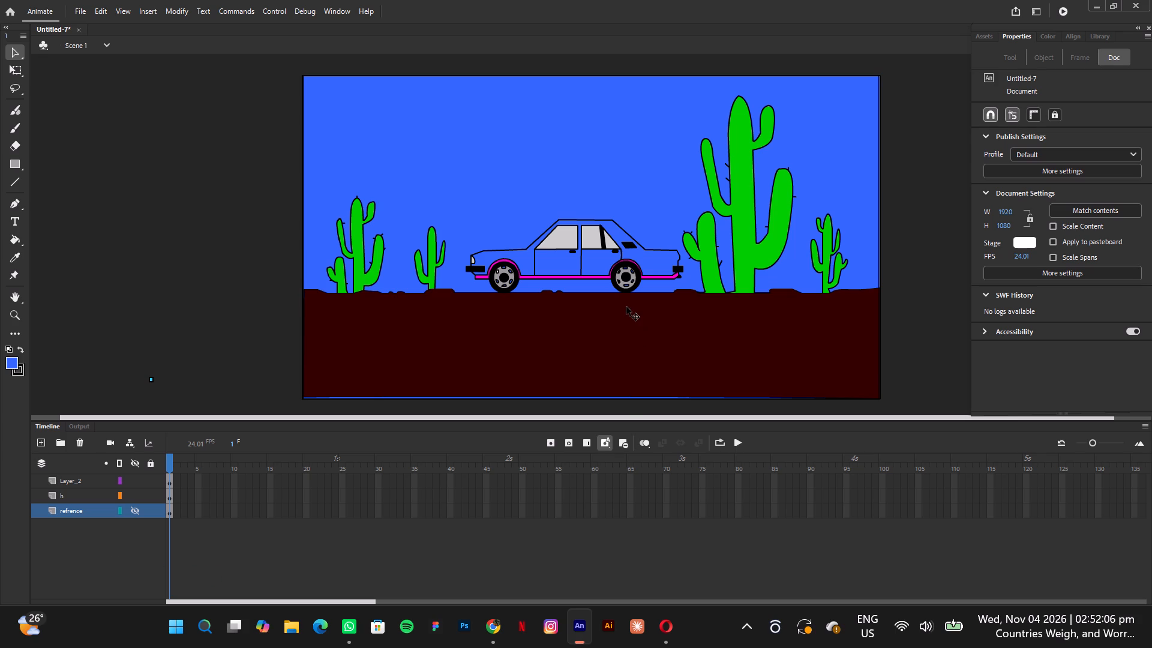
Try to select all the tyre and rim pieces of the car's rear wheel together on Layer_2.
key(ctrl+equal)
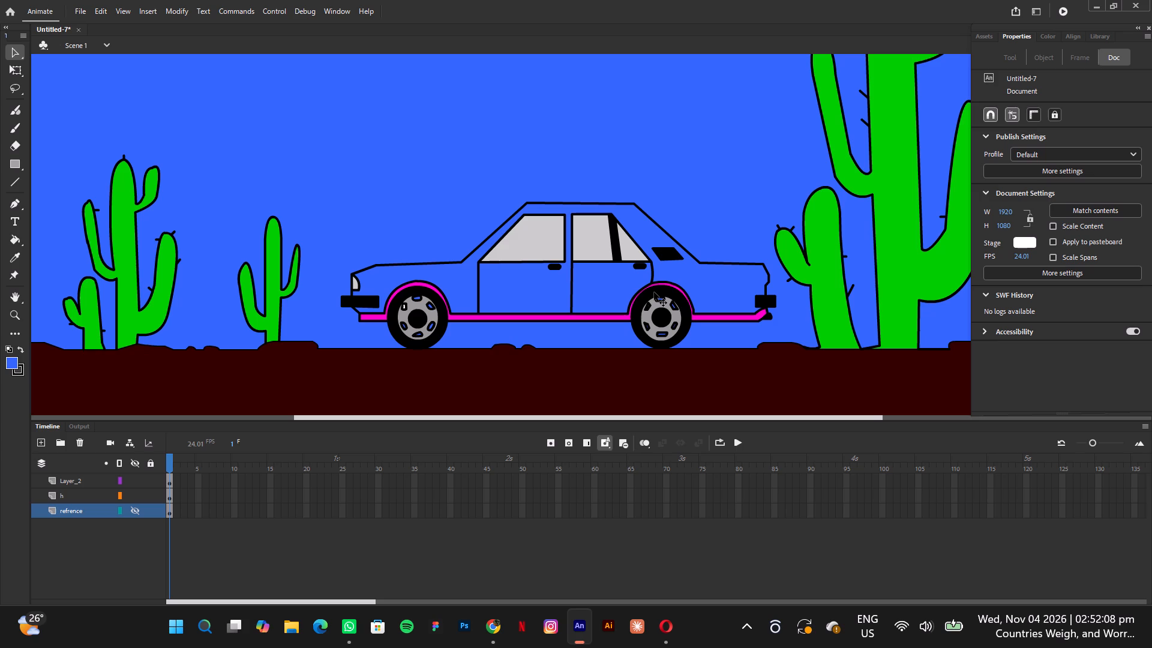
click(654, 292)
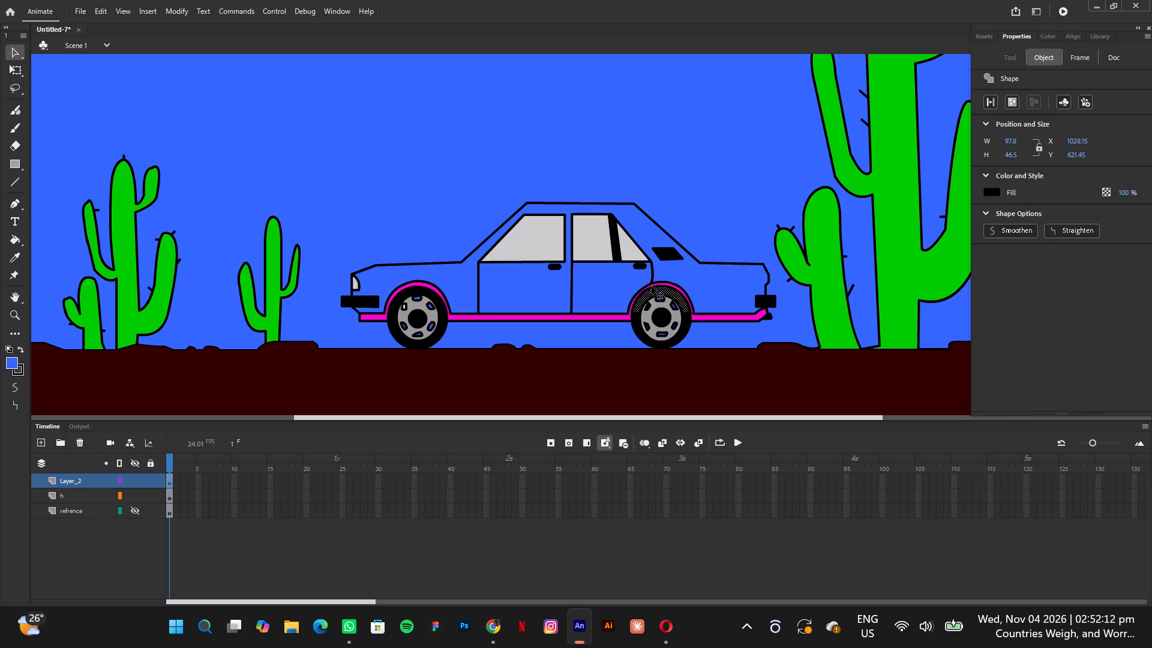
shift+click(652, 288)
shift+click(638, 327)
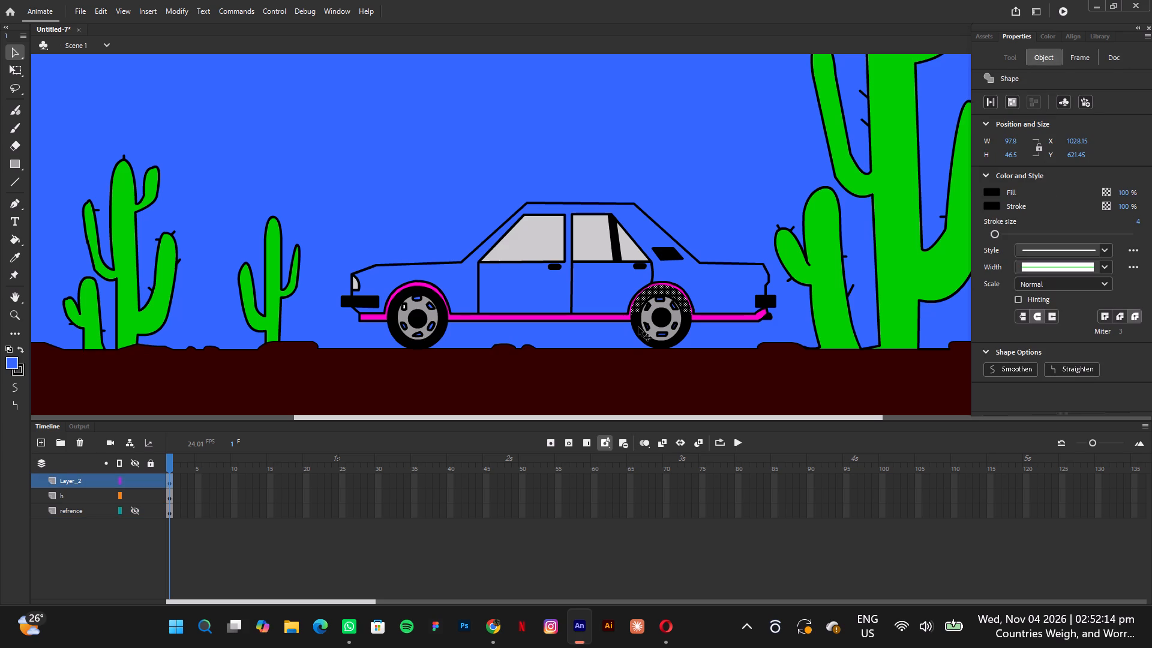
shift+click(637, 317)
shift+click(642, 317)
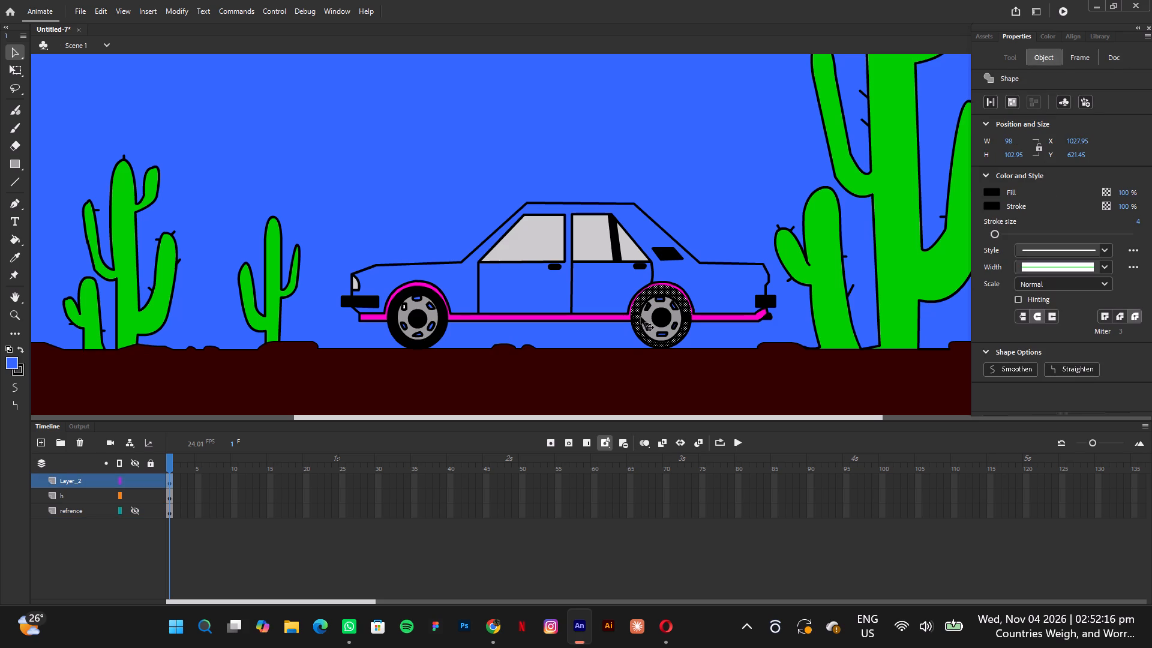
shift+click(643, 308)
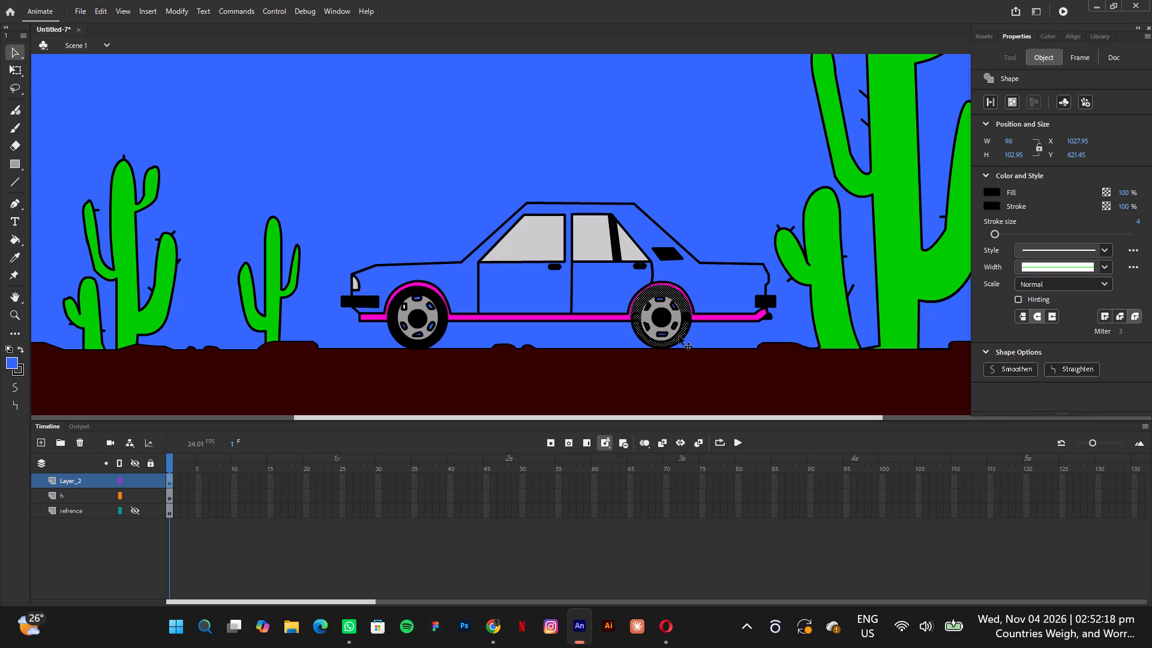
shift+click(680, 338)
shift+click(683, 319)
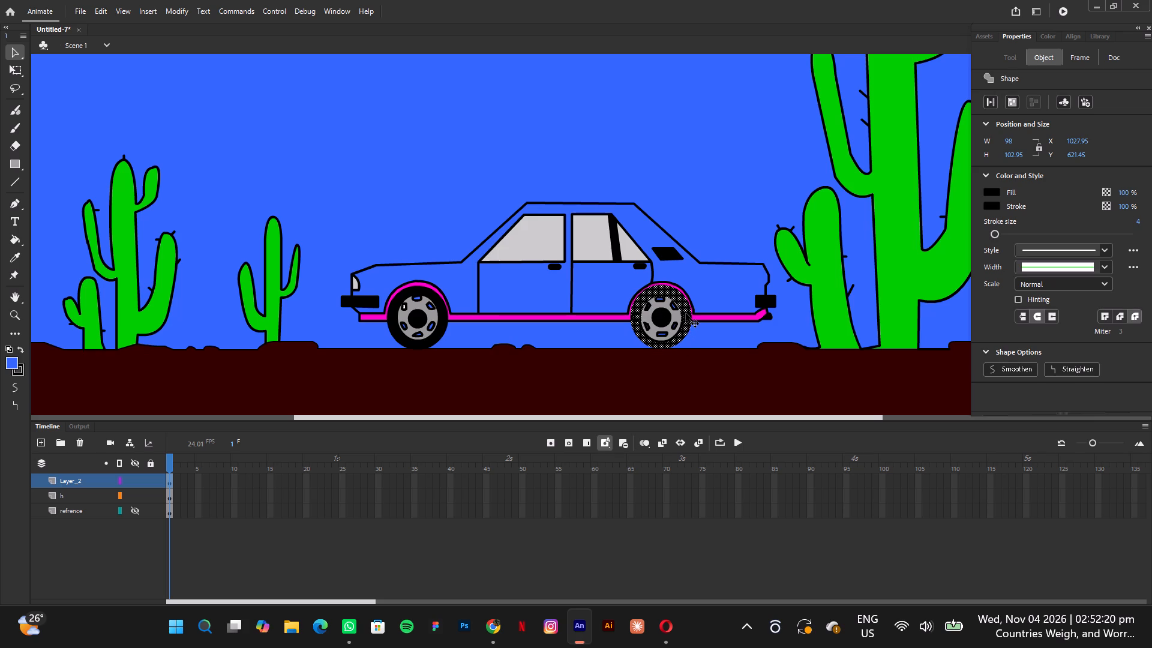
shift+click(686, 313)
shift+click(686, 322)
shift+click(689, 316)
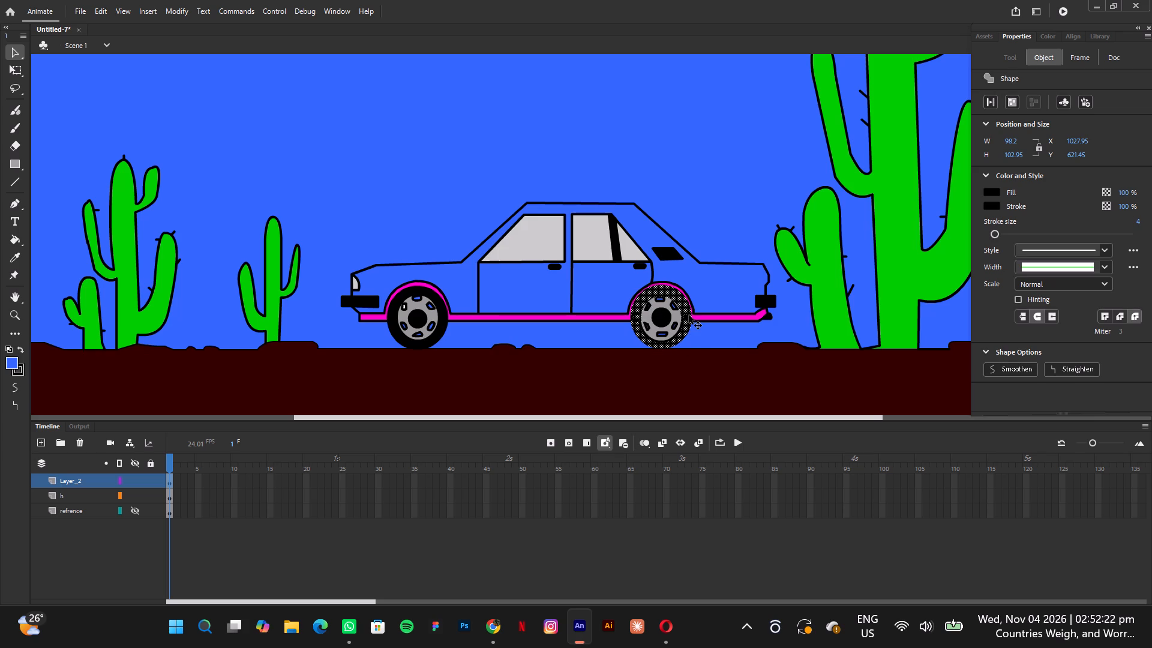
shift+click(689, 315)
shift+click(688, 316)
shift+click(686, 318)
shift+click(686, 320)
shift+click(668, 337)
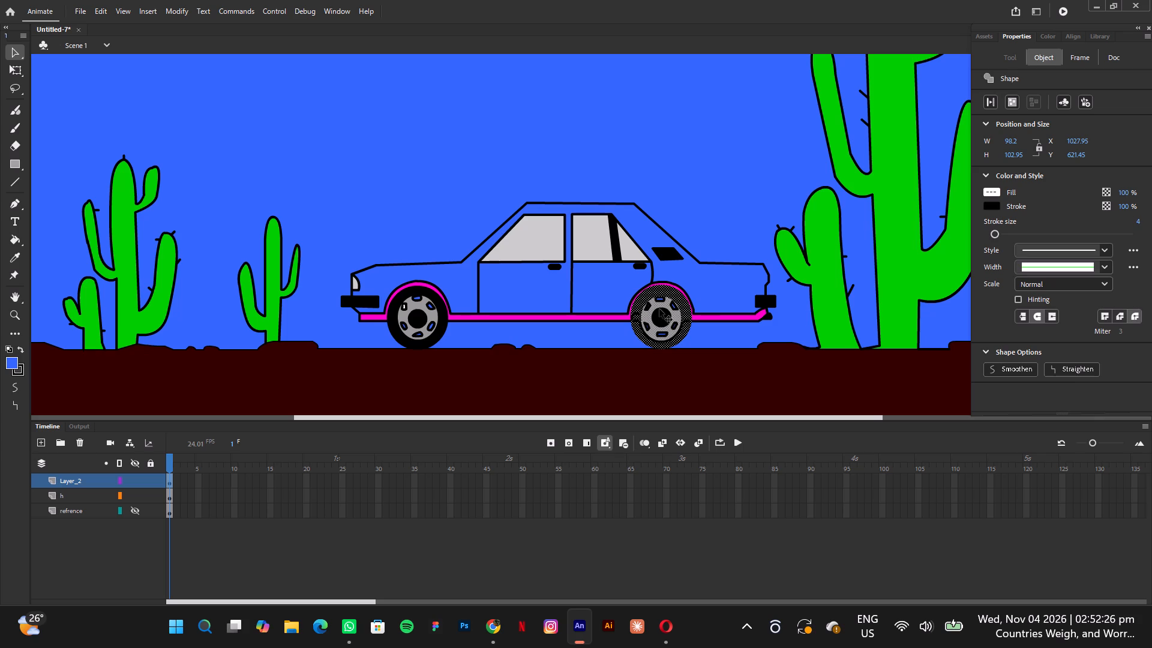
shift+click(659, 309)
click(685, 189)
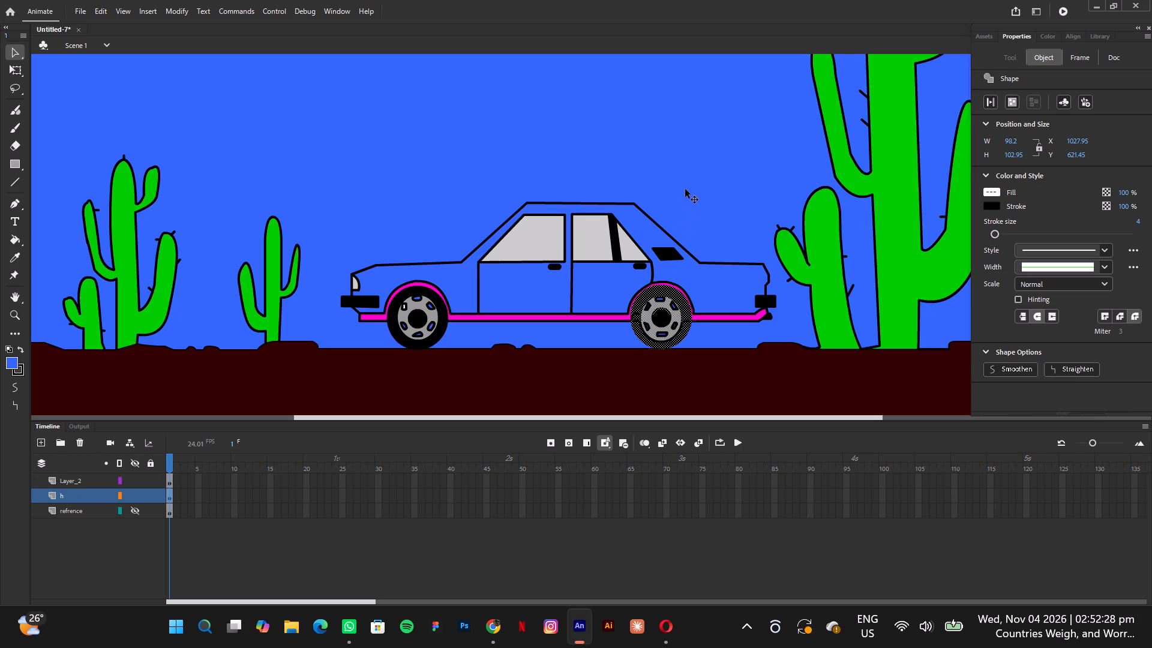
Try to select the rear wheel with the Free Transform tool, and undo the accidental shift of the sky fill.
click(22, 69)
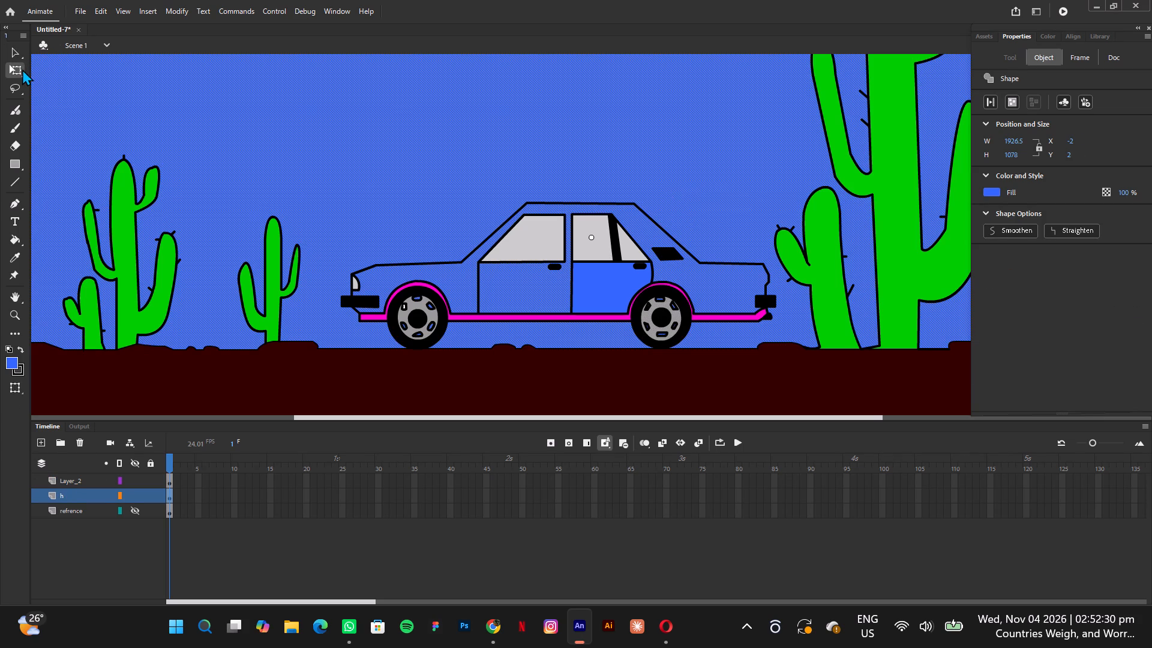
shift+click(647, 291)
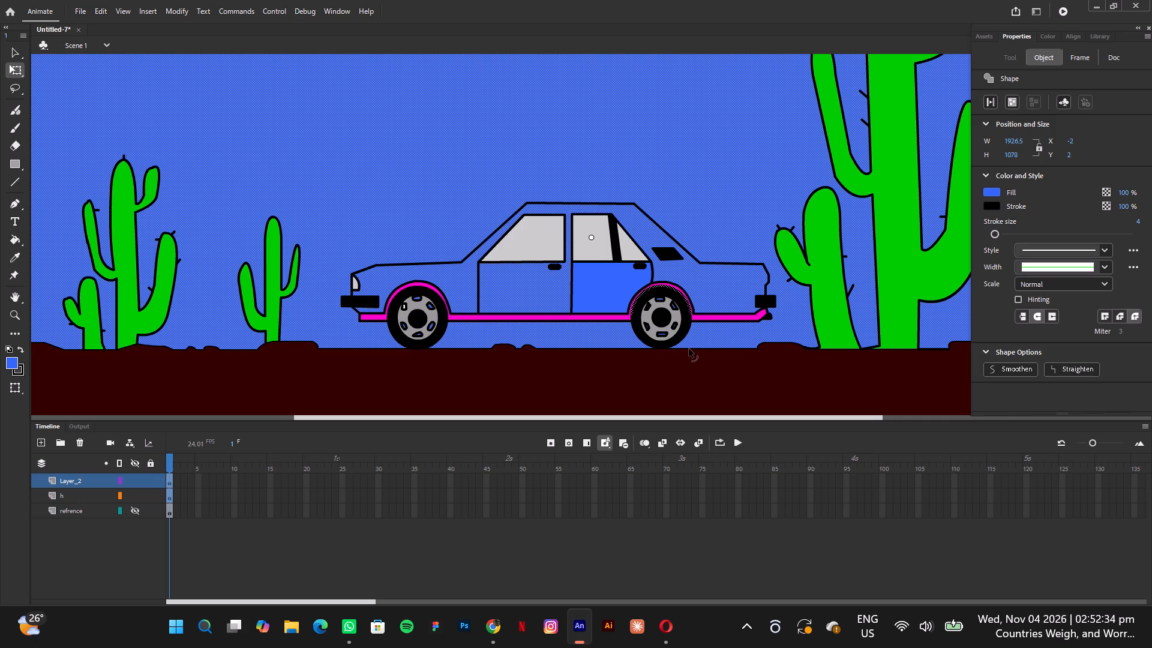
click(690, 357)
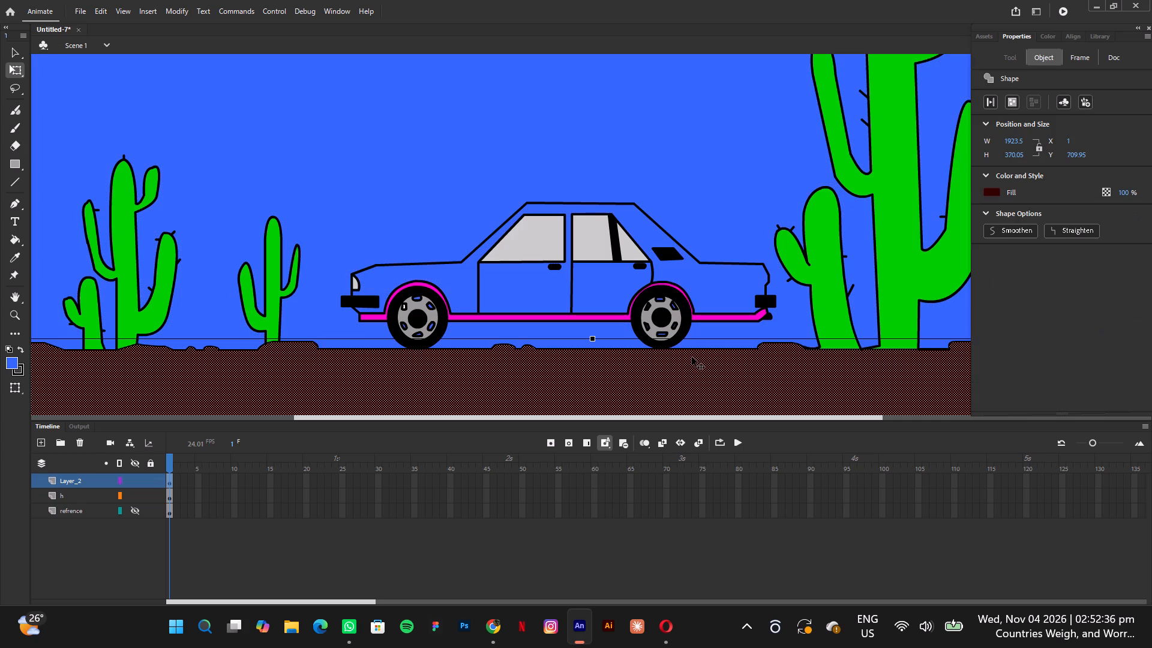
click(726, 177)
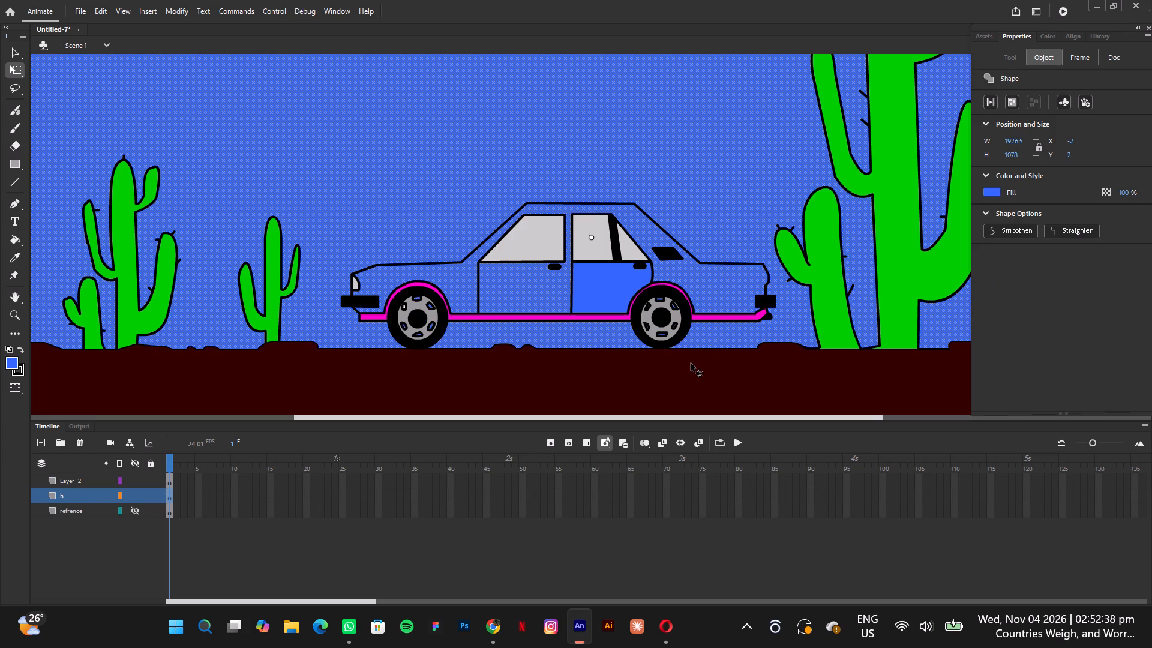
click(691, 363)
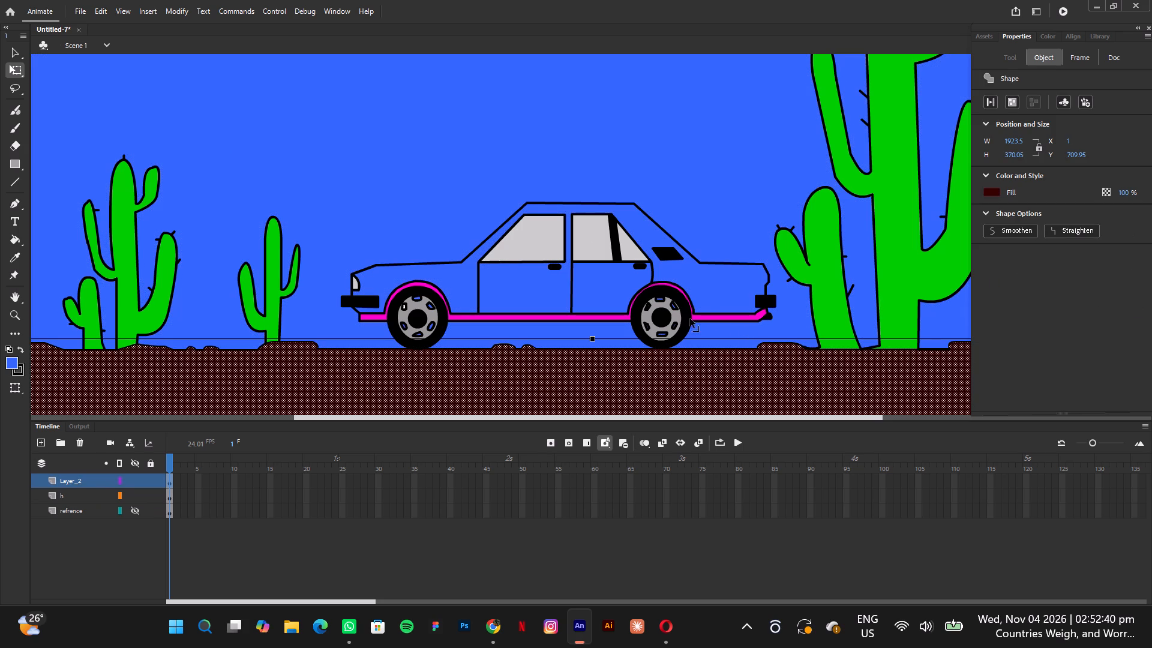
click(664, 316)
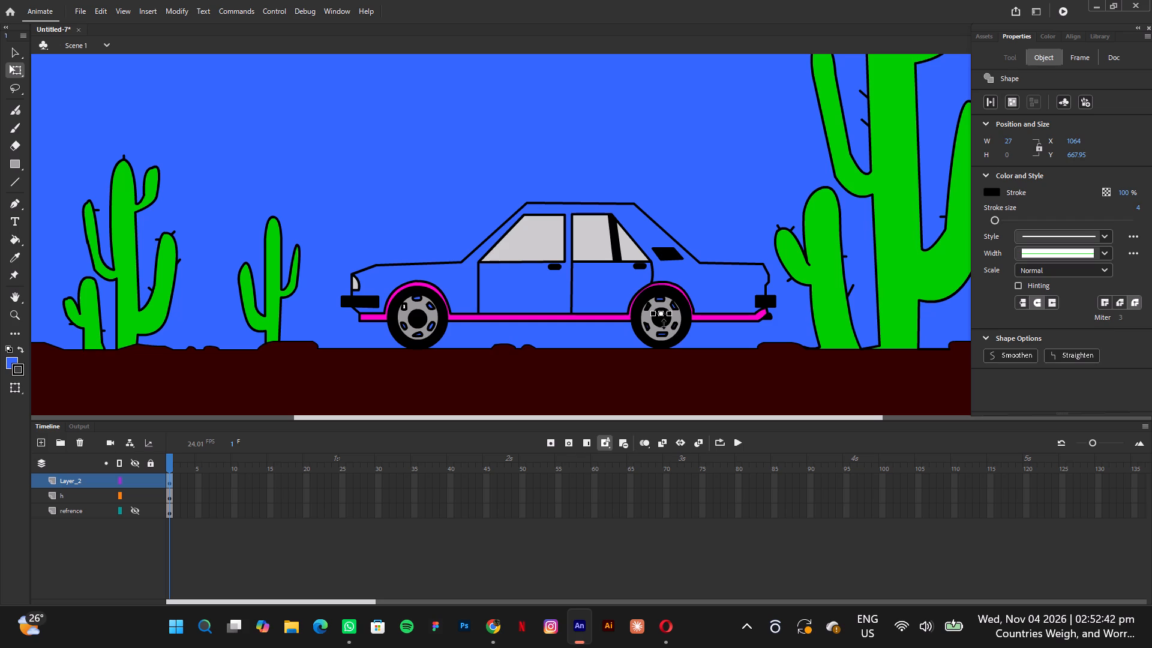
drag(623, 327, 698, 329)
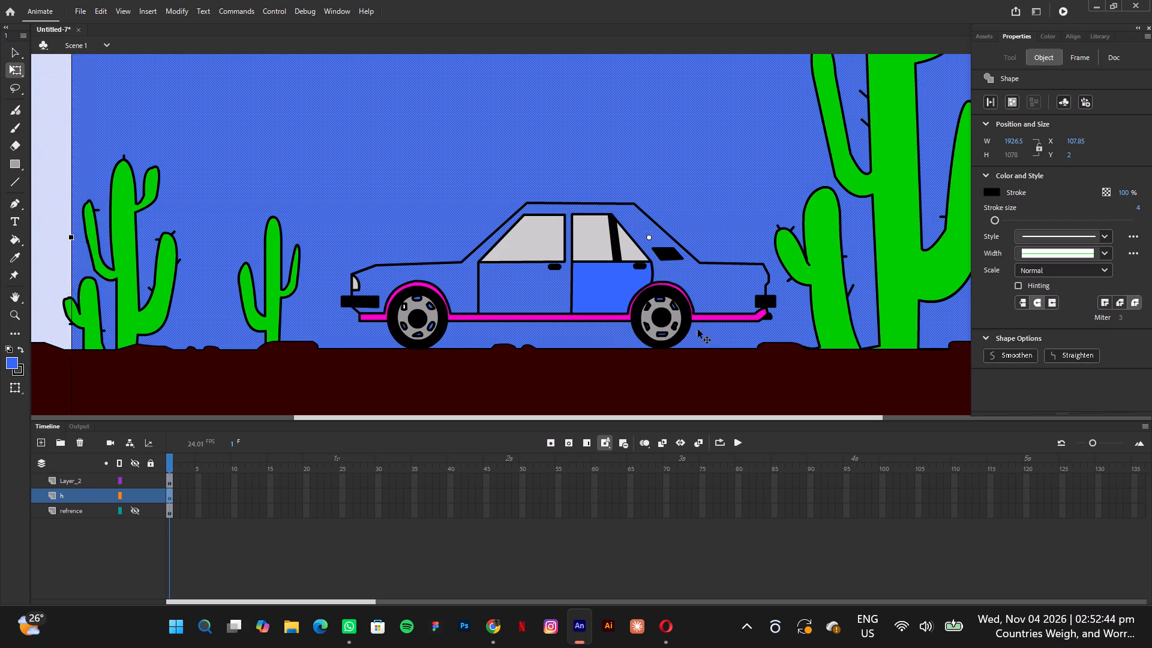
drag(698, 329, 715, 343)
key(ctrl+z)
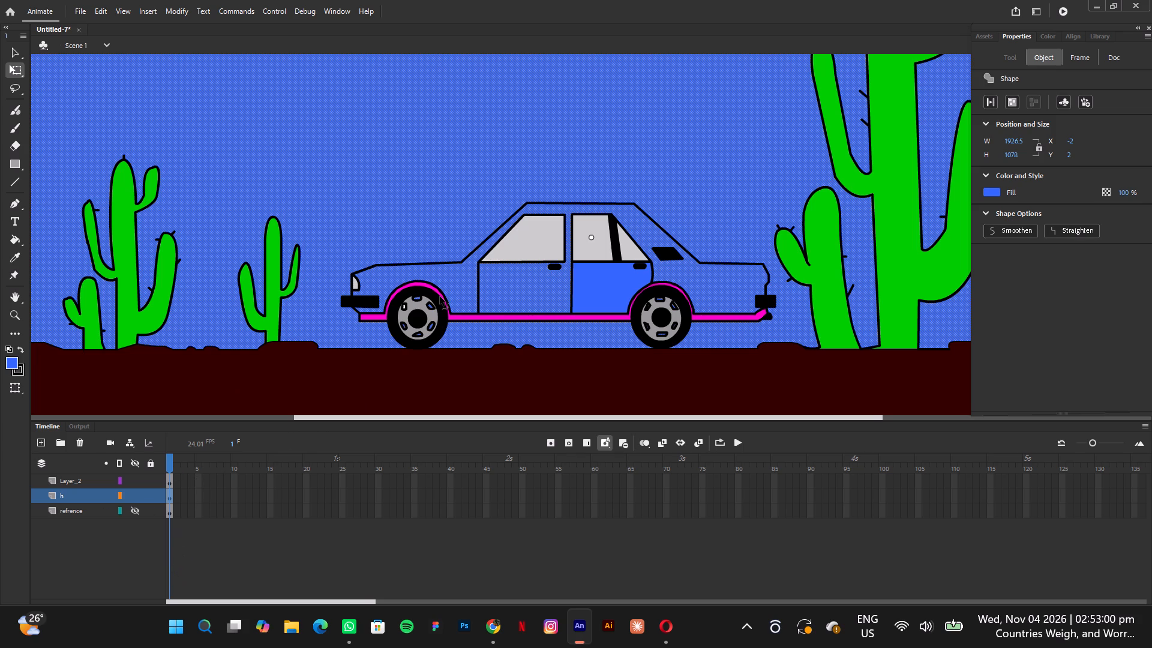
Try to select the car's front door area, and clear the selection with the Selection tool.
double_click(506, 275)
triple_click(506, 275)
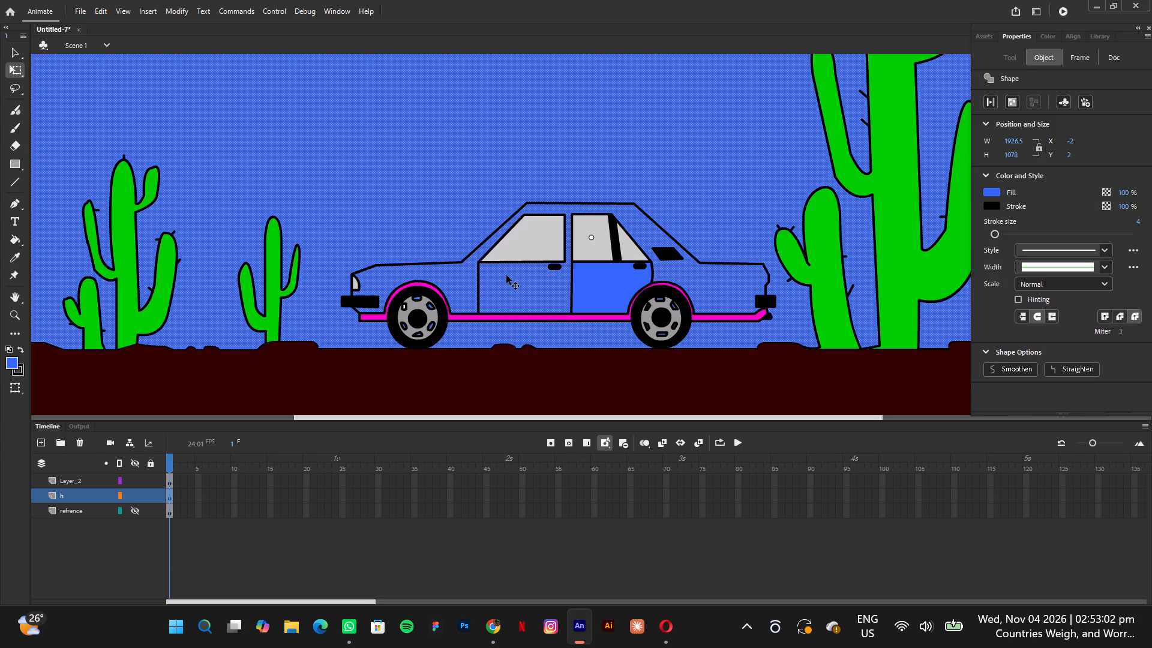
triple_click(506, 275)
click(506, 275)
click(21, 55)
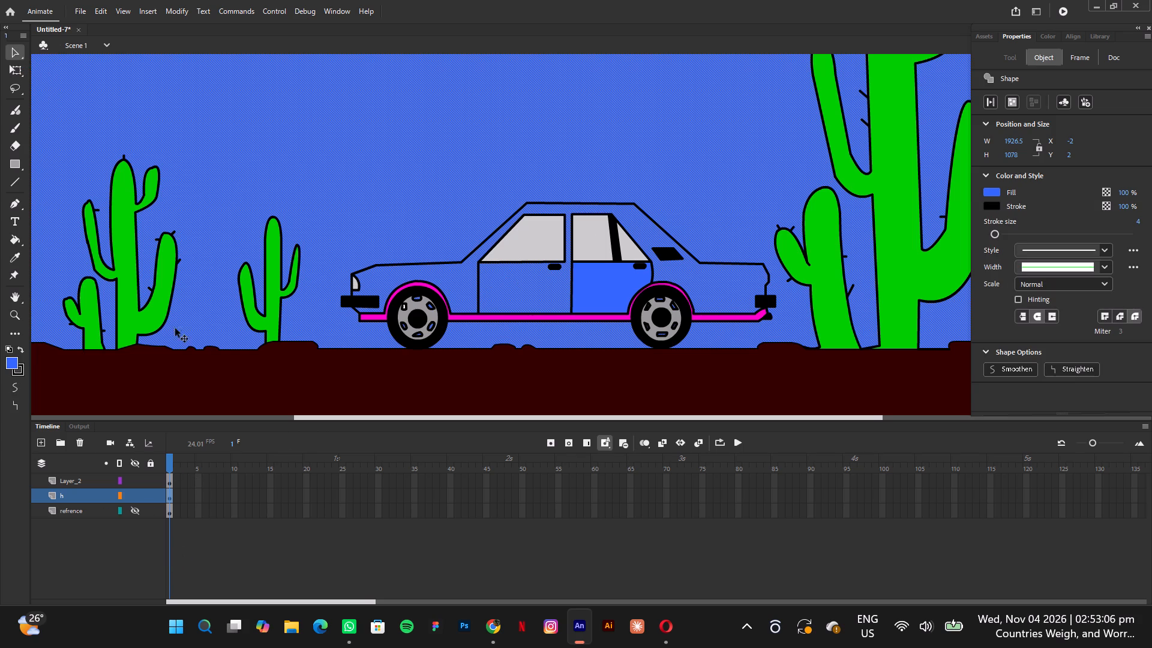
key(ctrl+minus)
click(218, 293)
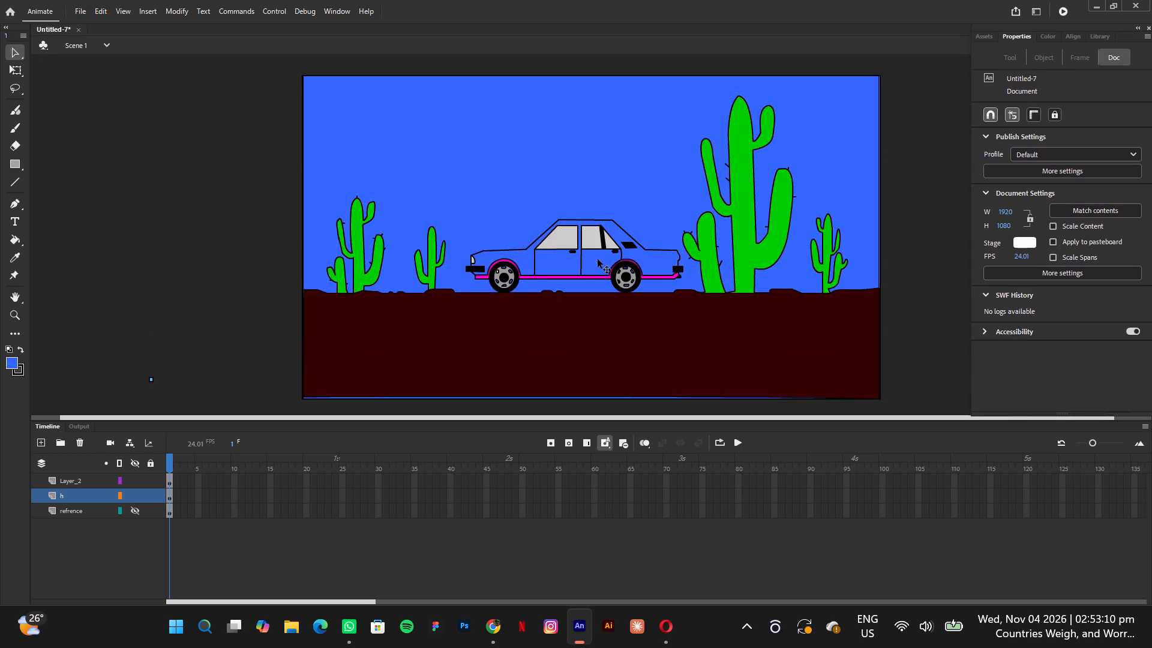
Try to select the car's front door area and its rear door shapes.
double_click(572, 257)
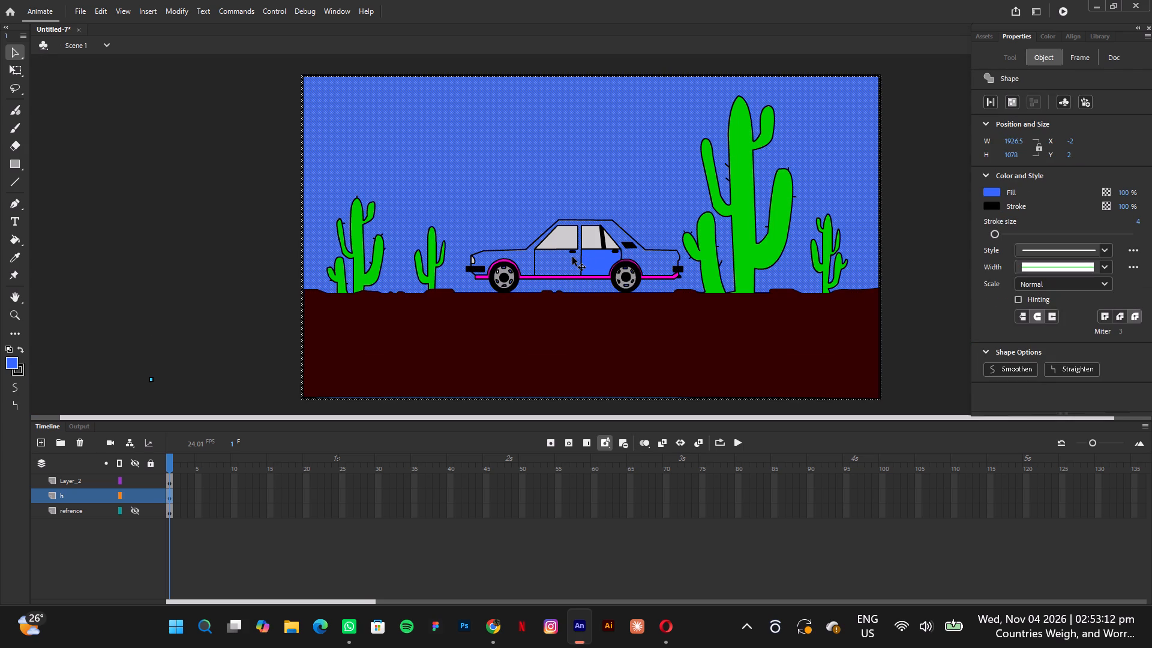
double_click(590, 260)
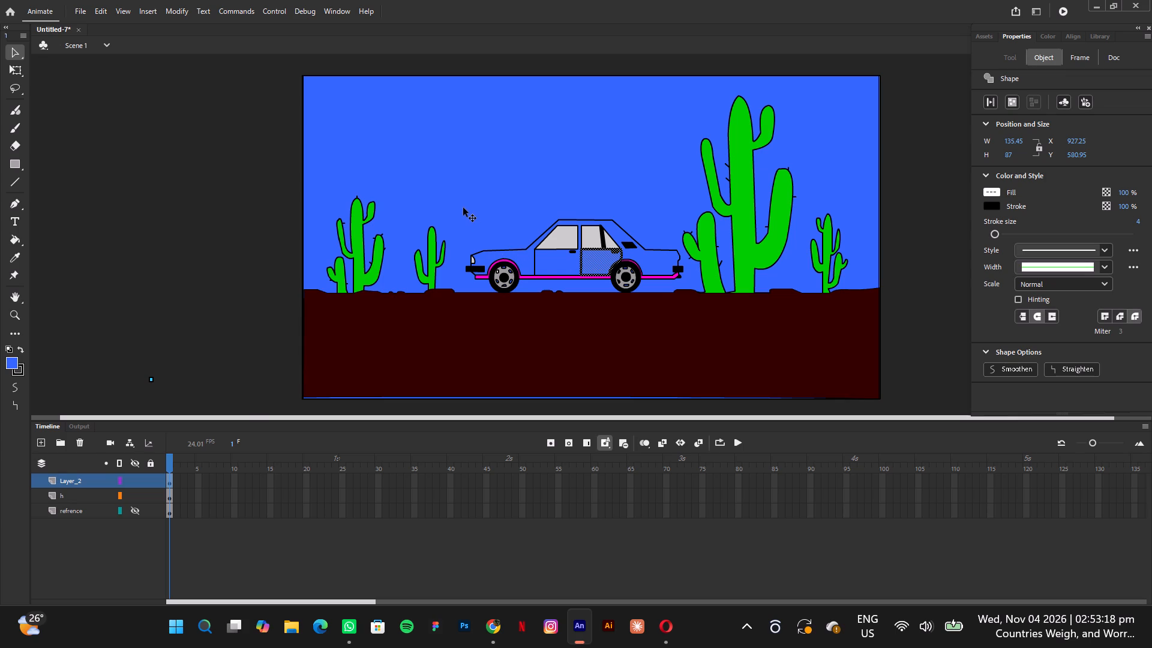
Lock layer h.
click(149, 496)
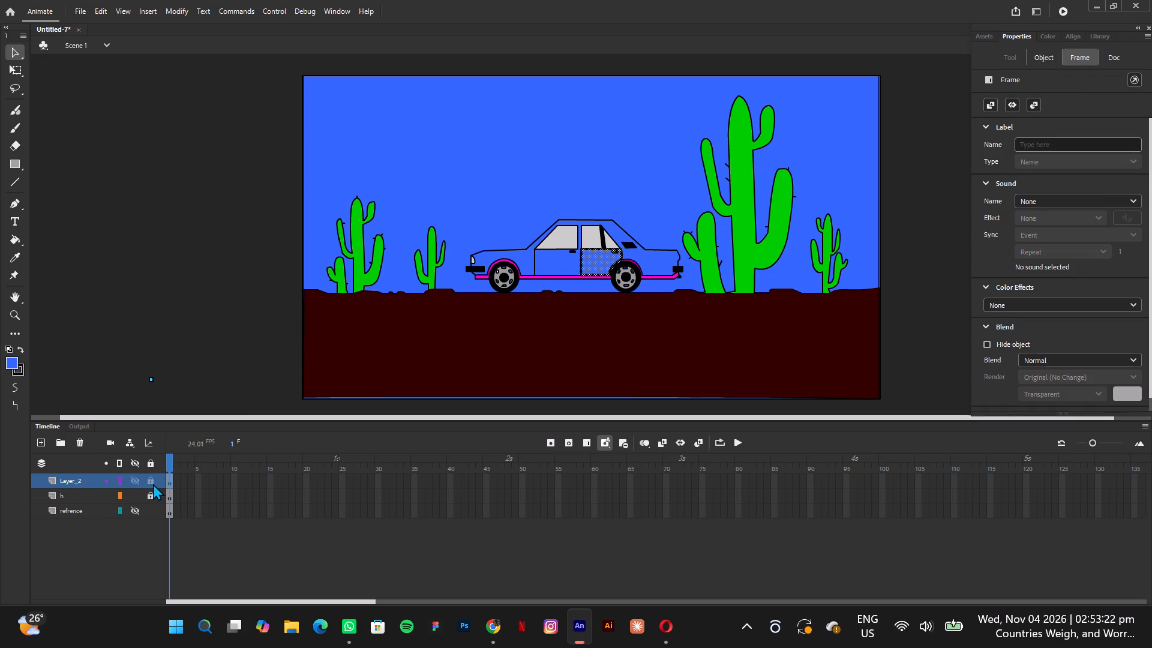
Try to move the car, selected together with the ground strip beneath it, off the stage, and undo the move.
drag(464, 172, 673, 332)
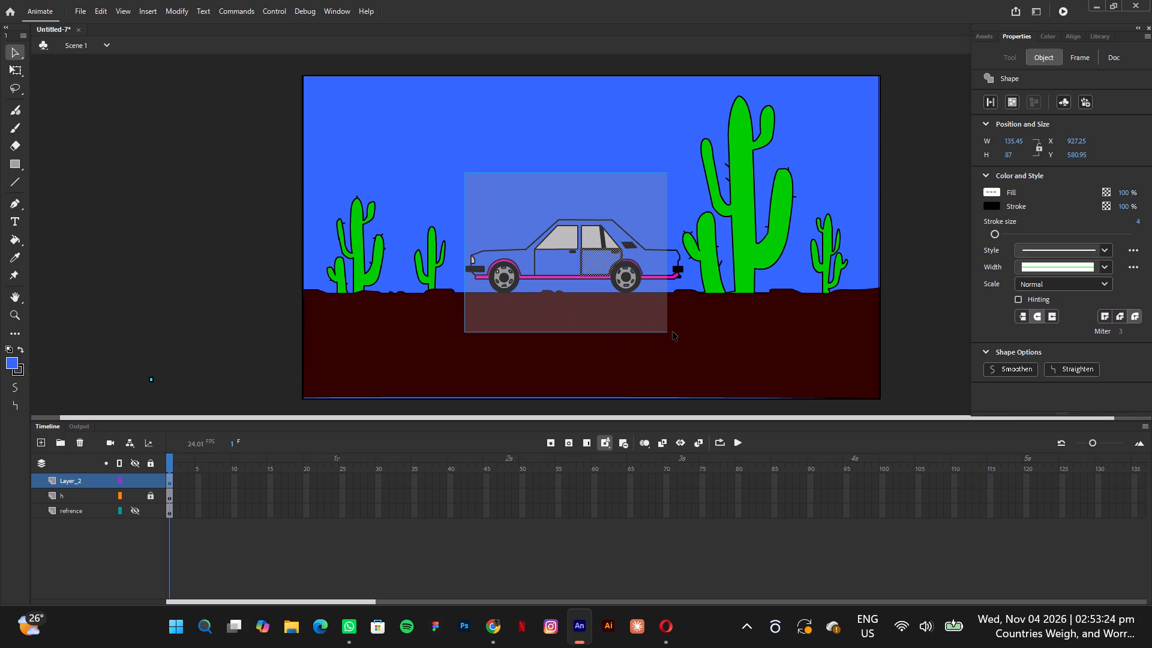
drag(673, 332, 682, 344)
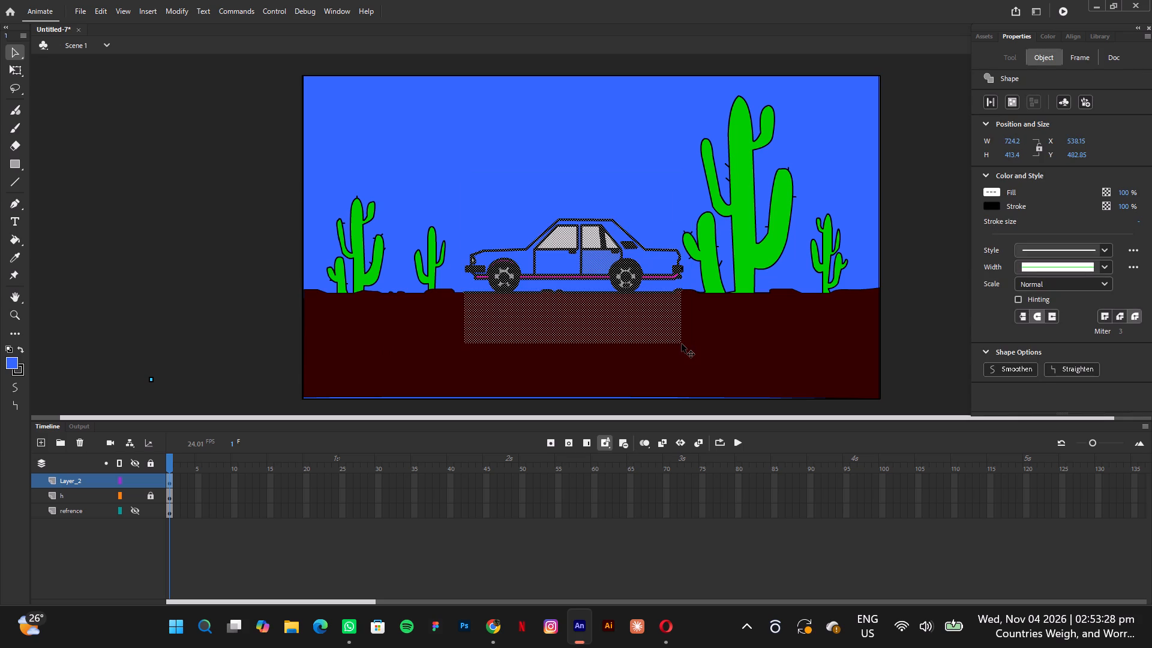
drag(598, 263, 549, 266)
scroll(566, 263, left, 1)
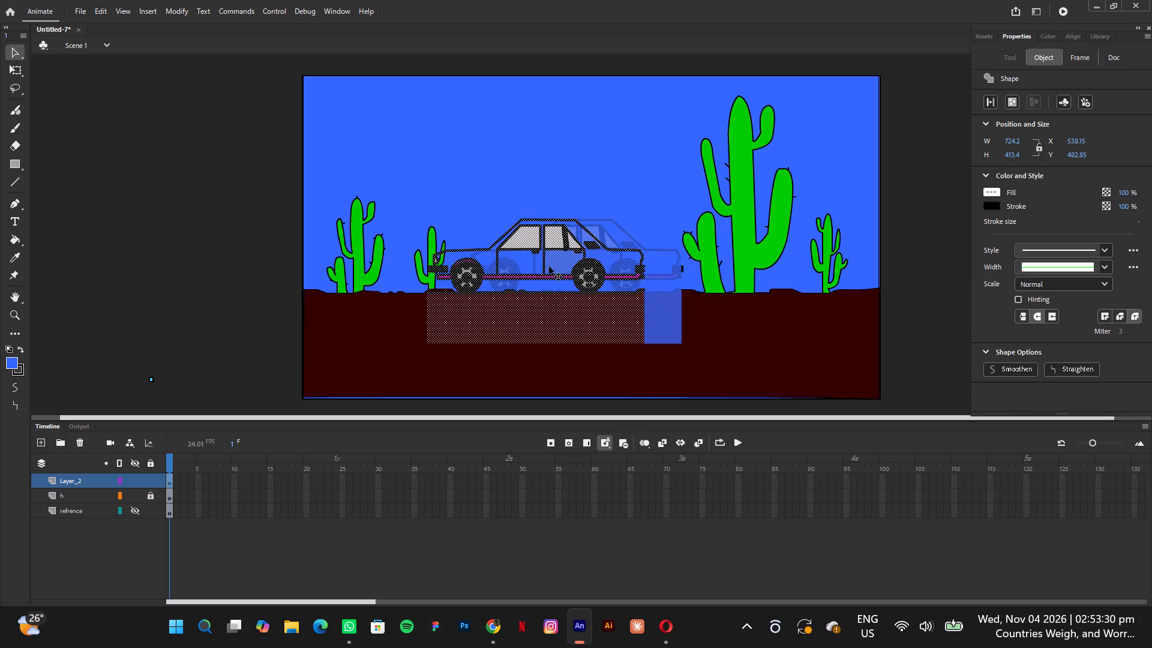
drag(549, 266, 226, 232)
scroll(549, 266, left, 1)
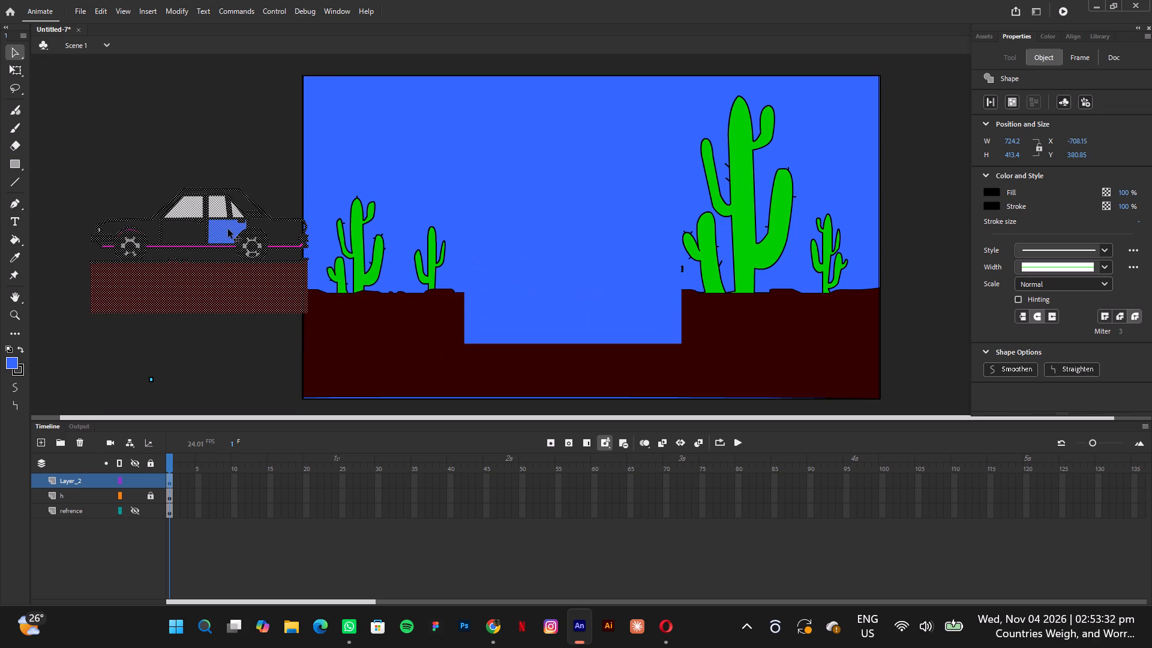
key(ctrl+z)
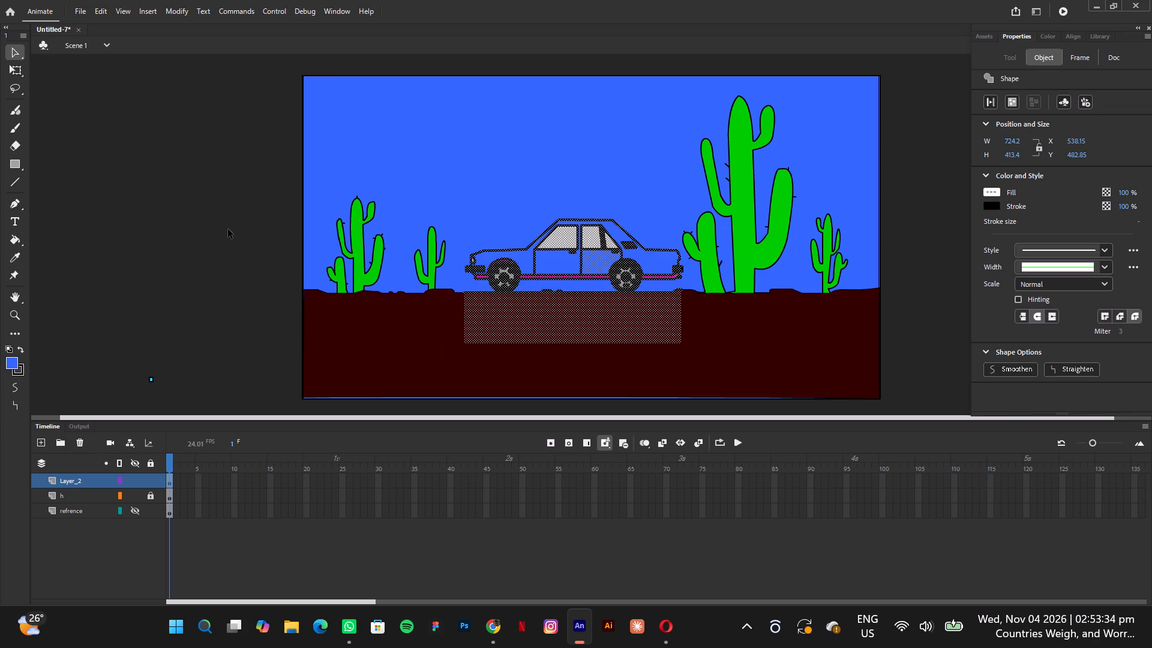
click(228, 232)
Select the whole car on Layer_2 with a marquee that stops just above the ground.
drag(448, 167, 475, 221)
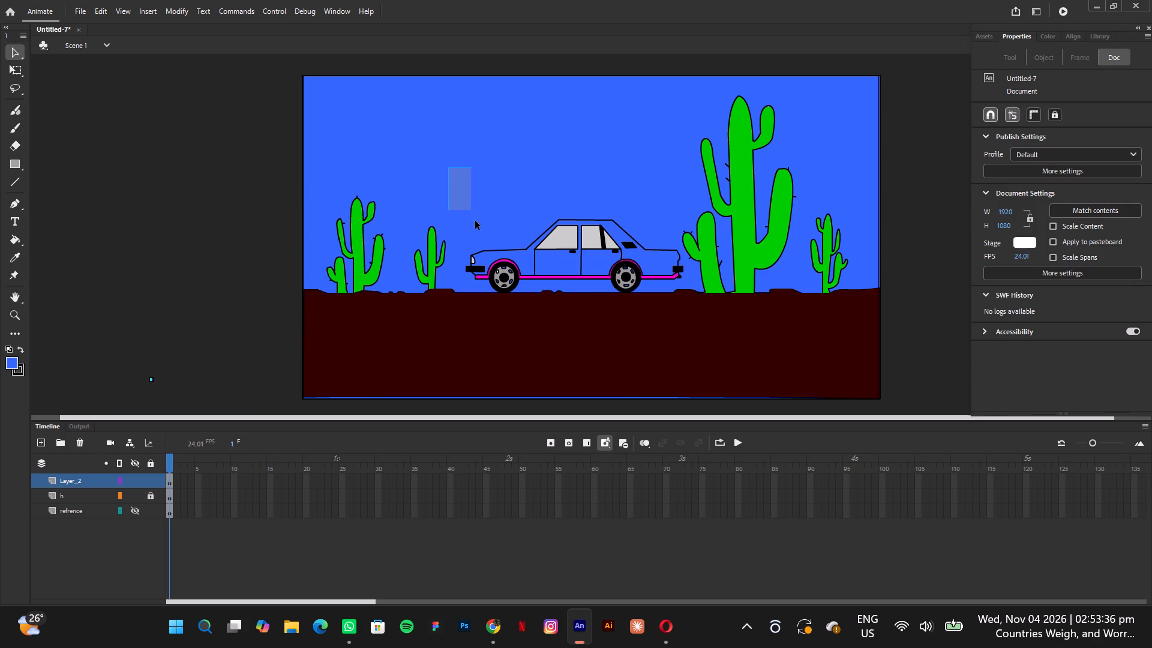
drag(475, 221, 494, 200)
drag(464, 186, 463, 250)
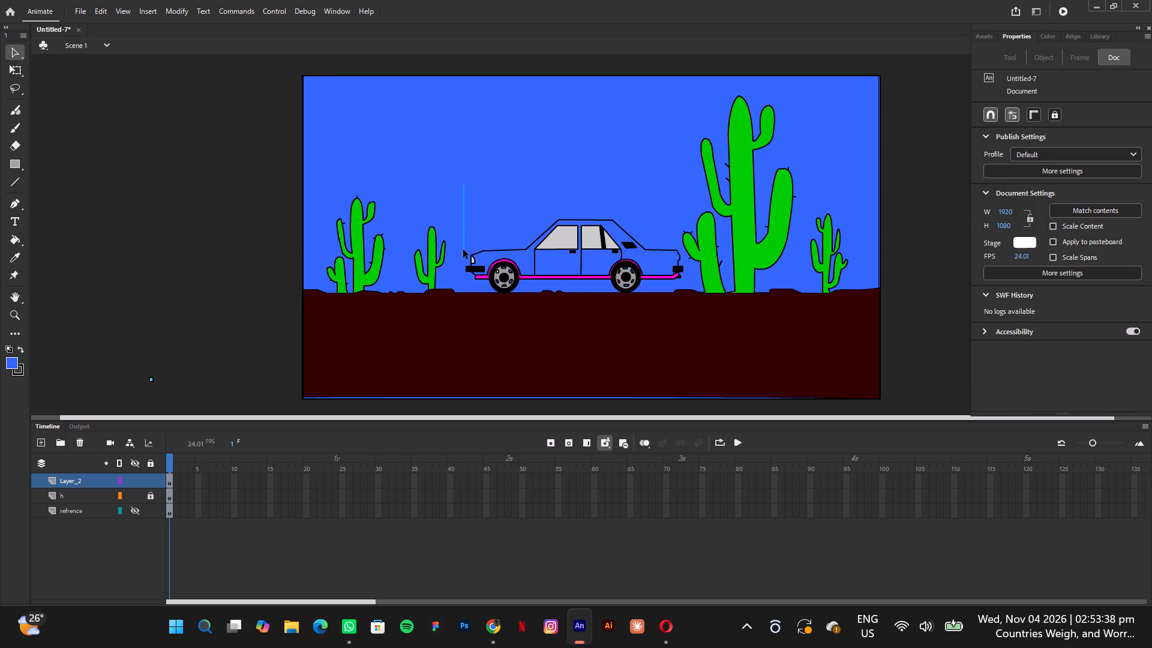
drag(463, 250, 652, 284)
scroll(464, 266, right, 1)
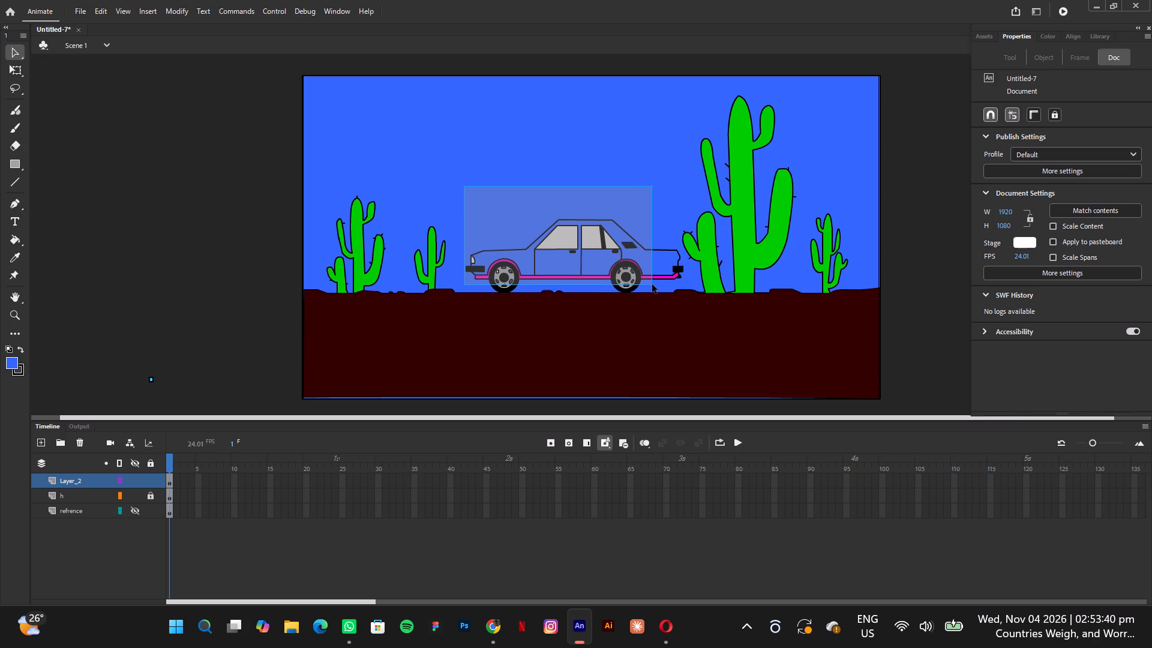
scroll(652, 284, right, 1)
drag(652, 284, 680, 289)
scroll(680, 289, right, 2)
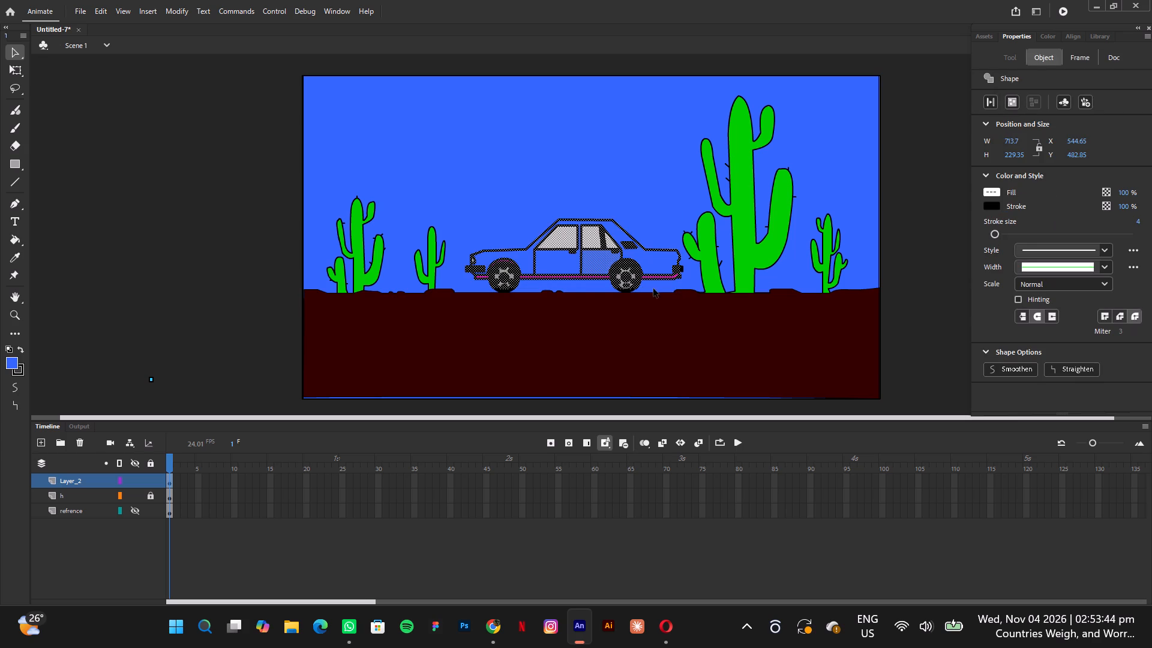
Add the unselected bottom pieces of the front and rear tyres to the car selection.
key(ctrl+equal)
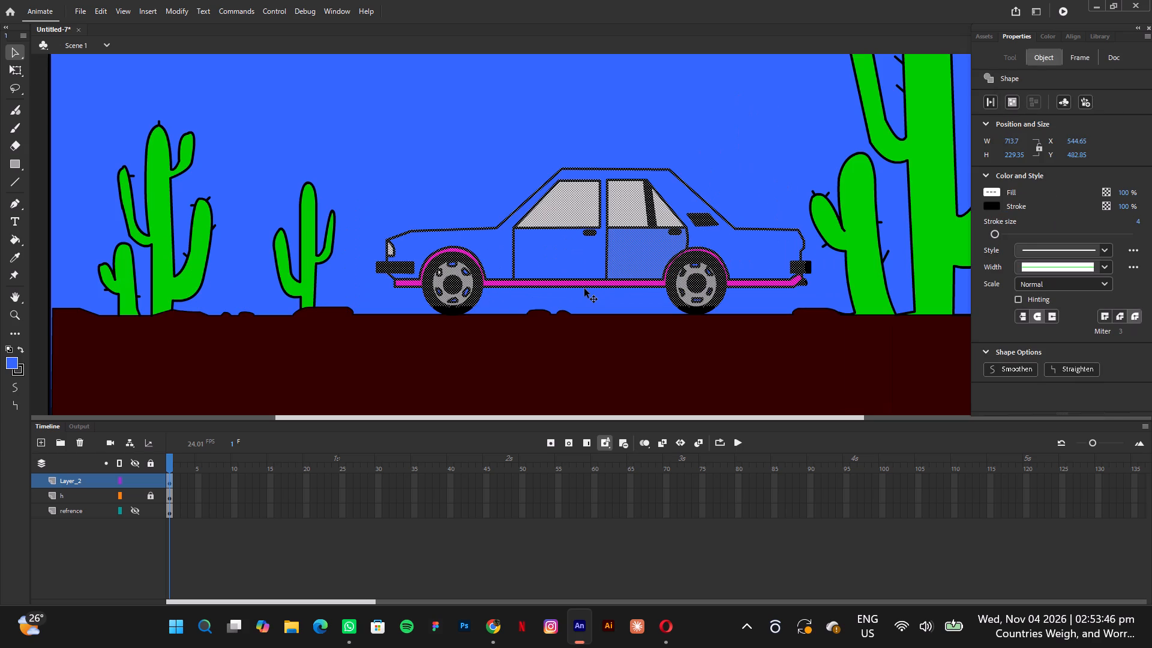
shift+click(459, 313)
shift+click(443, 311)
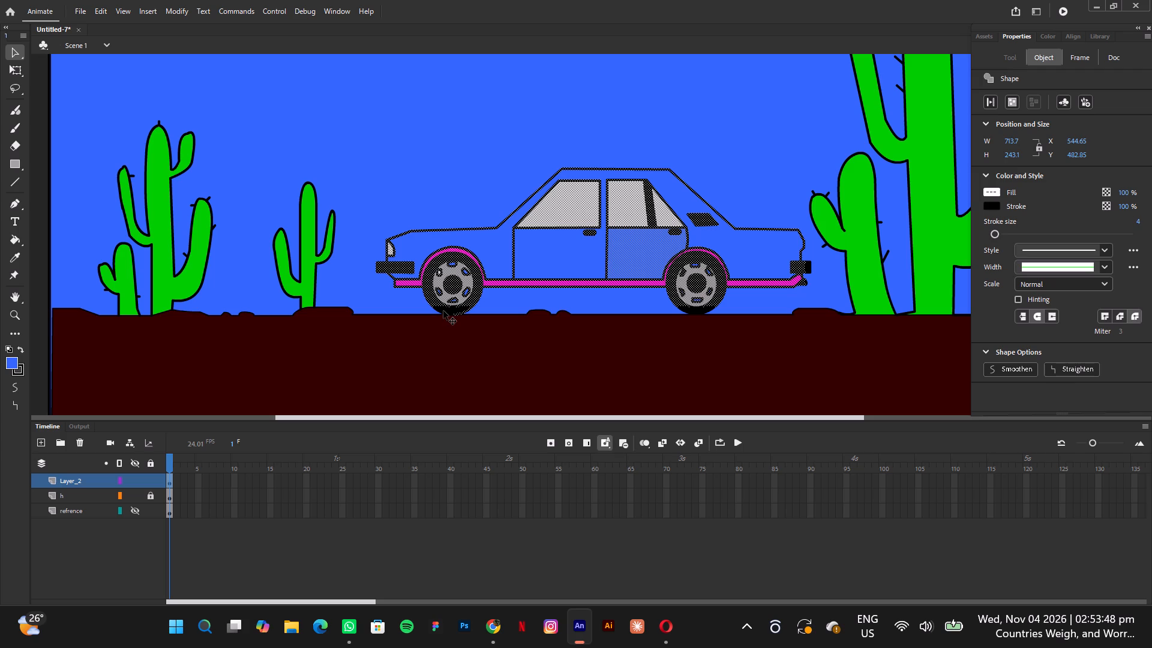
shift+click(440, 309)
shift+click(440, 309)
shift+click(450, 310)
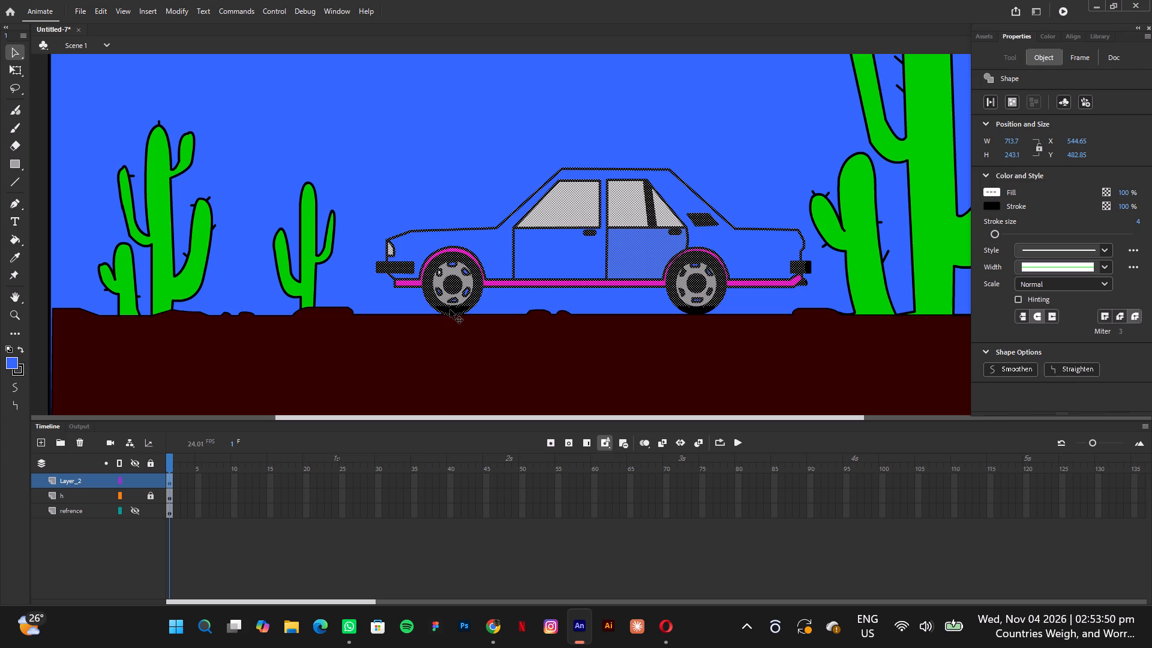
shift+click(454, 306)
shift+click(700, 313)
shift+click(689, 310)
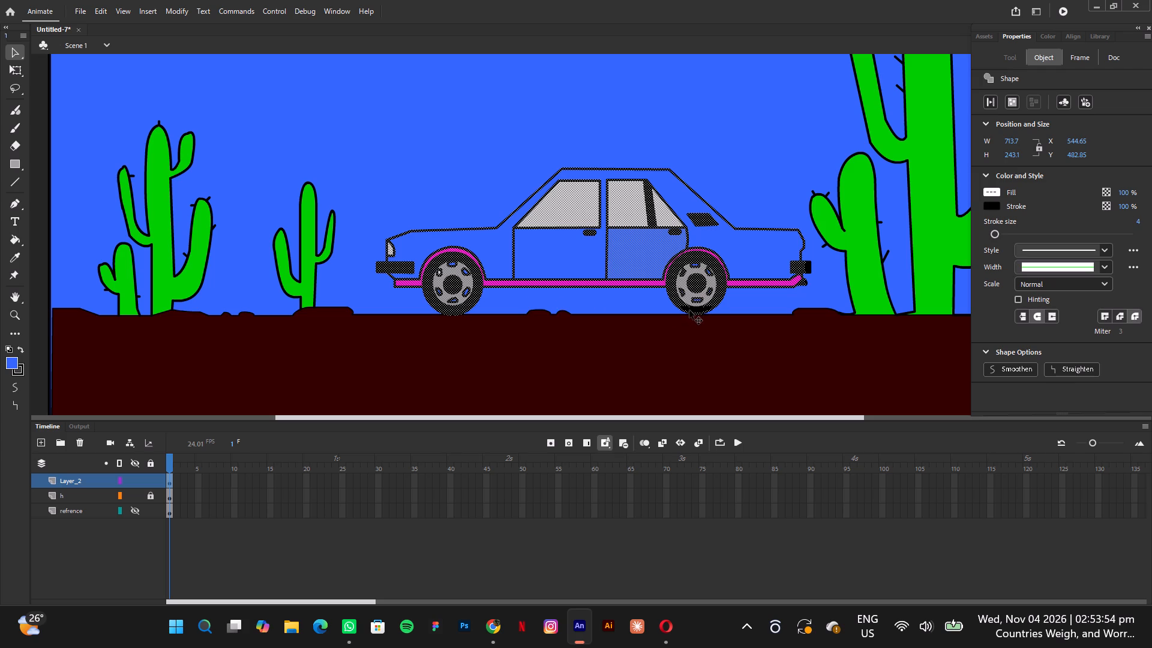
shift+click(699, 310)
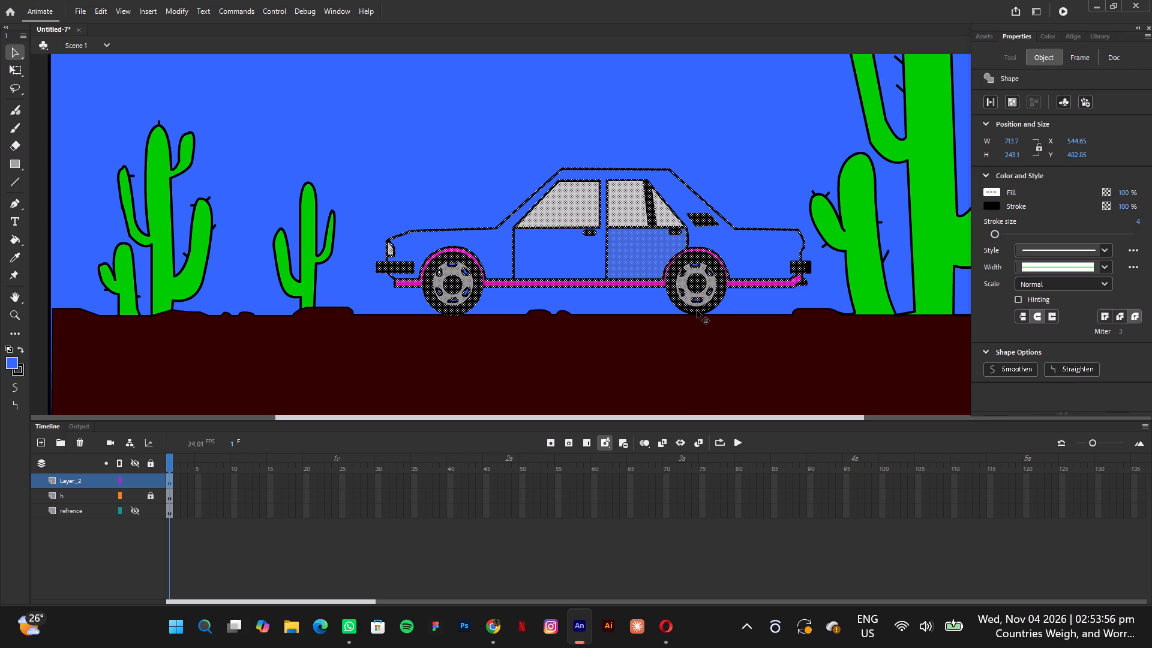
shift+click(697, 308)
shift+click(686, 310)
Add the remaining fill and outline pieces of the rear bumper and the lower rear corner to the car selection.
shift+click(807, 283)
shift+click(807, 270)
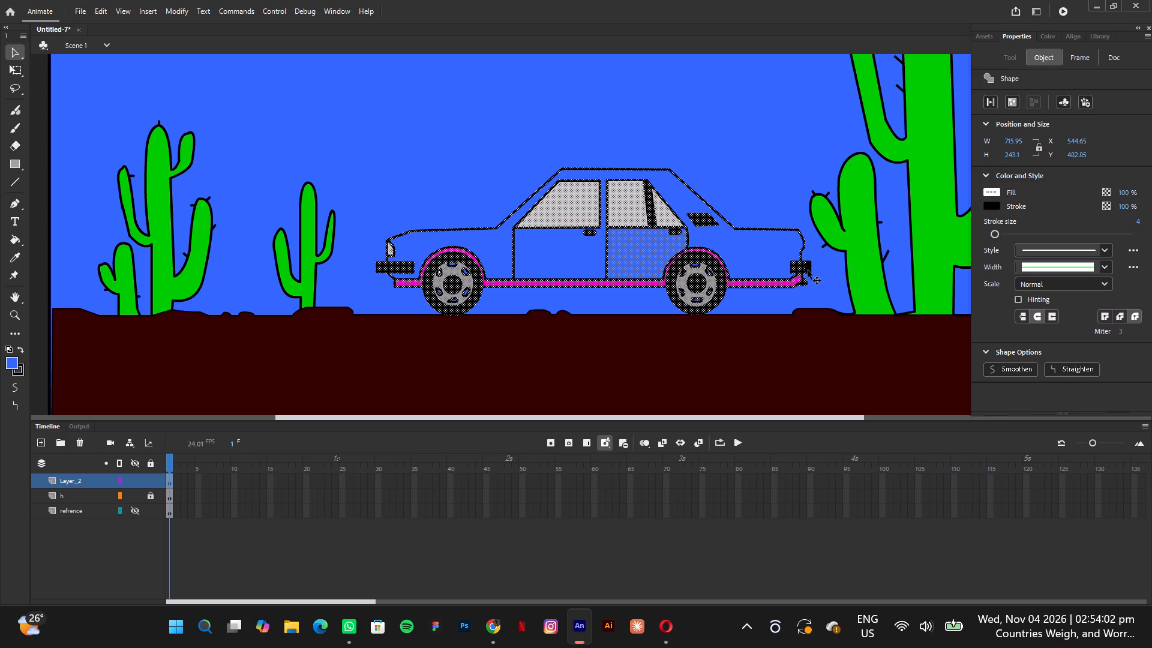
shift+click(809, 268)
shift+click(808, 264)
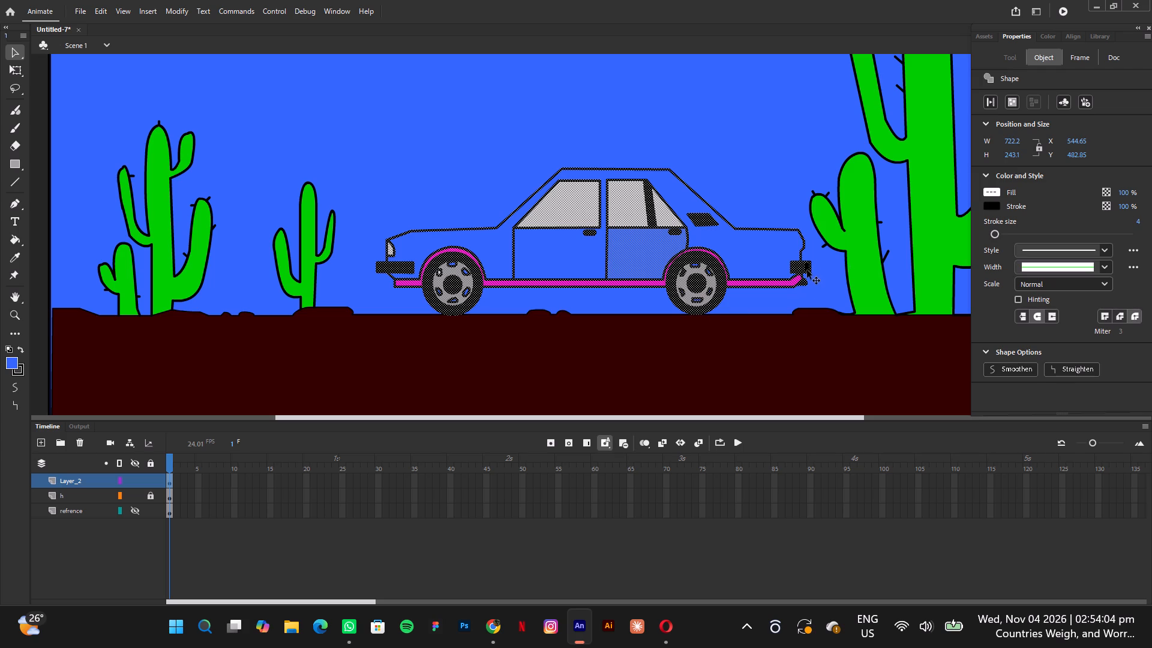
shift+click(807, 271)
shift+click(806, 265)
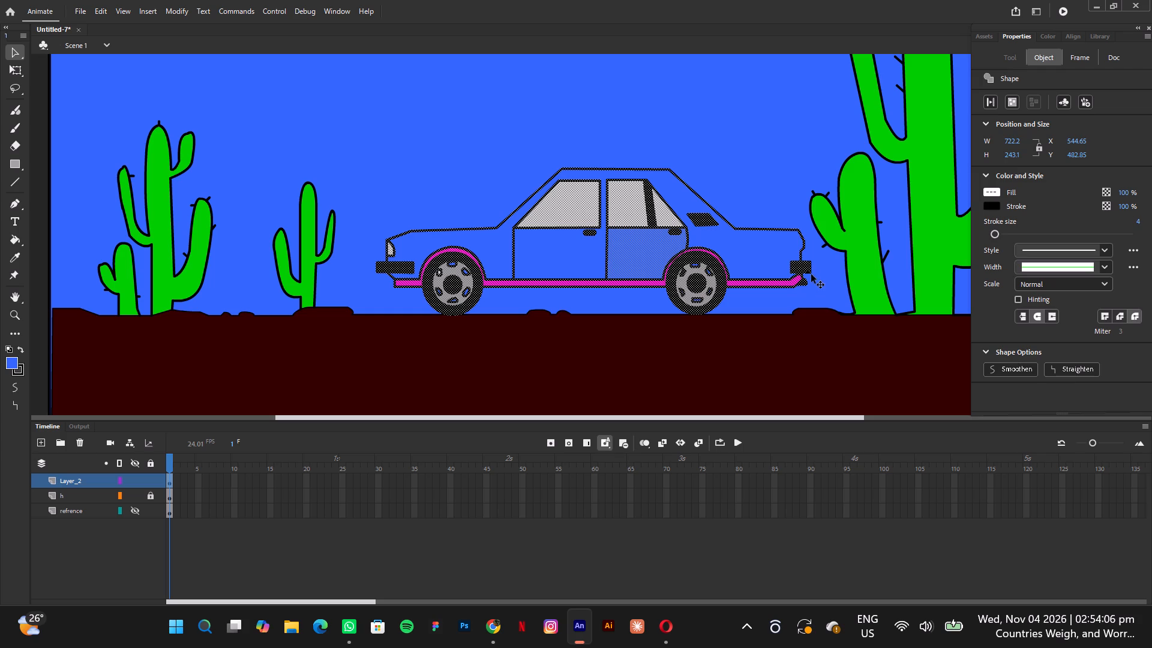
shift+click(809, 274)
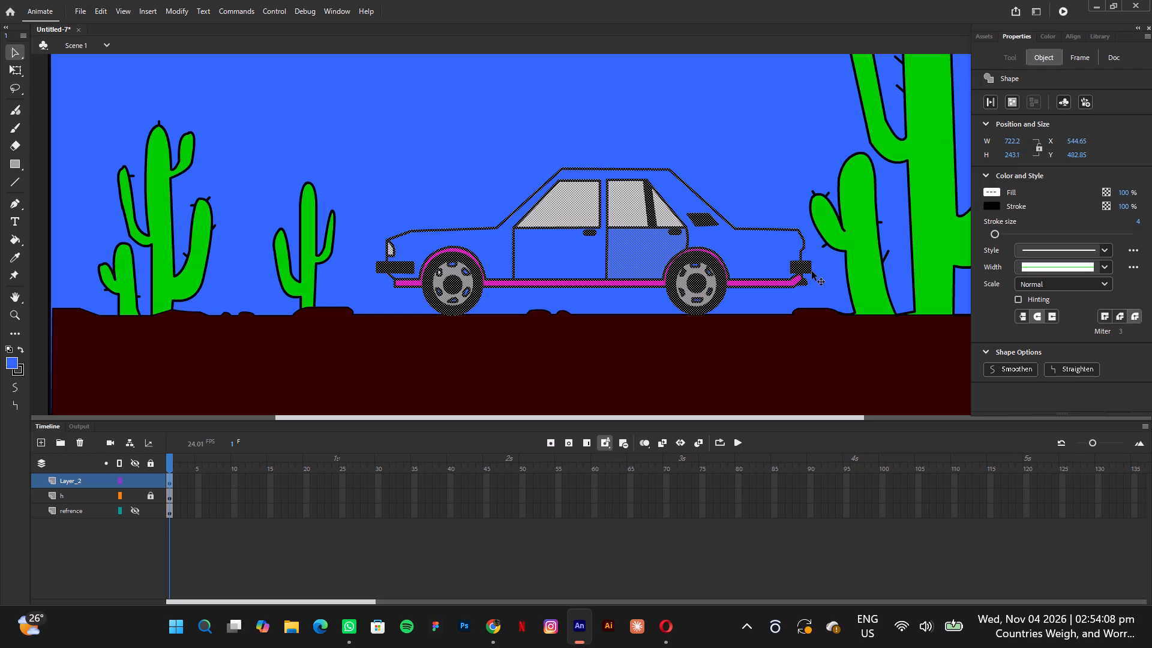
shift+click(812, 271)
shift+click(812, 263)
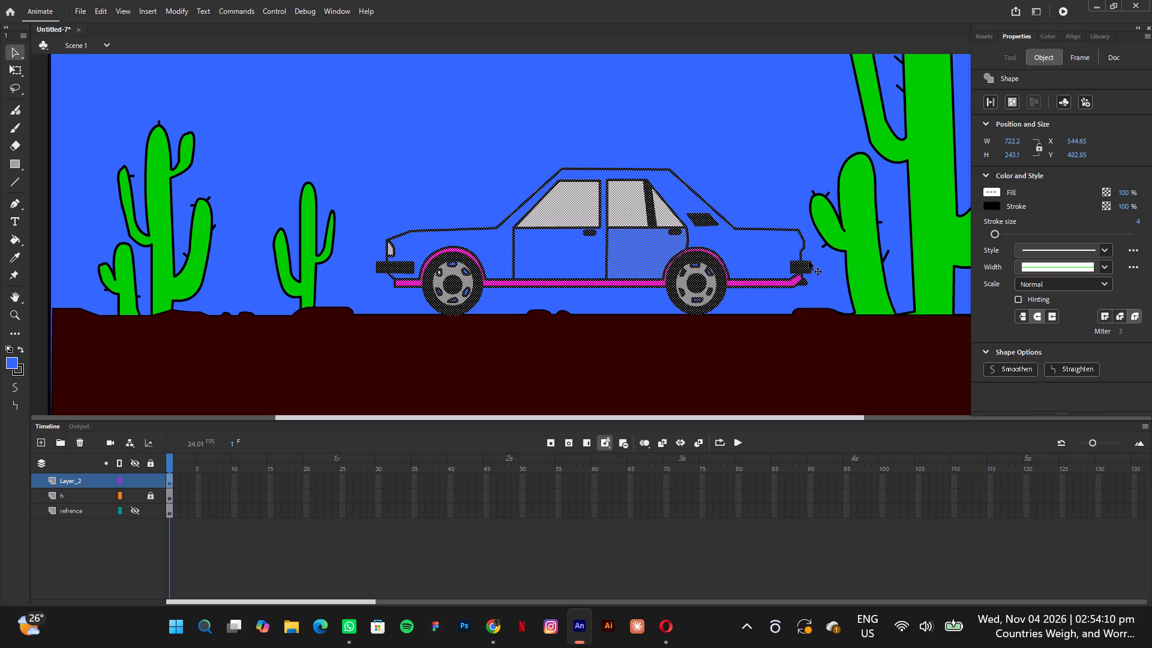
shift+click(809, 261)
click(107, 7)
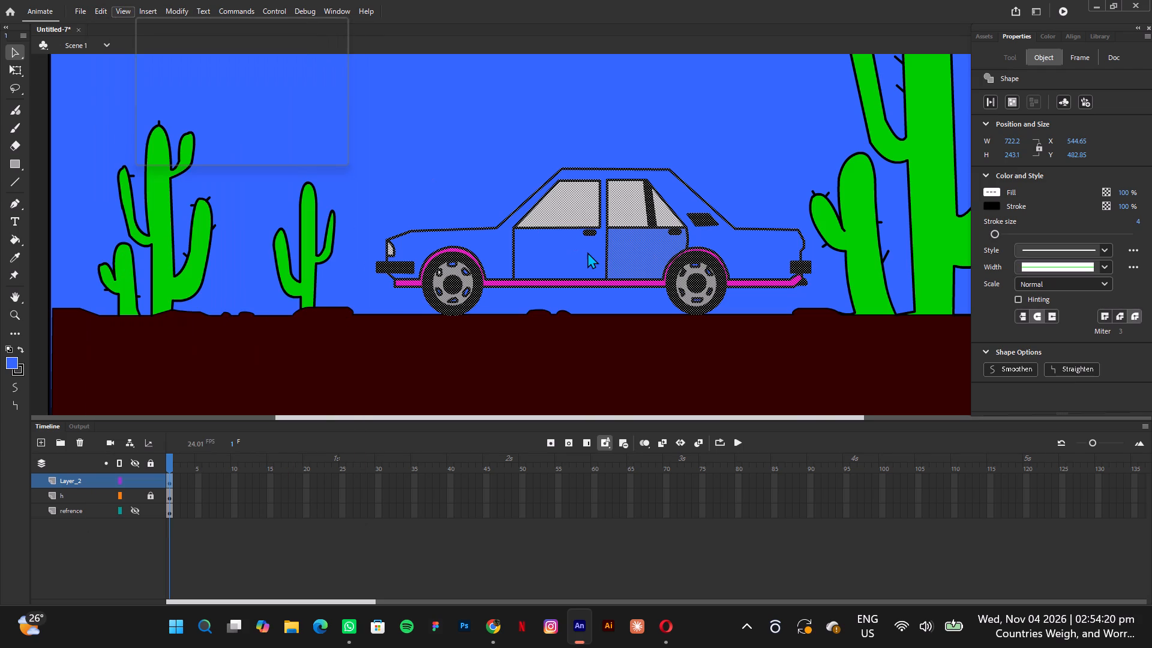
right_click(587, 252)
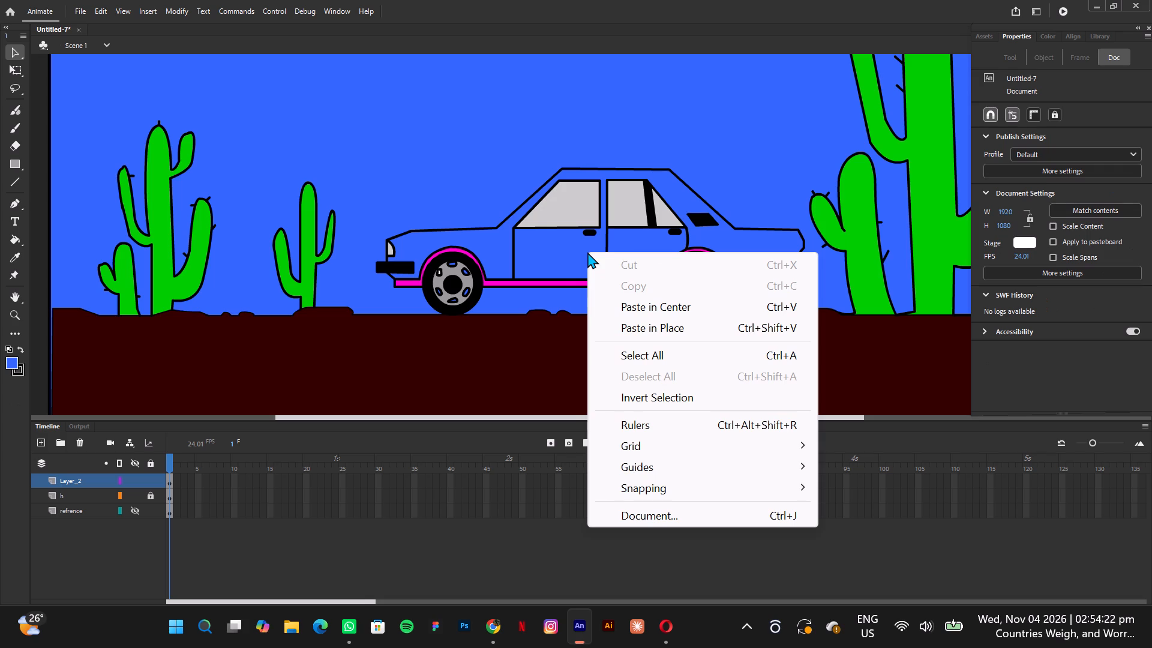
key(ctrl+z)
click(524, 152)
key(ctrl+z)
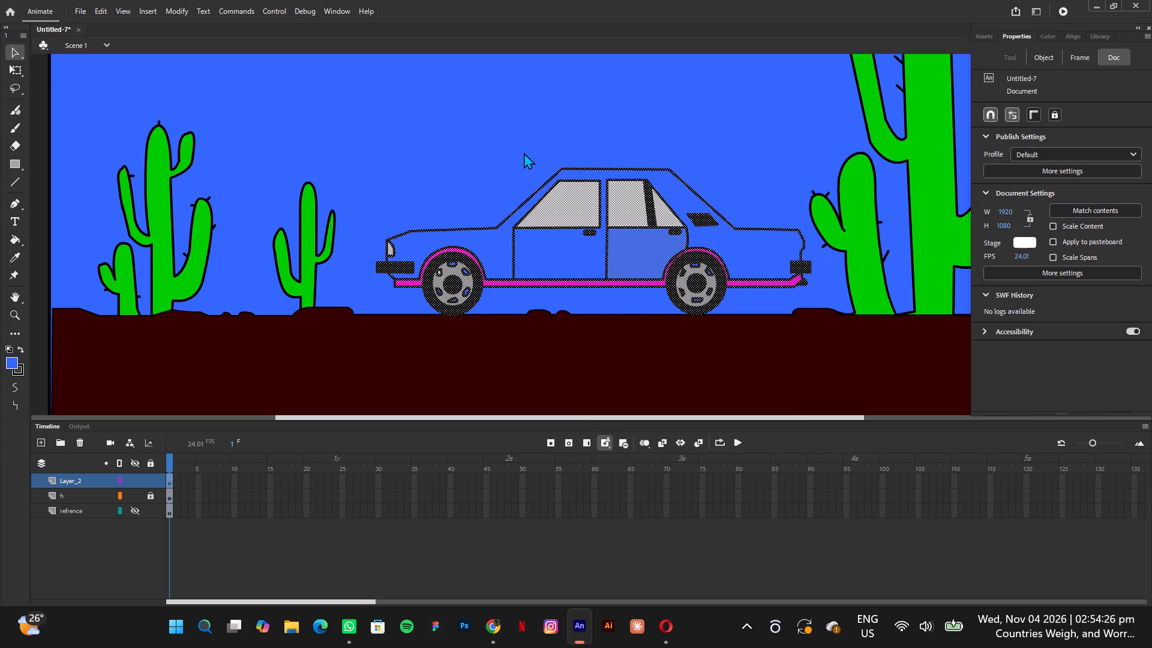
Open the Convert to Symbol dialog for the selected car artwork.
right_click(553, 221)
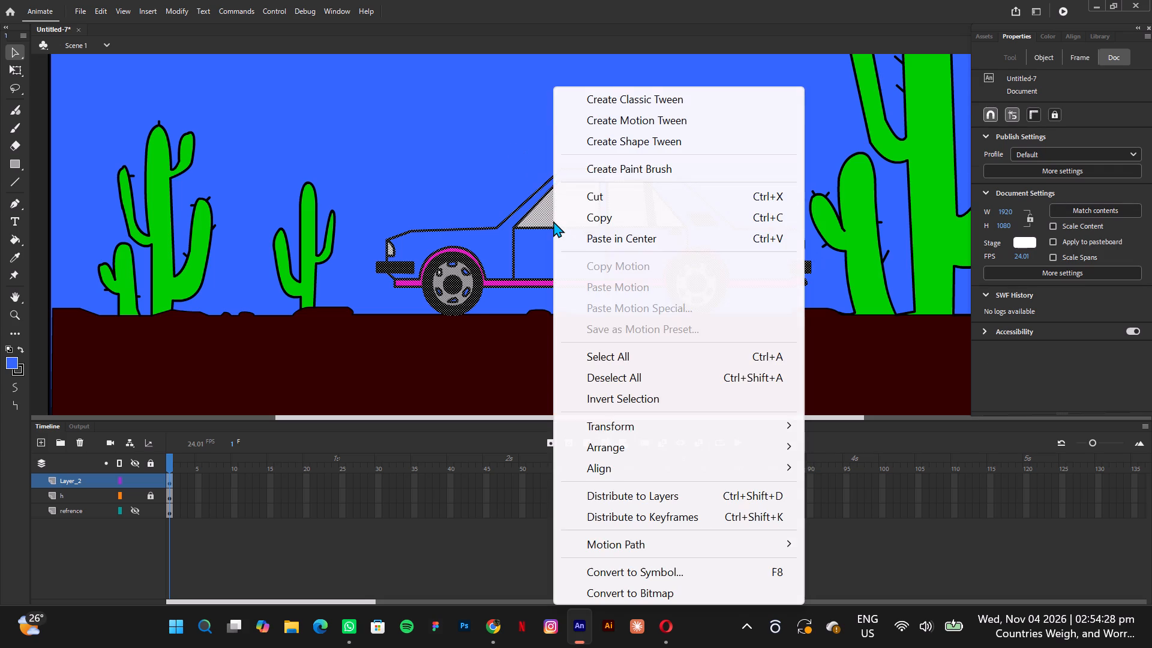
click(628, 564)
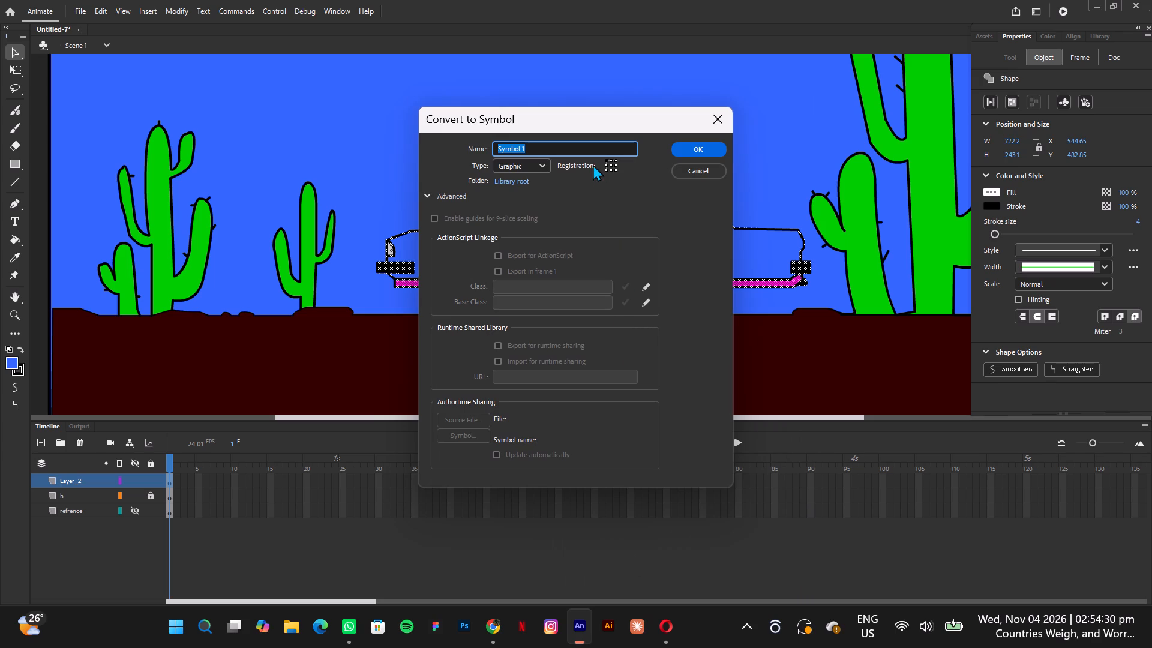
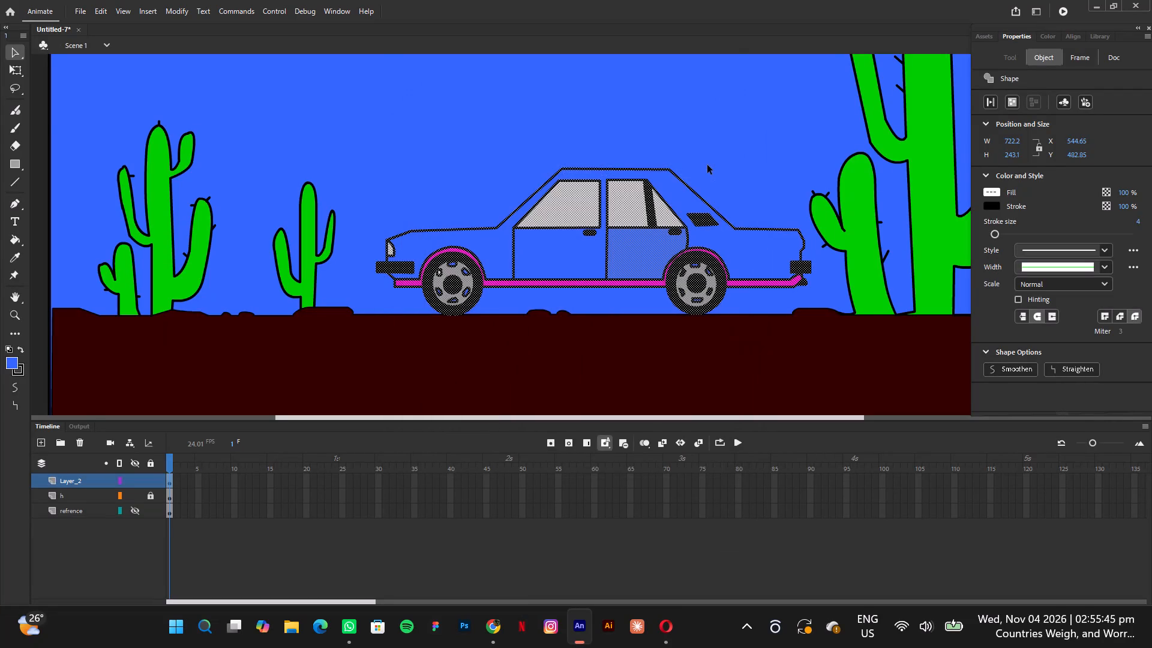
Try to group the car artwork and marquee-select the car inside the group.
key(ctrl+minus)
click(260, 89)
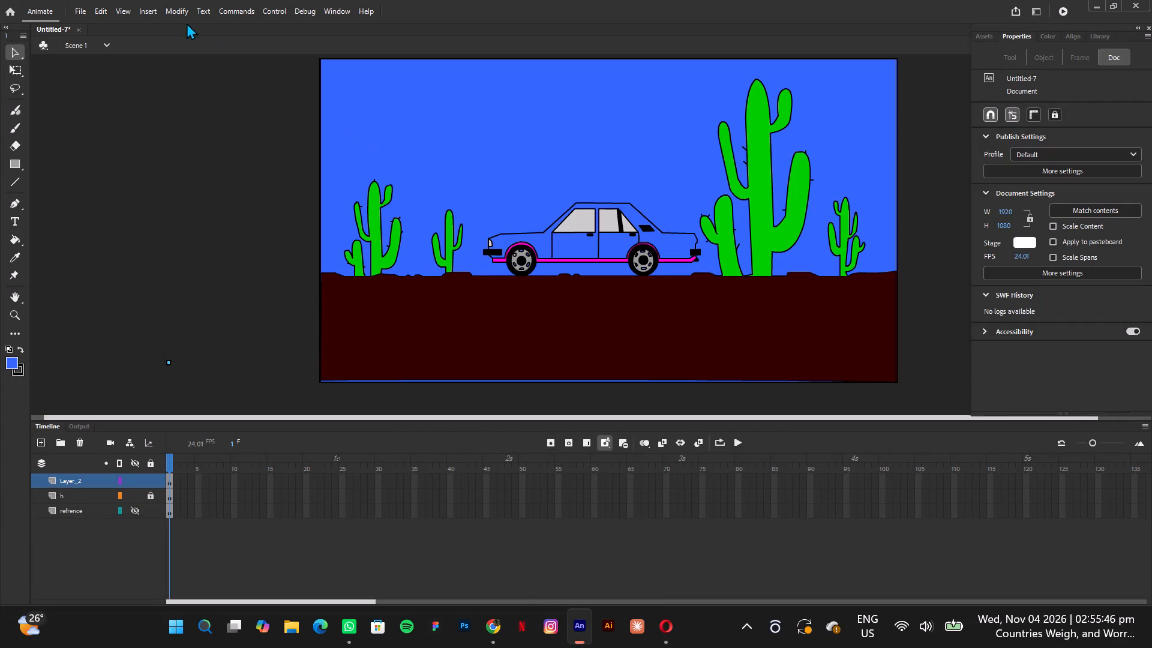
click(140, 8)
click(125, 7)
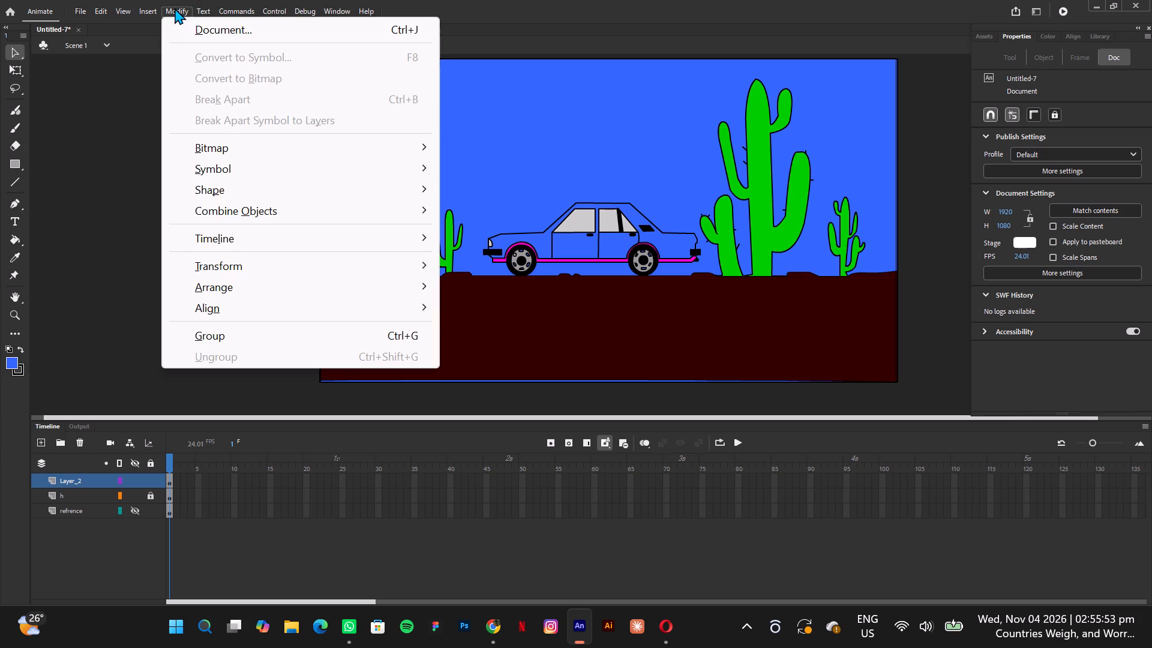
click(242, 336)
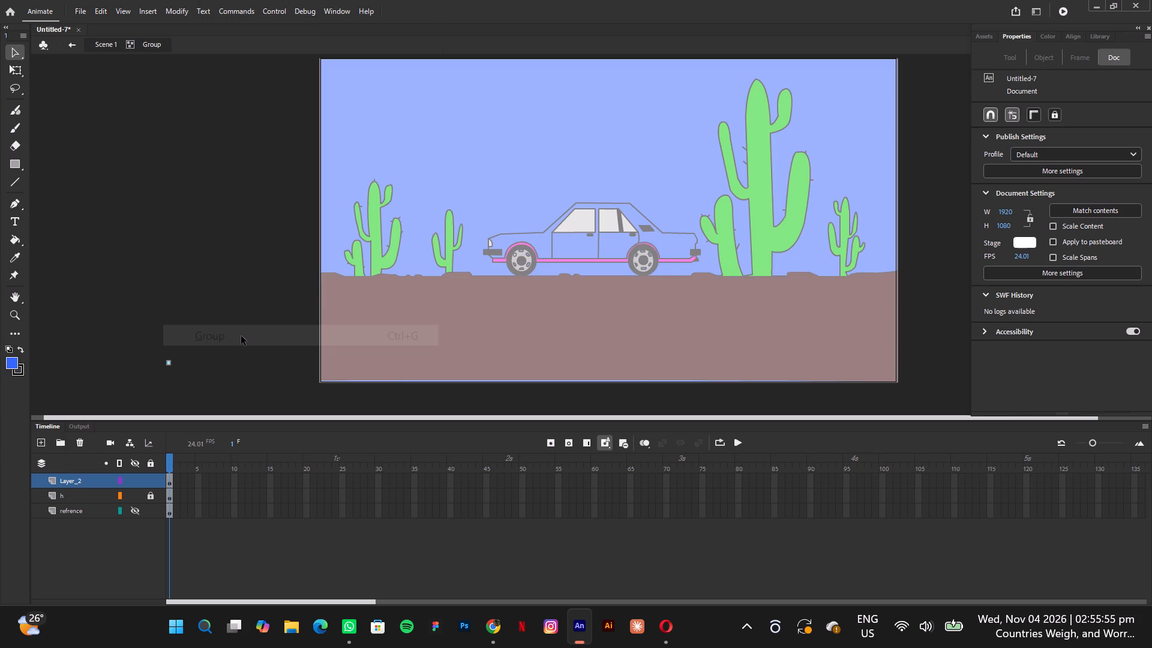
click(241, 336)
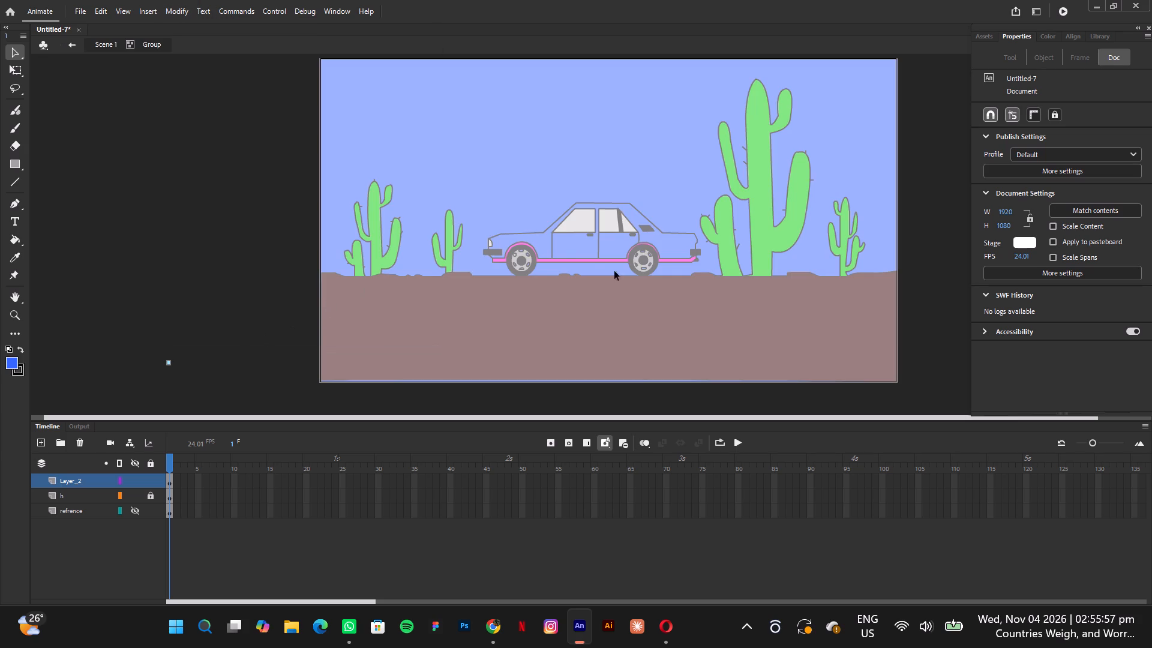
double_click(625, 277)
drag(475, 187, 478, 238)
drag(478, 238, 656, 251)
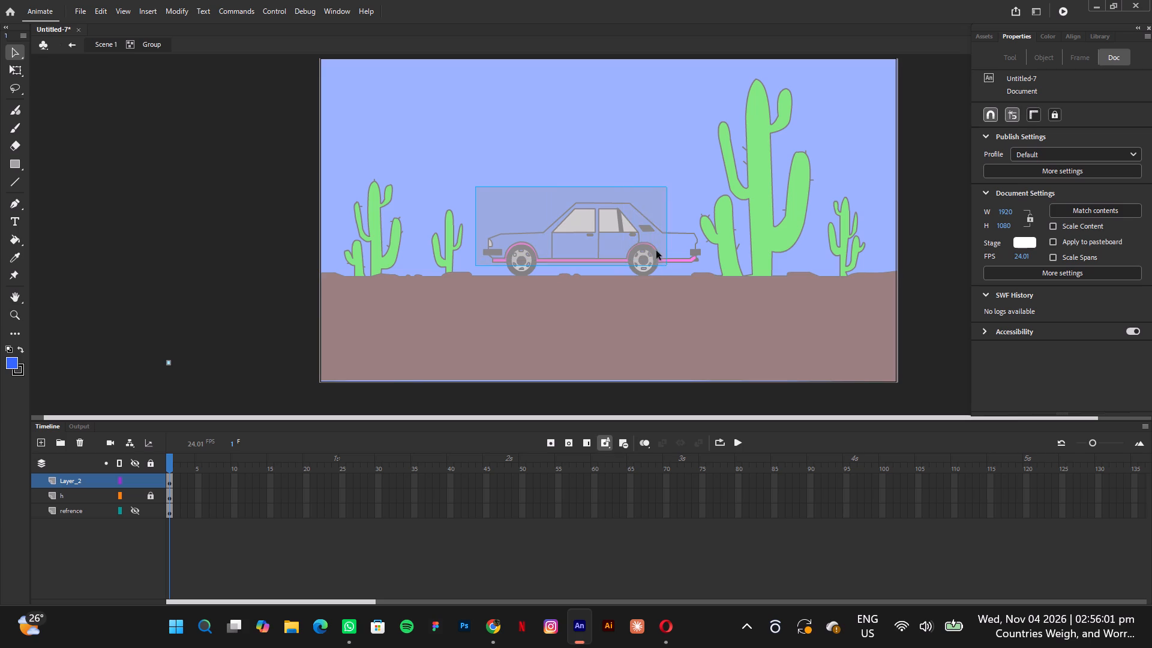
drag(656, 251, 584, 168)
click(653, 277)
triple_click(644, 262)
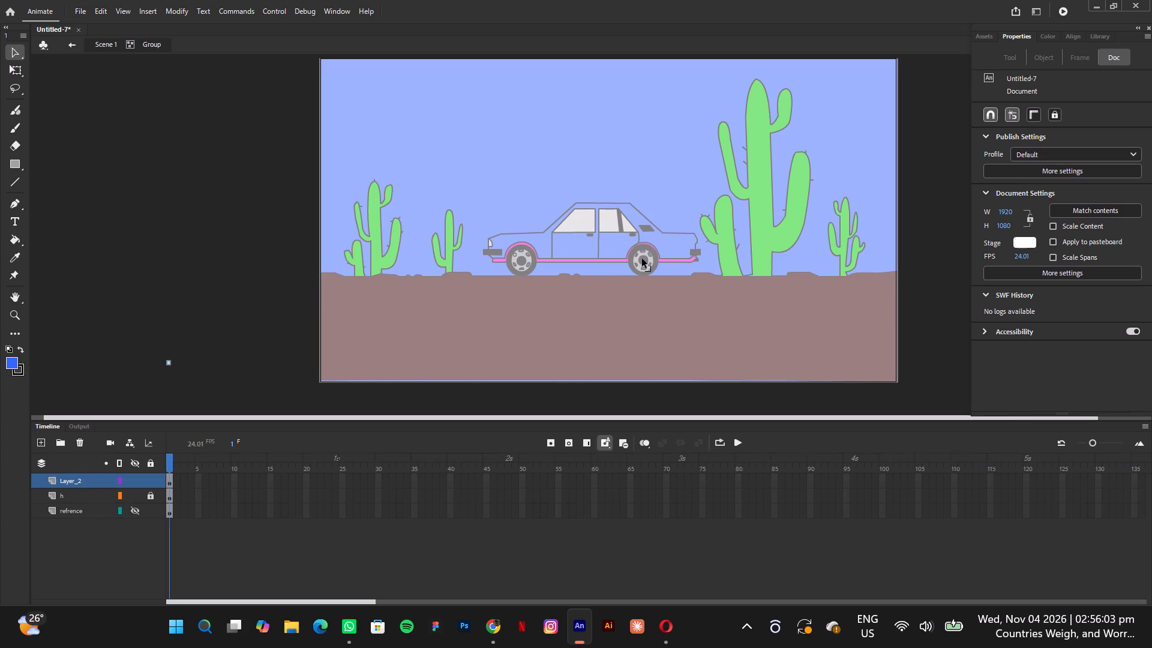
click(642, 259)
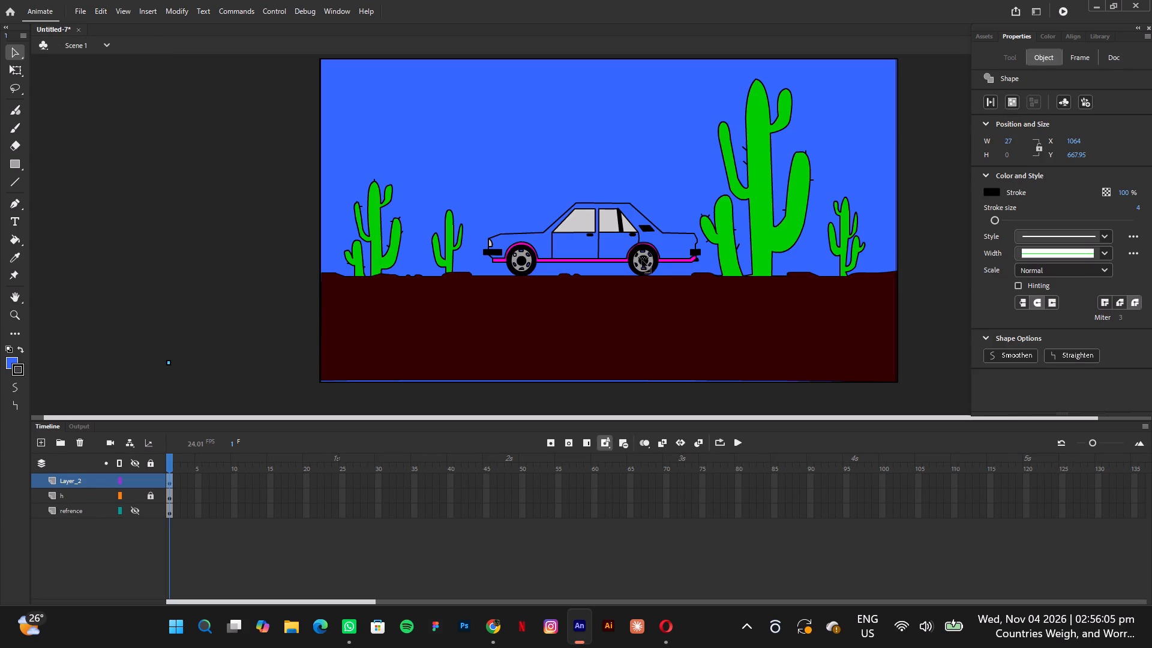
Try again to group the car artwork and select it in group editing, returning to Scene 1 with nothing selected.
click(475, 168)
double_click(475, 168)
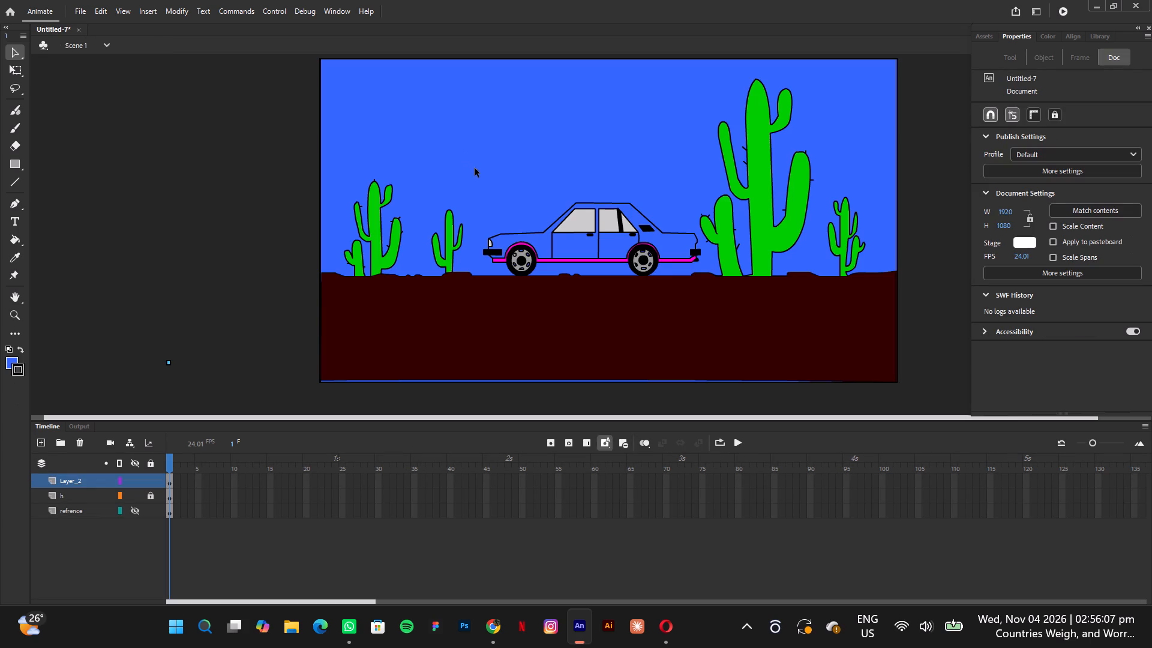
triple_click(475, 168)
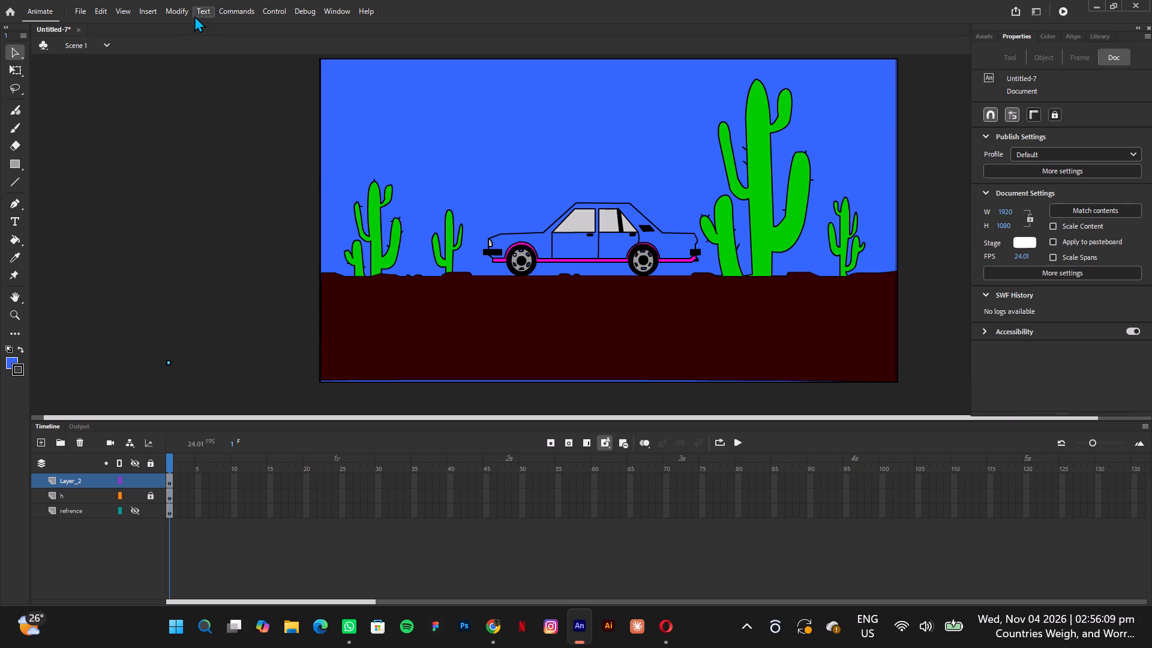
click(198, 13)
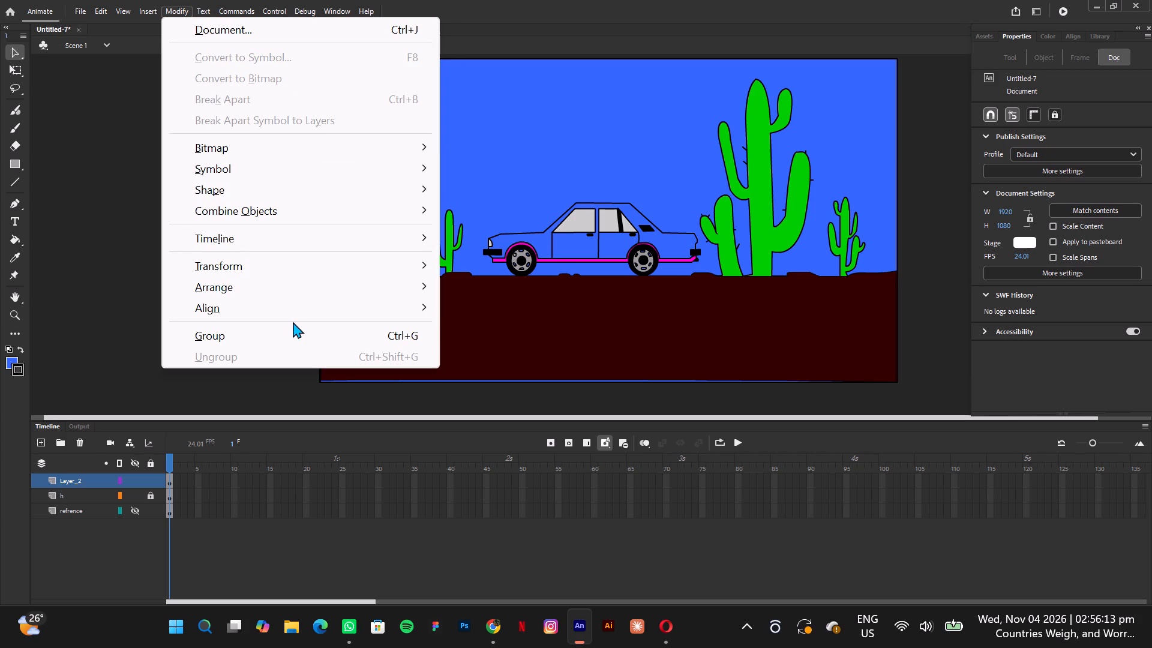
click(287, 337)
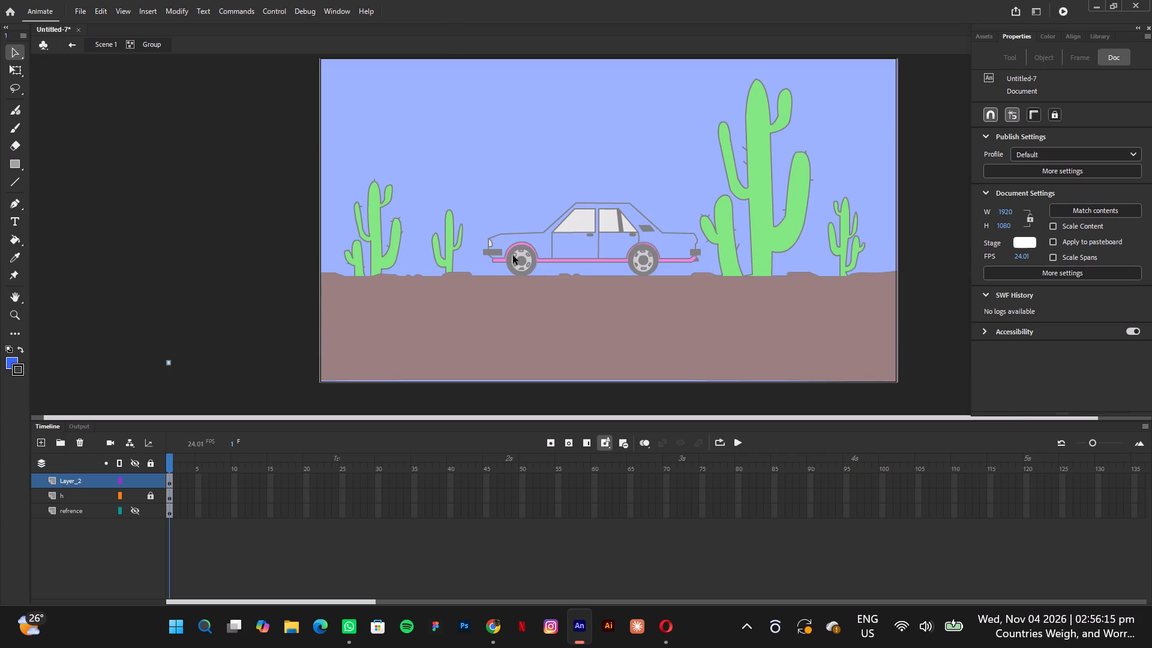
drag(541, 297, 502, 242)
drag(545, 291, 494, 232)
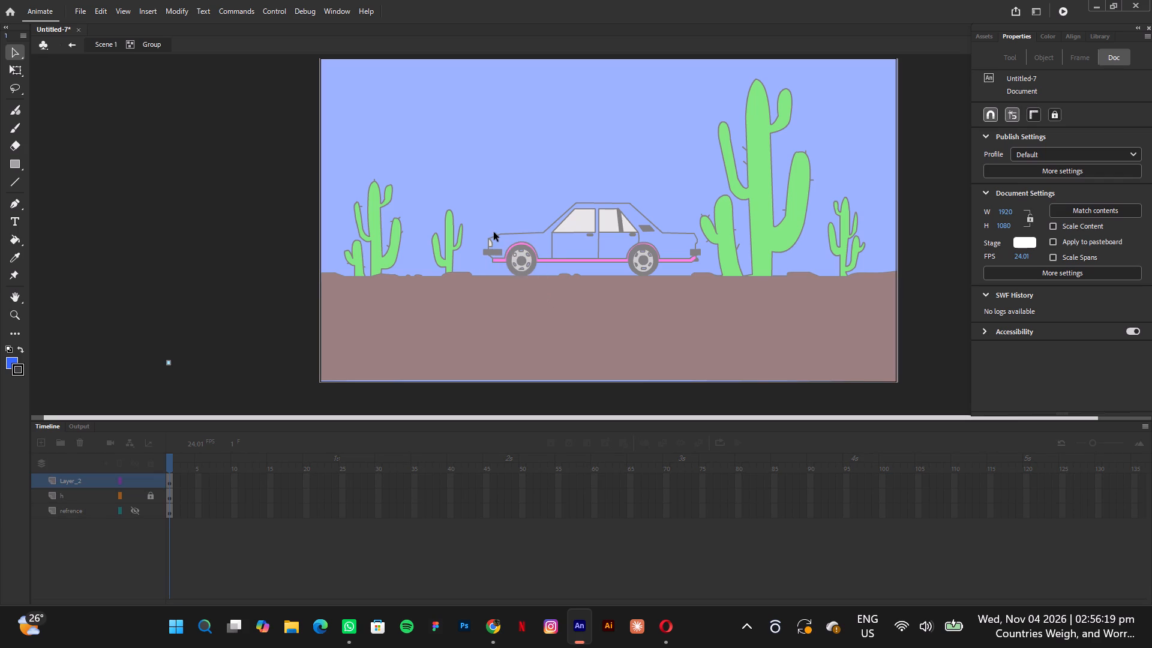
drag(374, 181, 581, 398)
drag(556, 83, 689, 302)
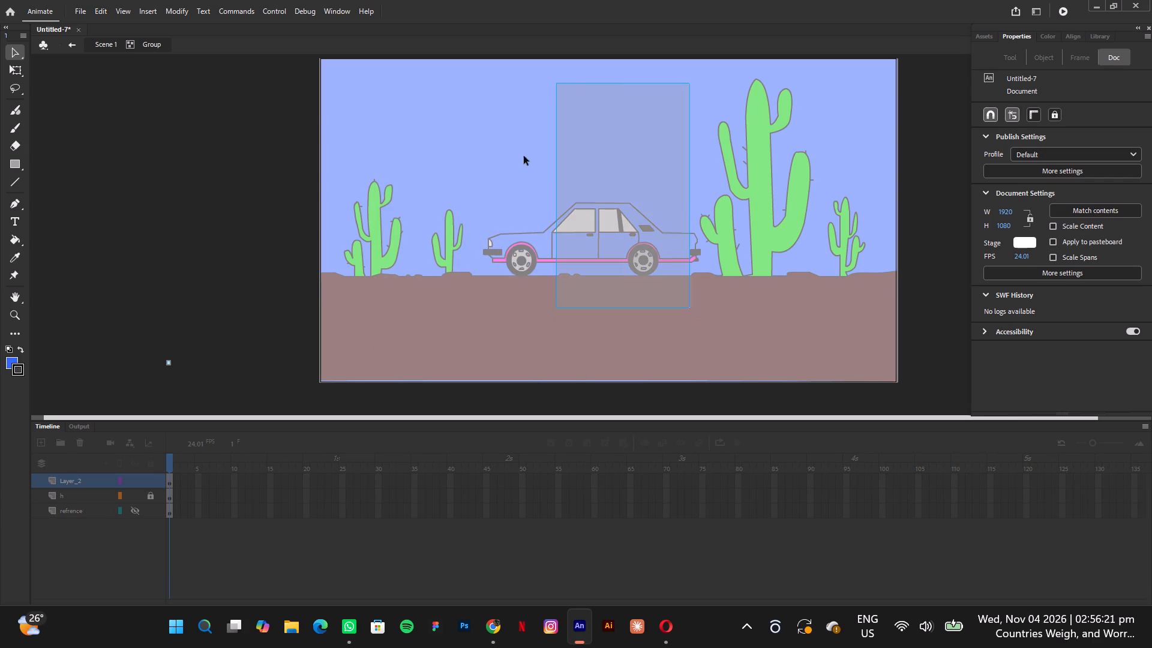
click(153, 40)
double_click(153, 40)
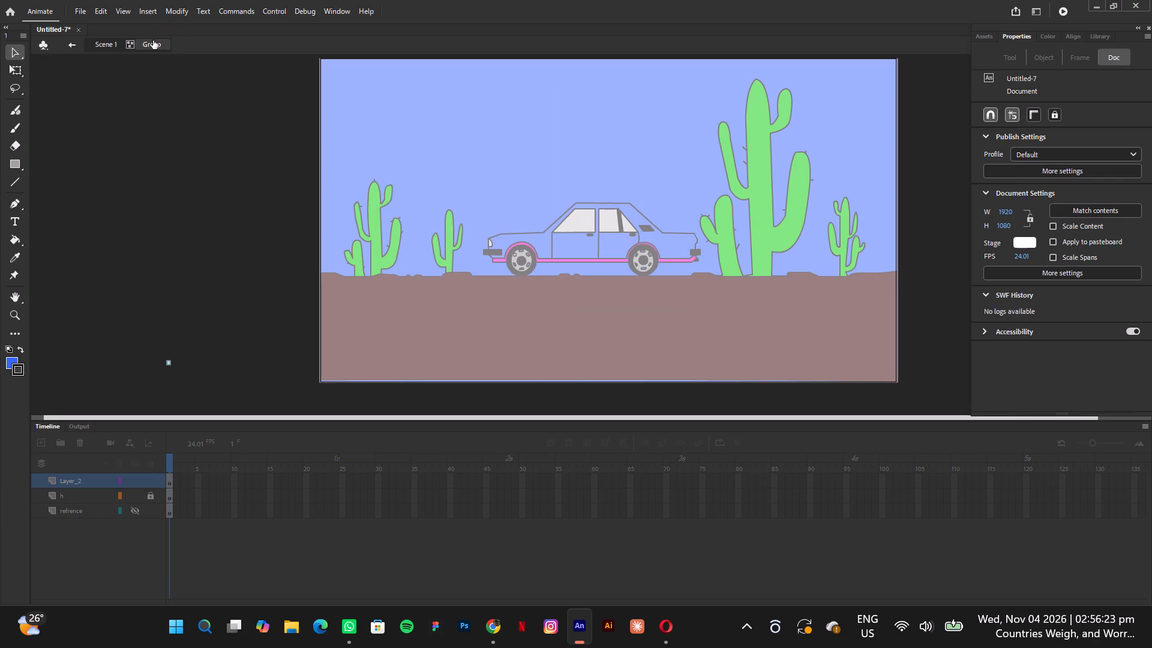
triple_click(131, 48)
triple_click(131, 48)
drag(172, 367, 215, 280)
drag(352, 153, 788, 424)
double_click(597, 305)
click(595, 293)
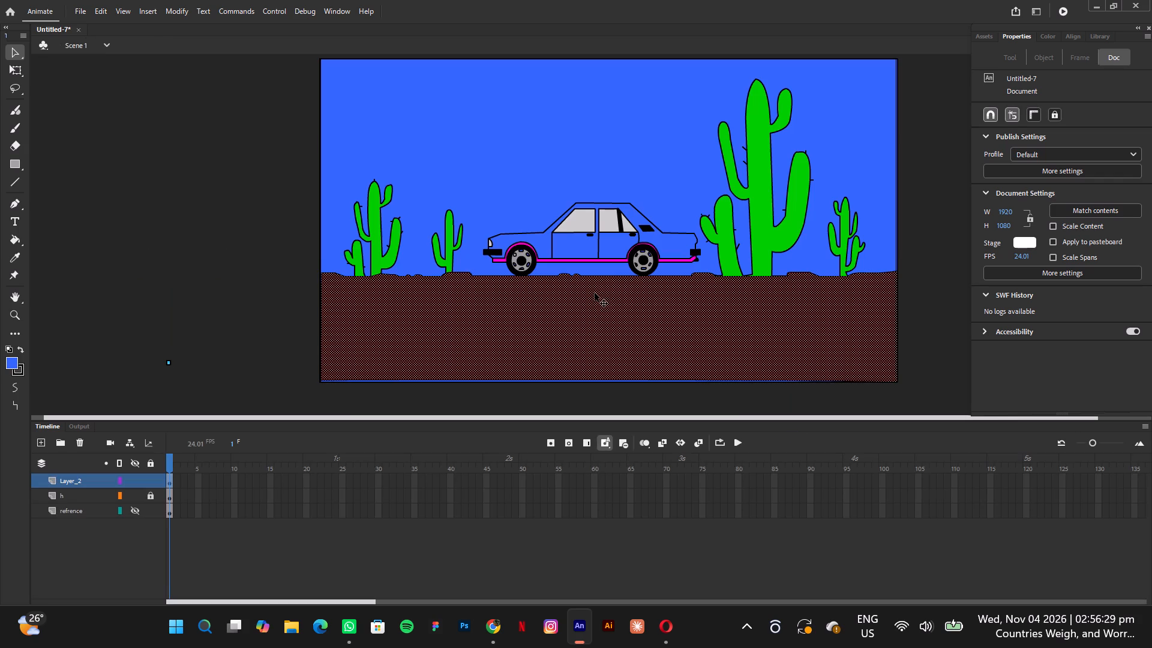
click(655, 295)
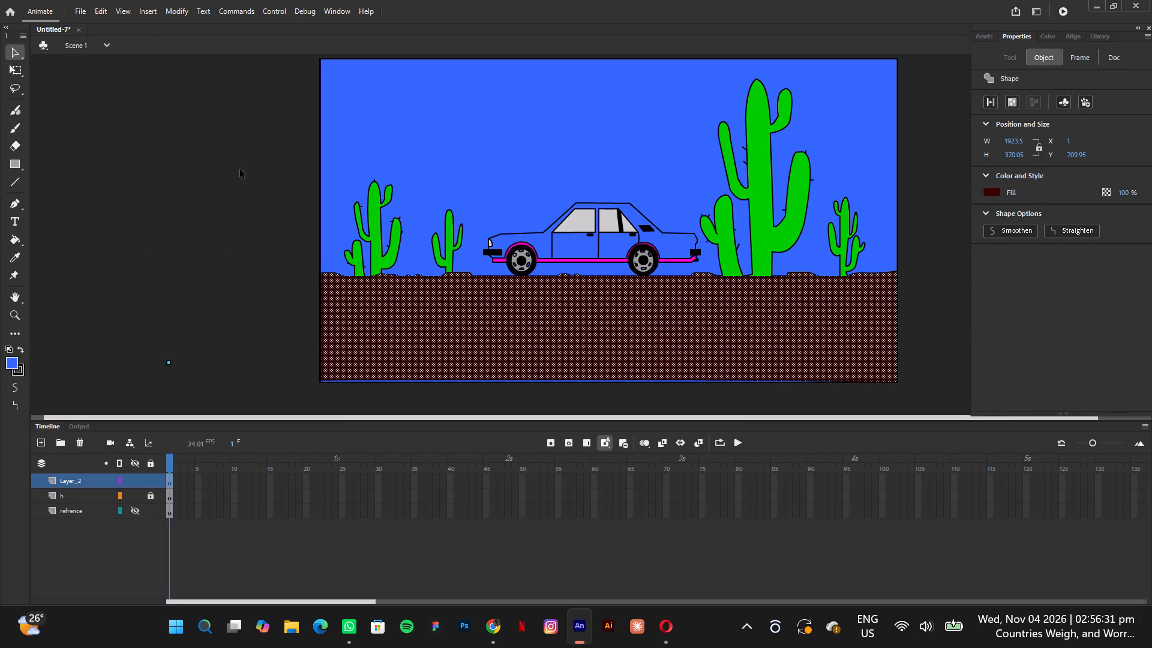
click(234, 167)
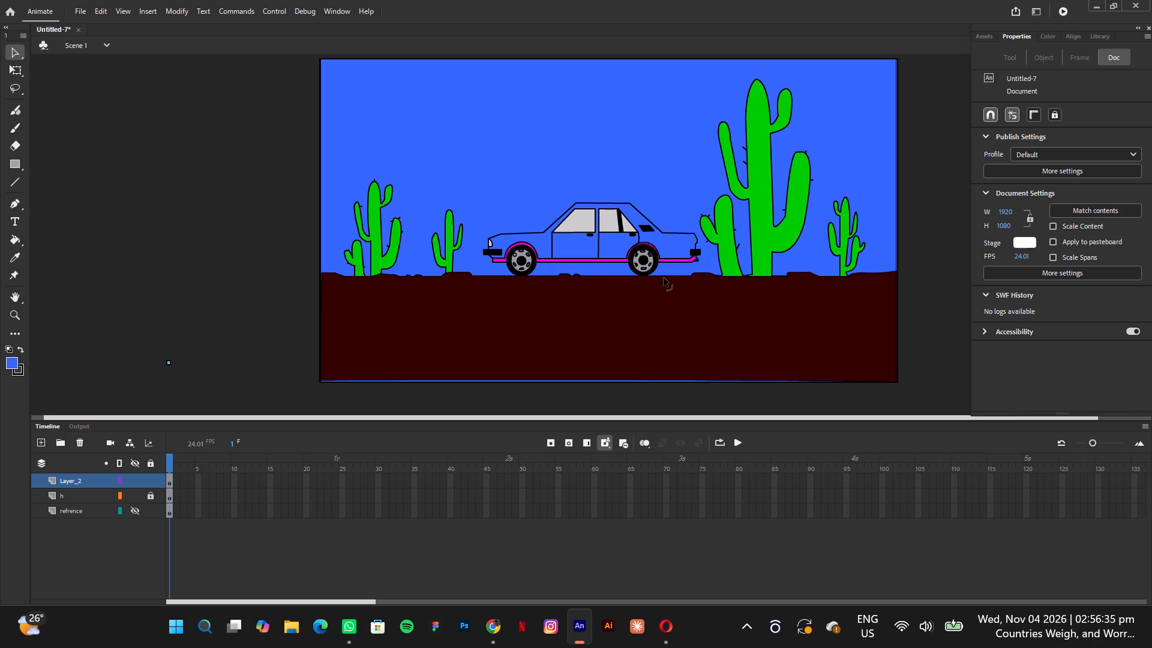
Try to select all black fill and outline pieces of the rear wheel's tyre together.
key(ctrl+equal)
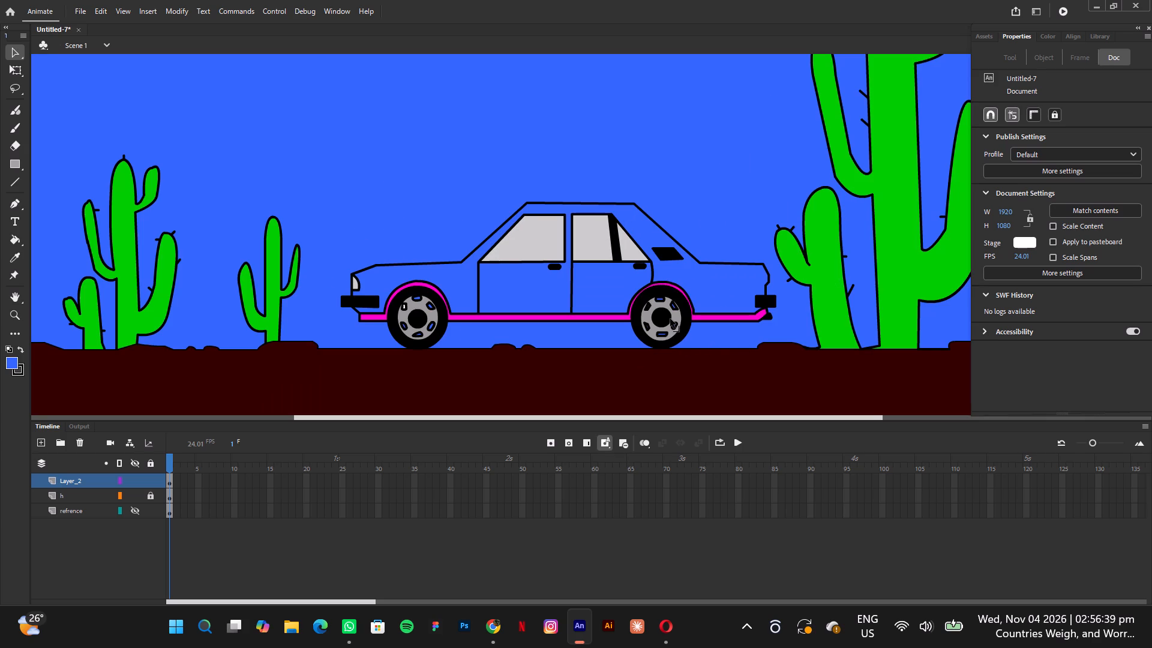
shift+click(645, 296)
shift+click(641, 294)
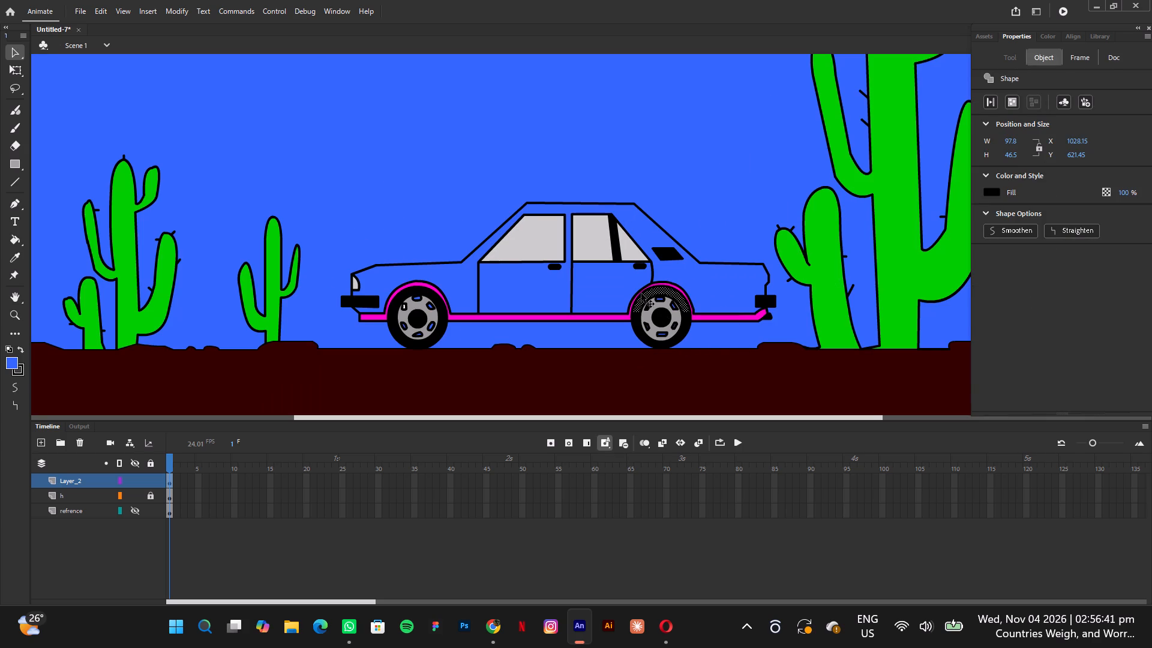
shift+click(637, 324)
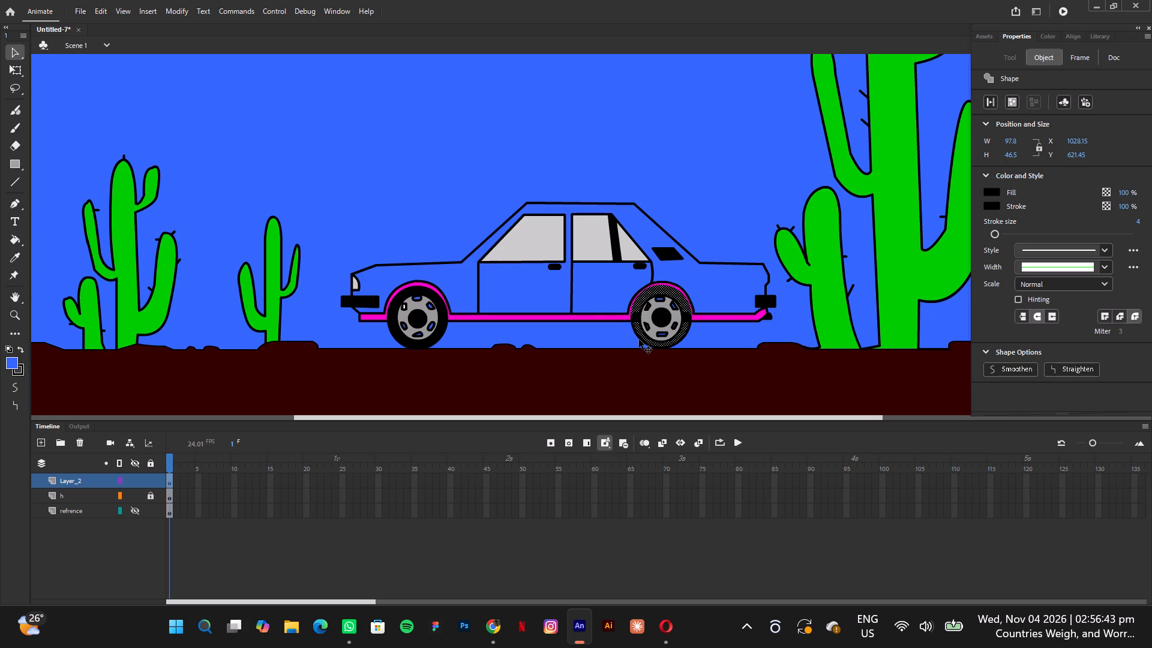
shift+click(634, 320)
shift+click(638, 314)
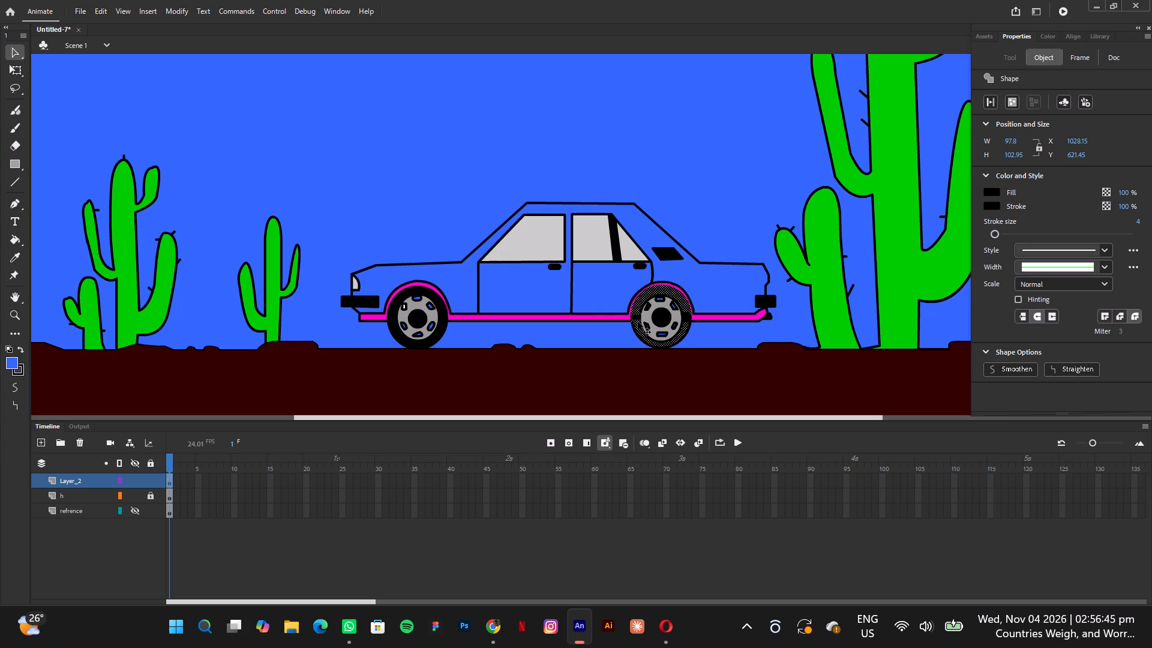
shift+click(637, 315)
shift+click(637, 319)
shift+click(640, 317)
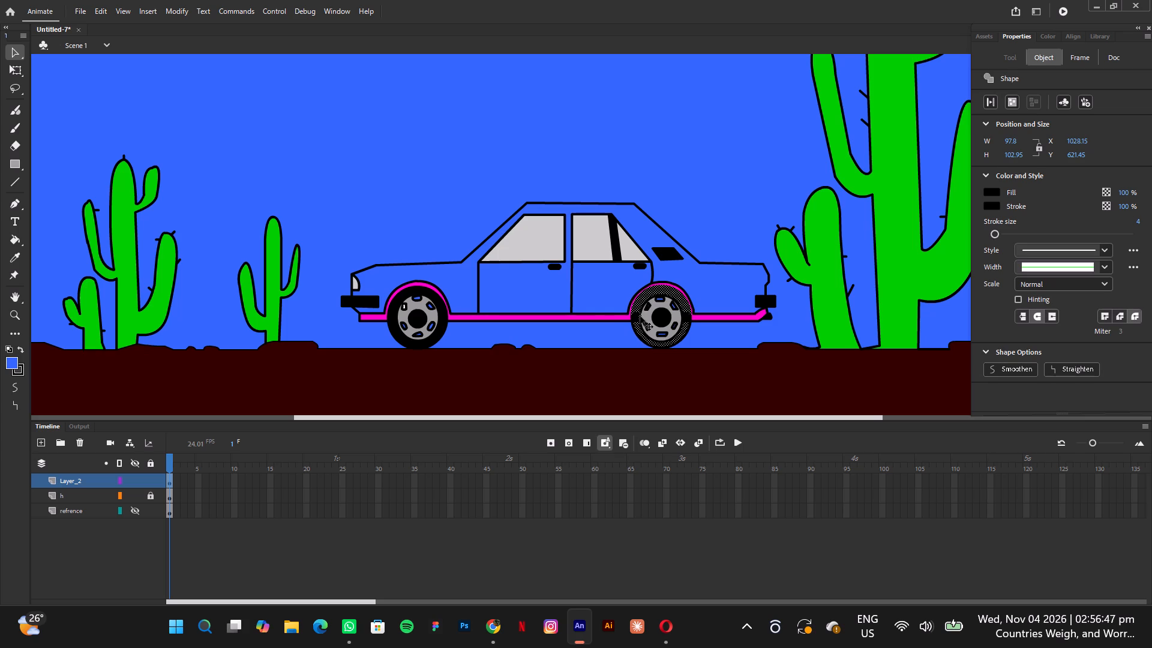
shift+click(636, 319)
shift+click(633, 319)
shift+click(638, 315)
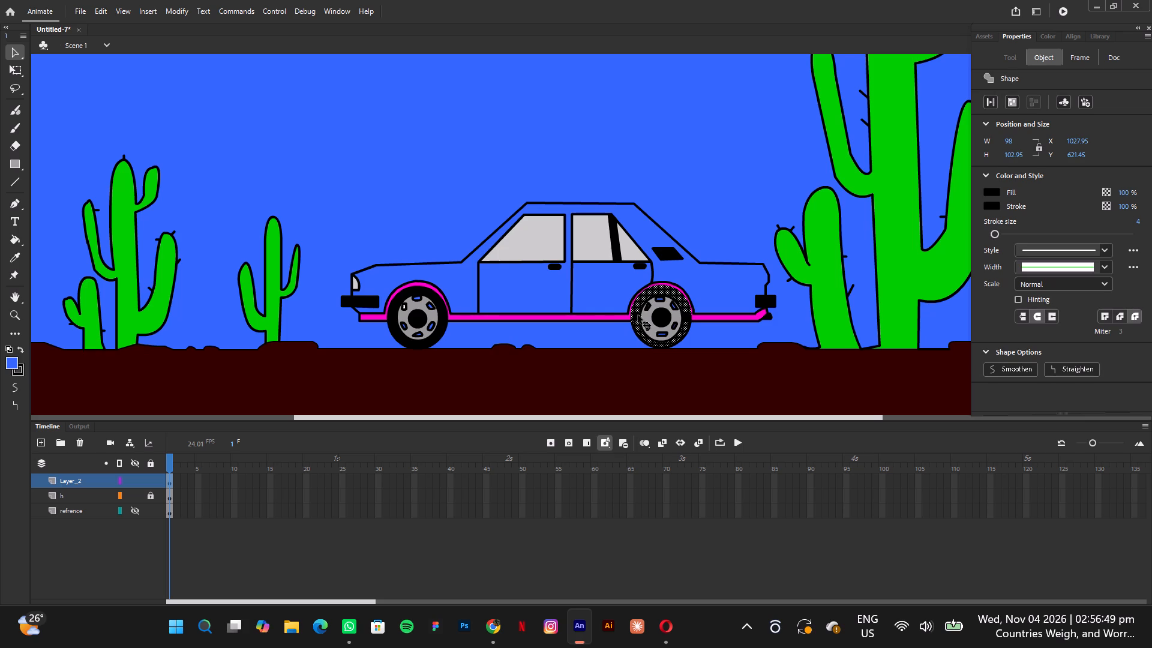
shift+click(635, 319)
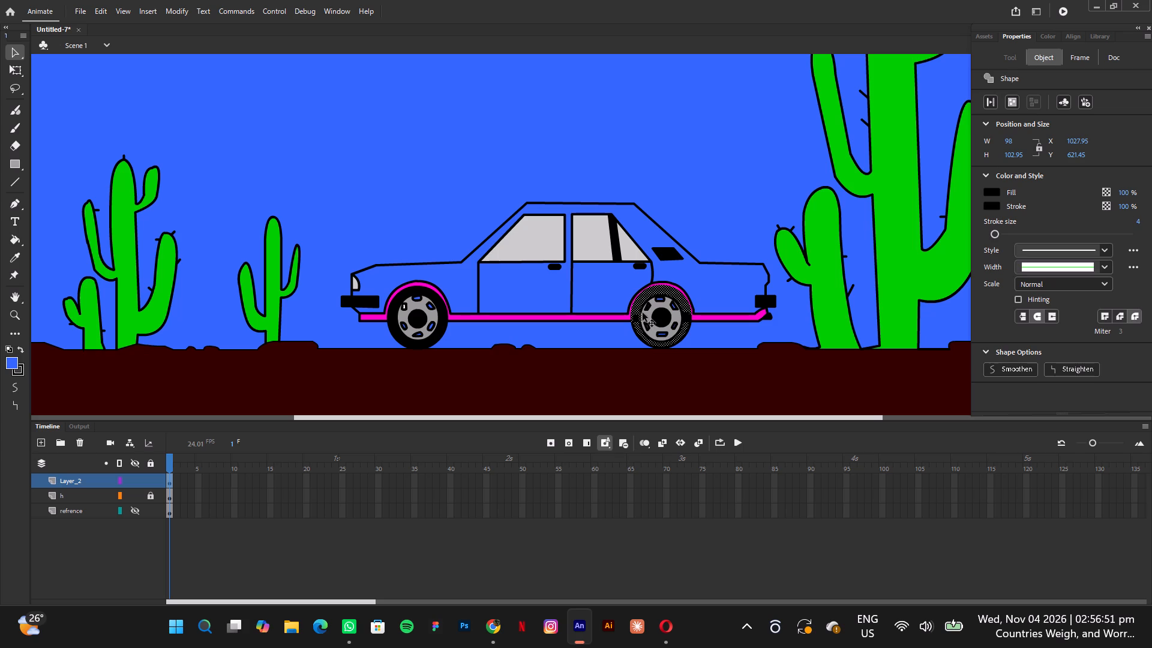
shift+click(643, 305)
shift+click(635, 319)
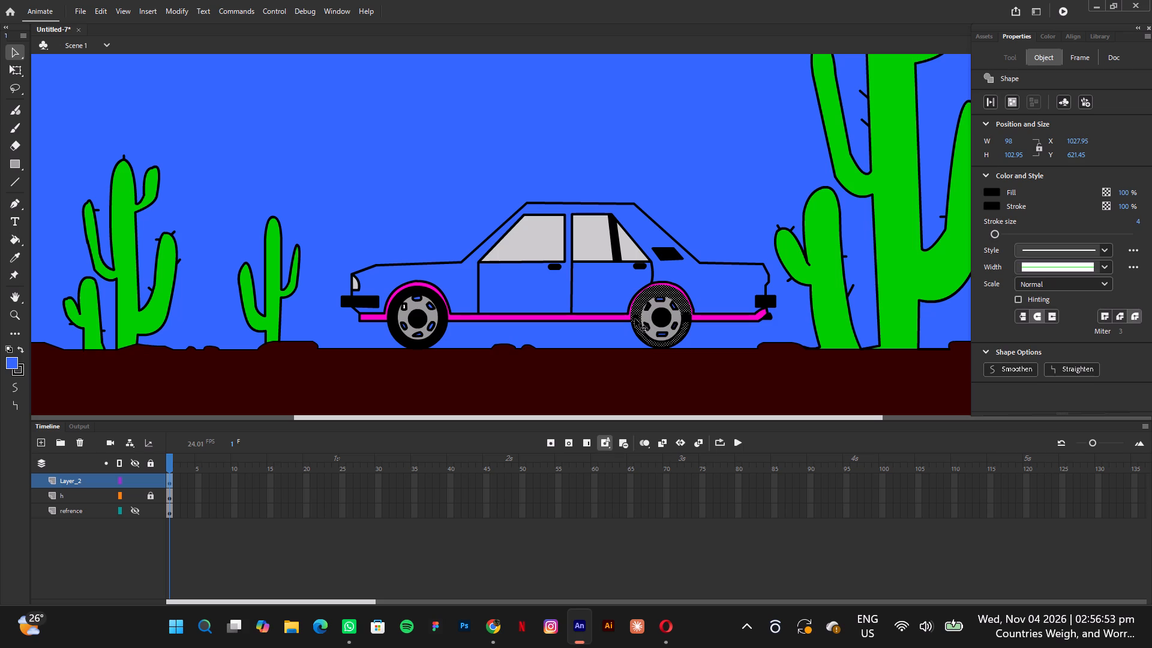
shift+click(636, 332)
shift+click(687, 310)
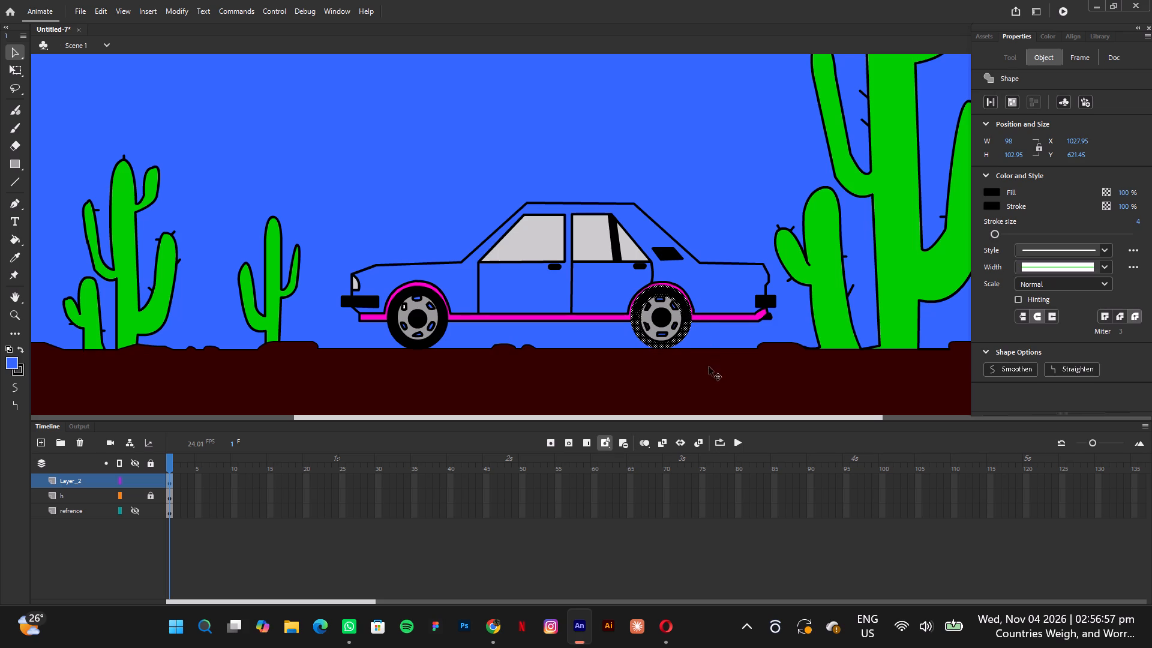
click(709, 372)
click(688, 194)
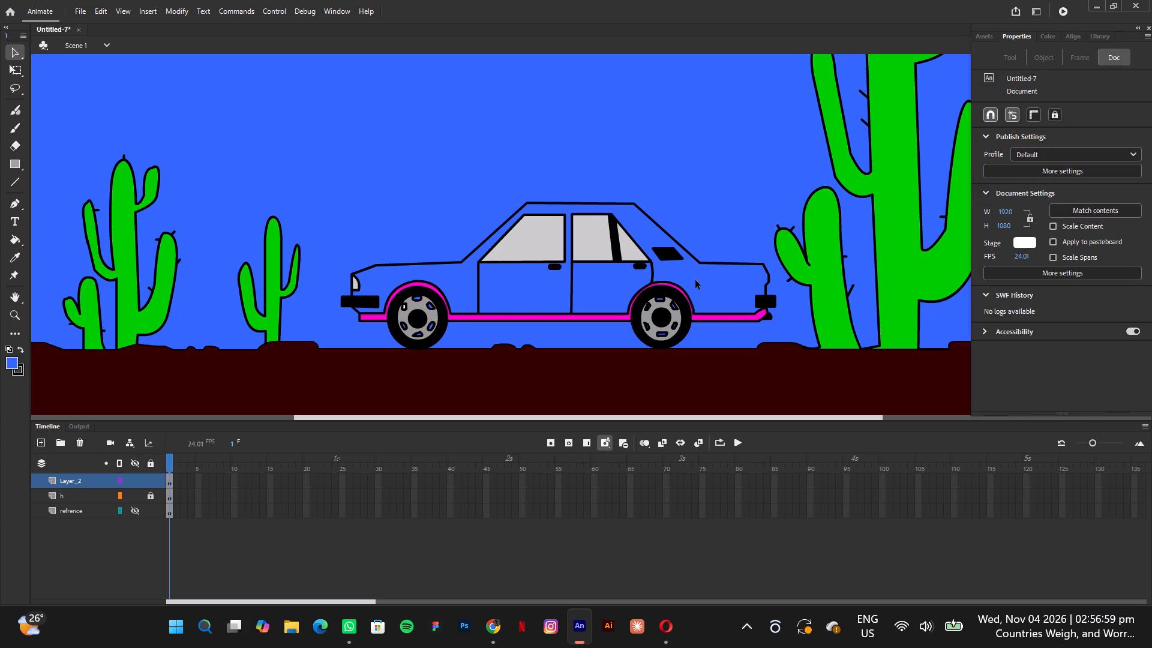
Delete the short horizontal stroke segment crossing the rear tyre on the side facing the rear bumper.
click(688, 315)
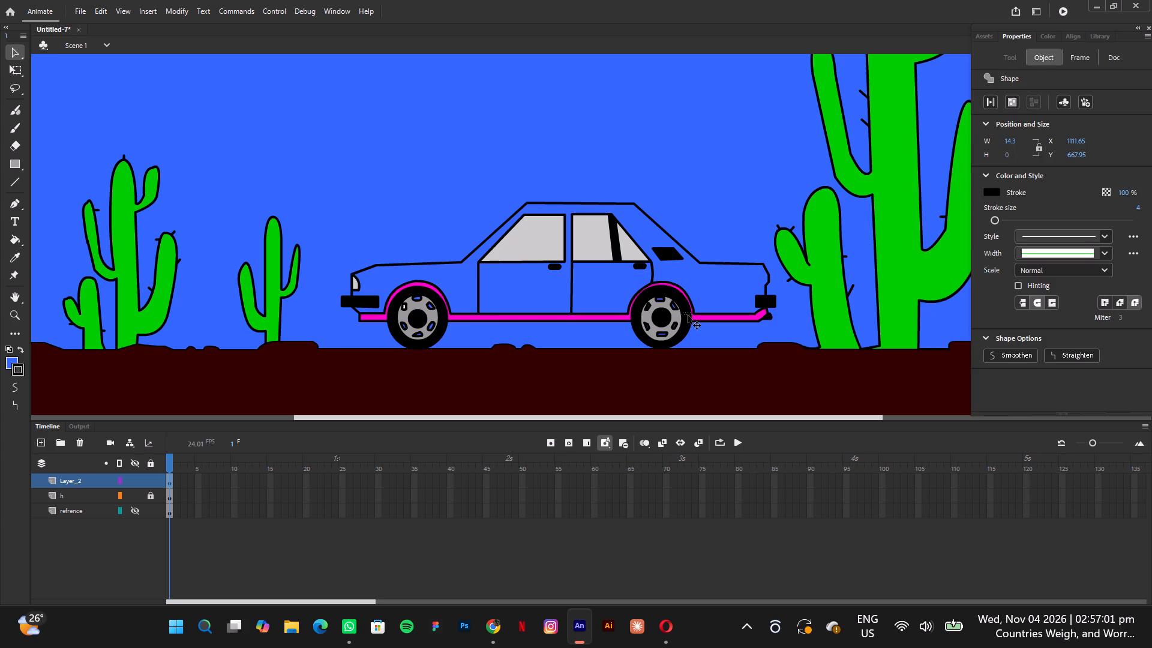
key(Delete)
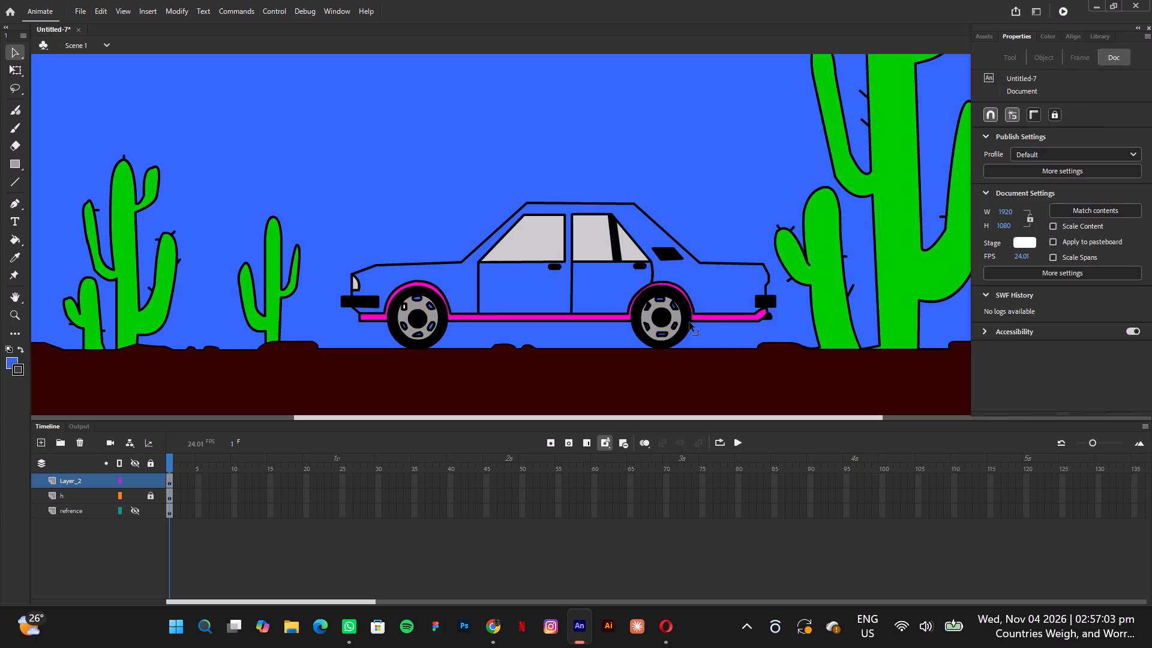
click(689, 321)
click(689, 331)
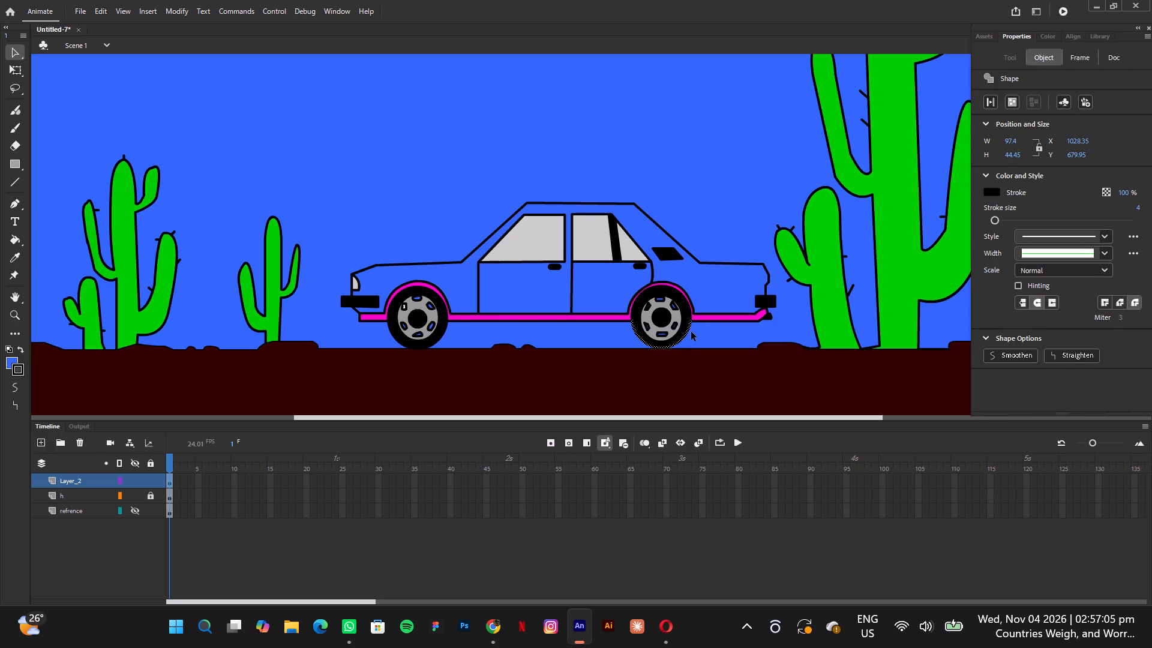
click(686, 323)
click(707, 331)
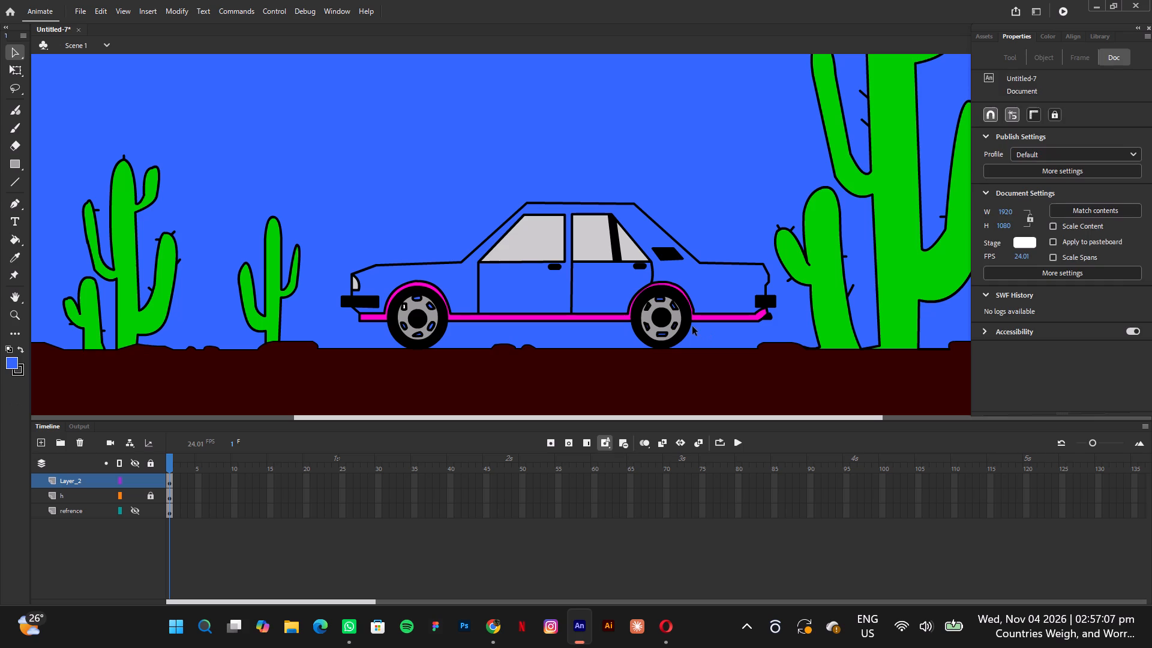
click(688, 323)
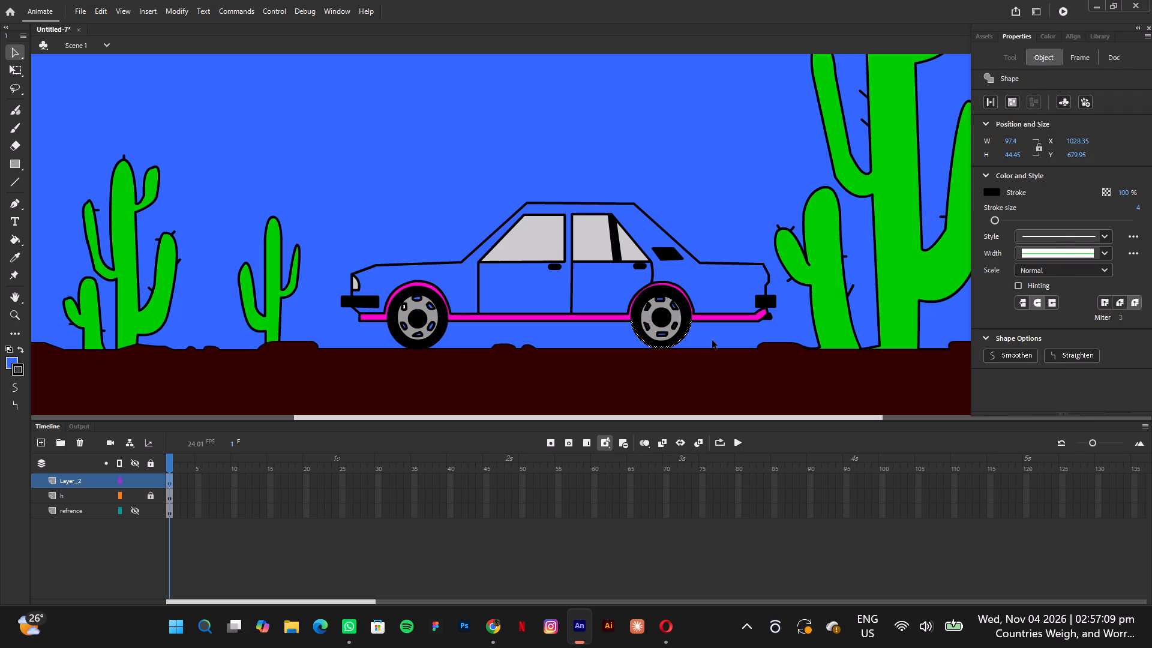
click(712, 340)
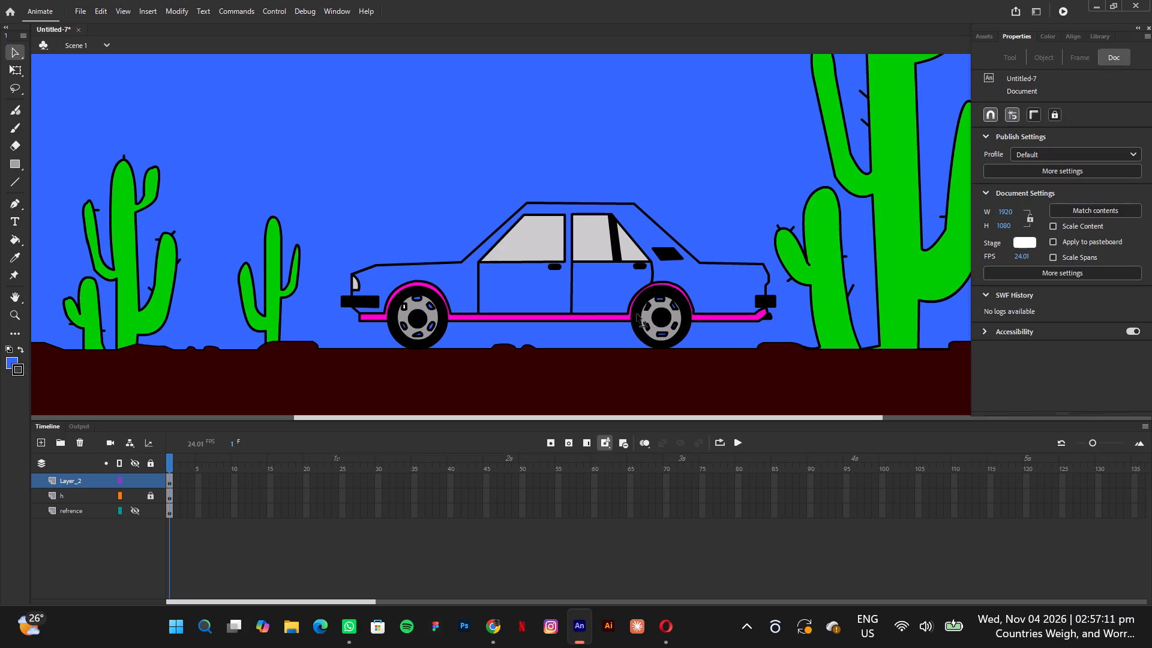
Delete the short stroke segments crossing the rear tyre on the side facing the front wheel.
click(637, 314)
key(Delete)
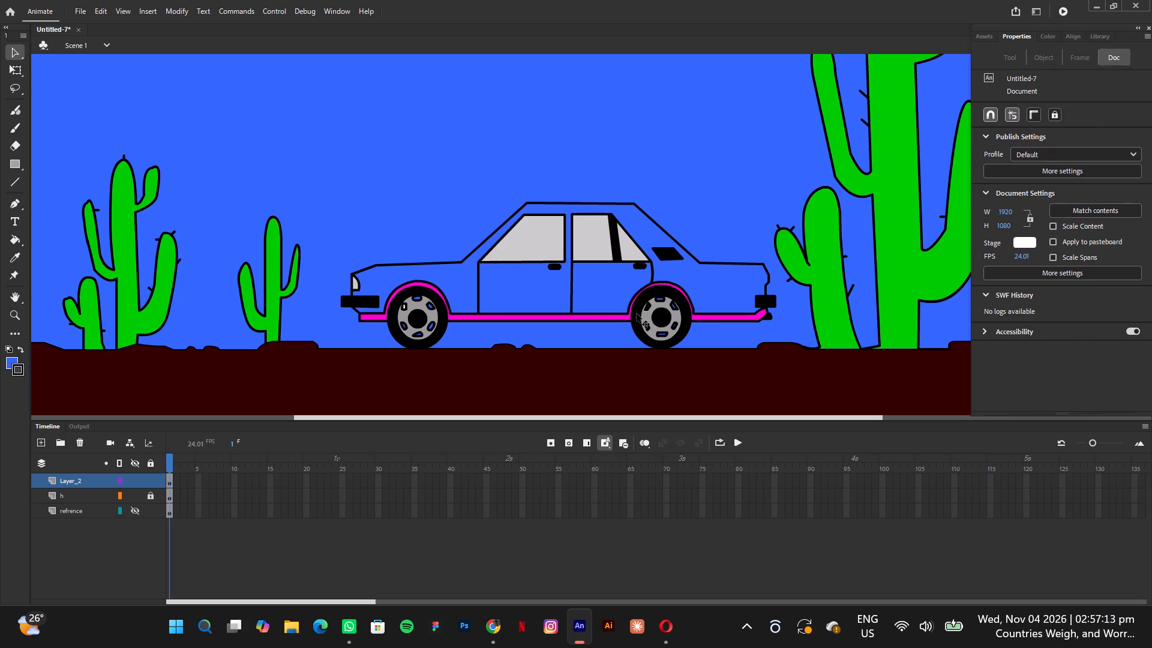
click(636, 322)
key(Delete)
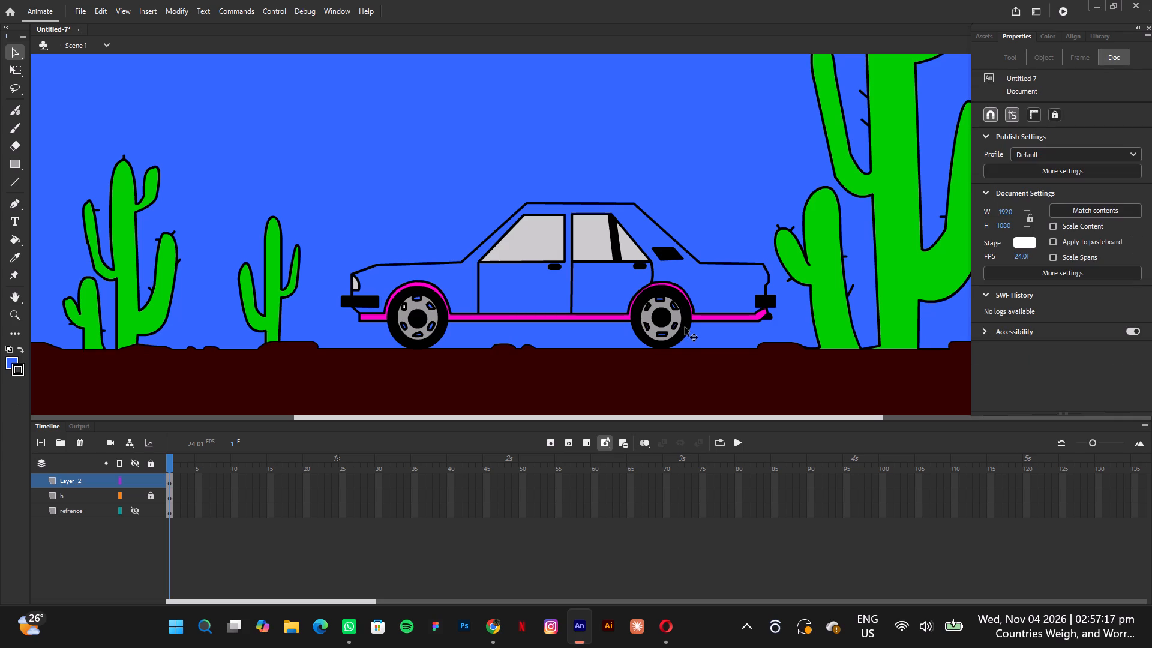
Delete the remaining short horizontal stroke segment crossing the rear tyre on the side facing the rear bumper.
click(686, 323)
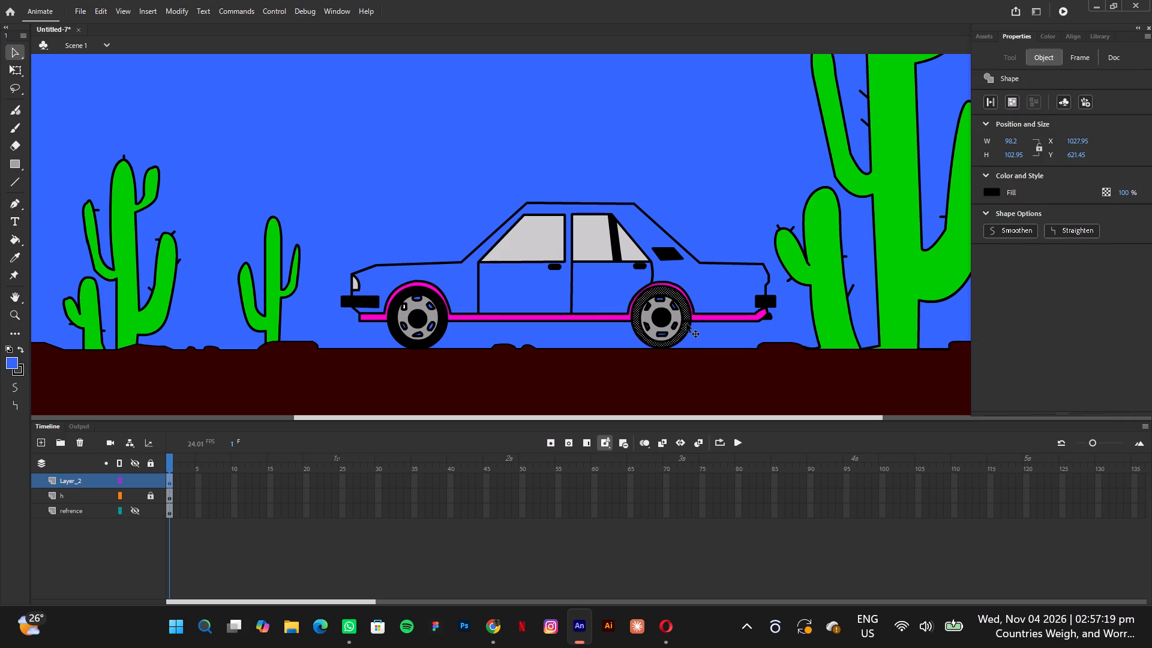
click(700, 329)
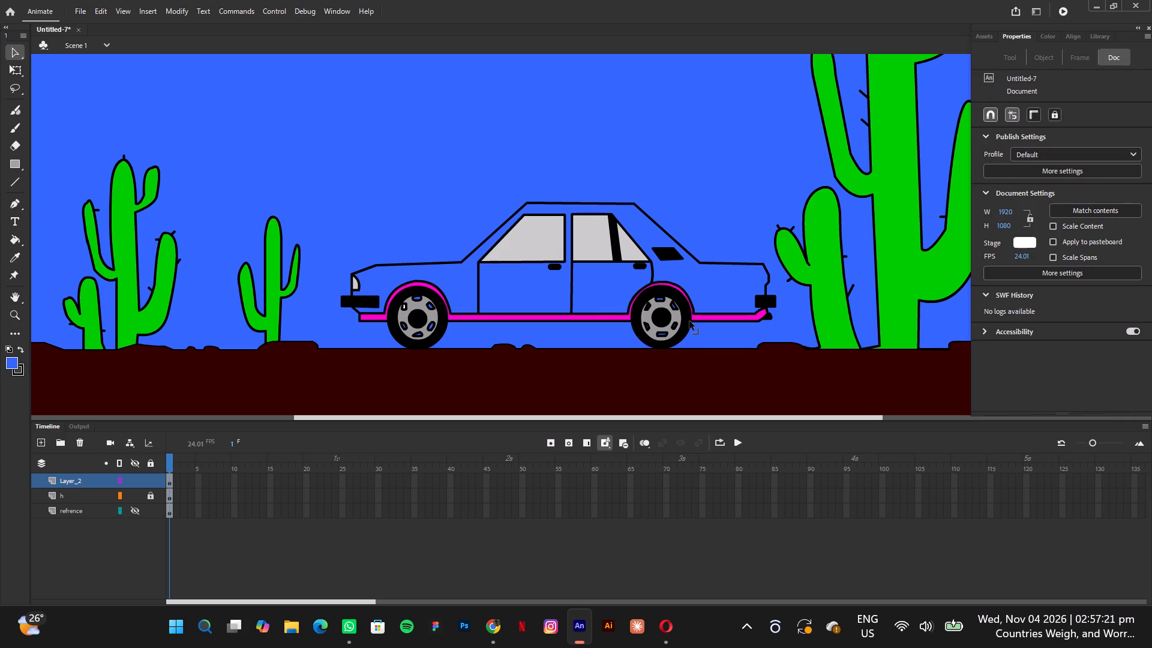
click(689, 321)
click(700, 334)
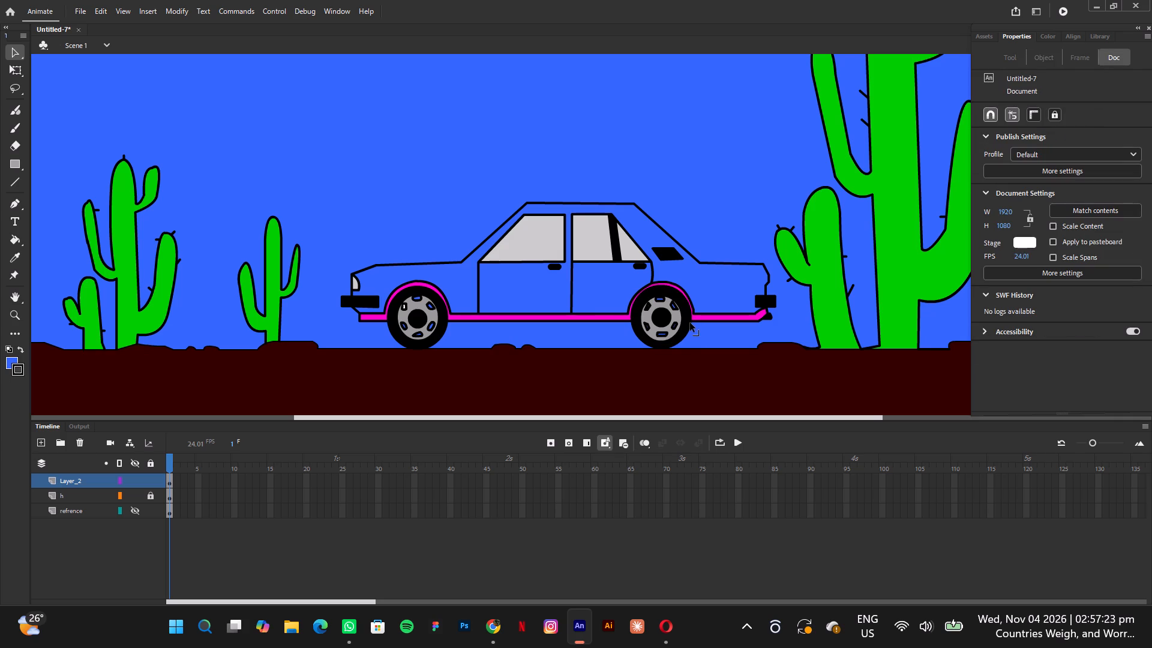
click(689, 323)
click(709, 344)
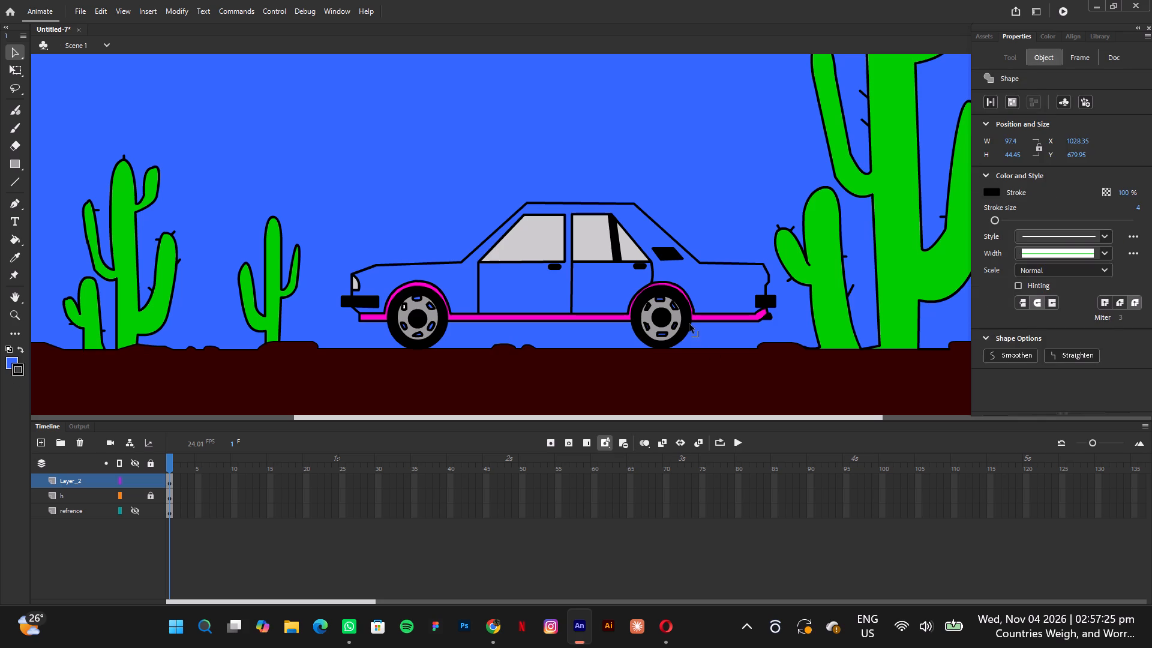
click(685, 322)
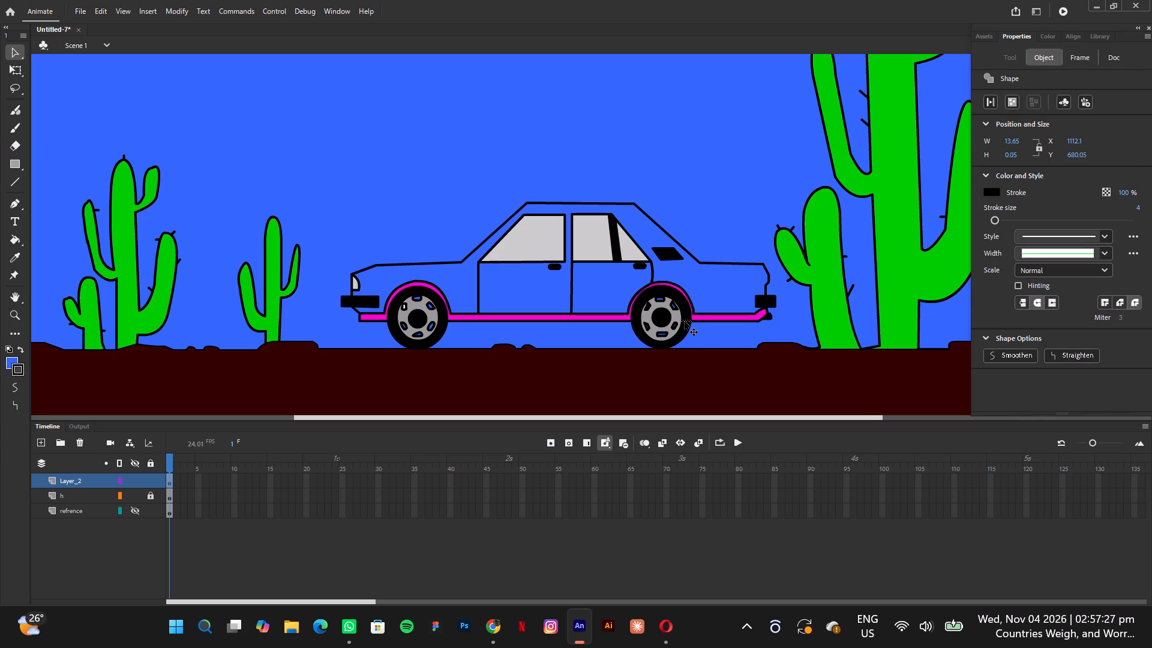
key(Delete)
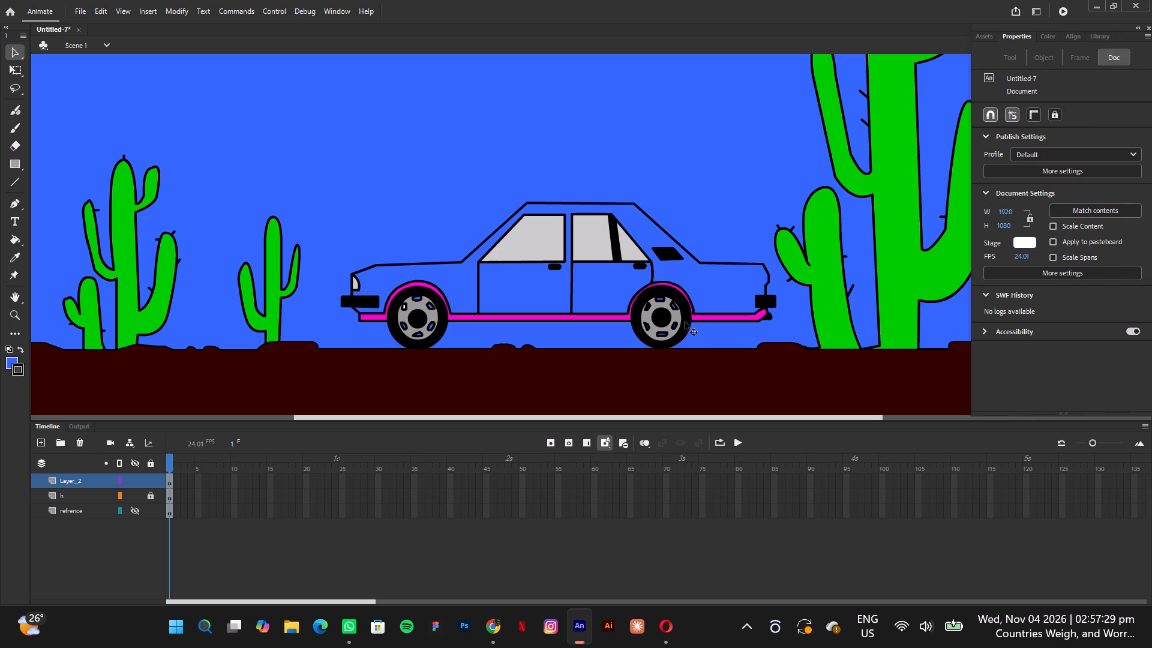
Delete the stray stroke crossing the black hub of the rear wheel.
shift+click(665, 319)
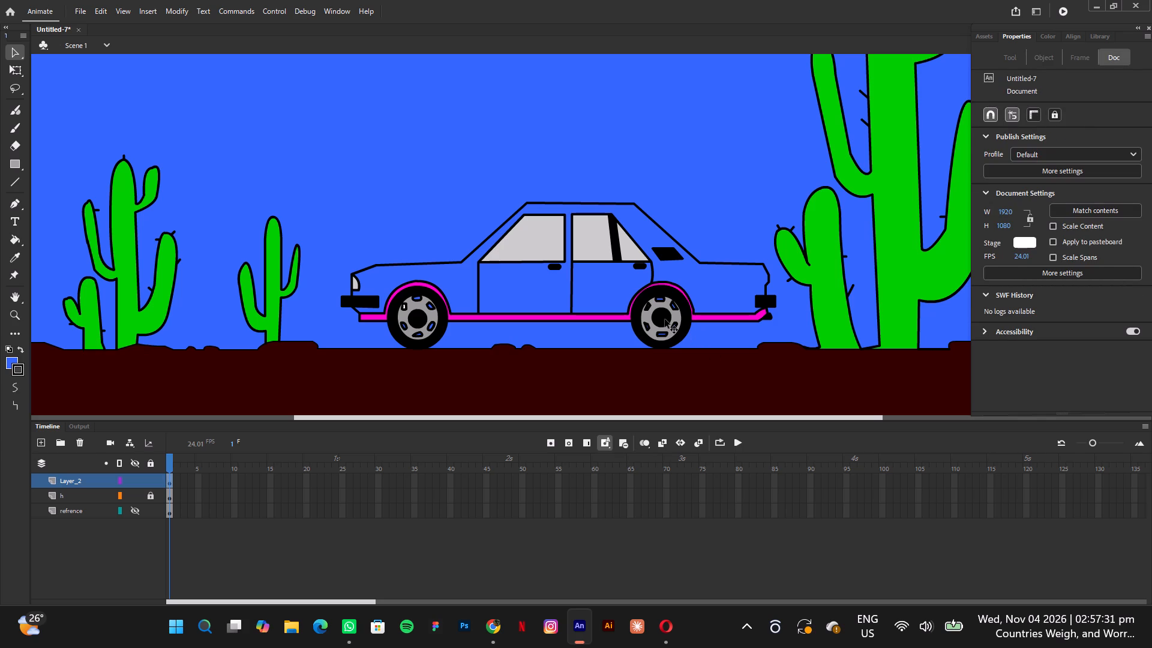
shift+click(662, 314)
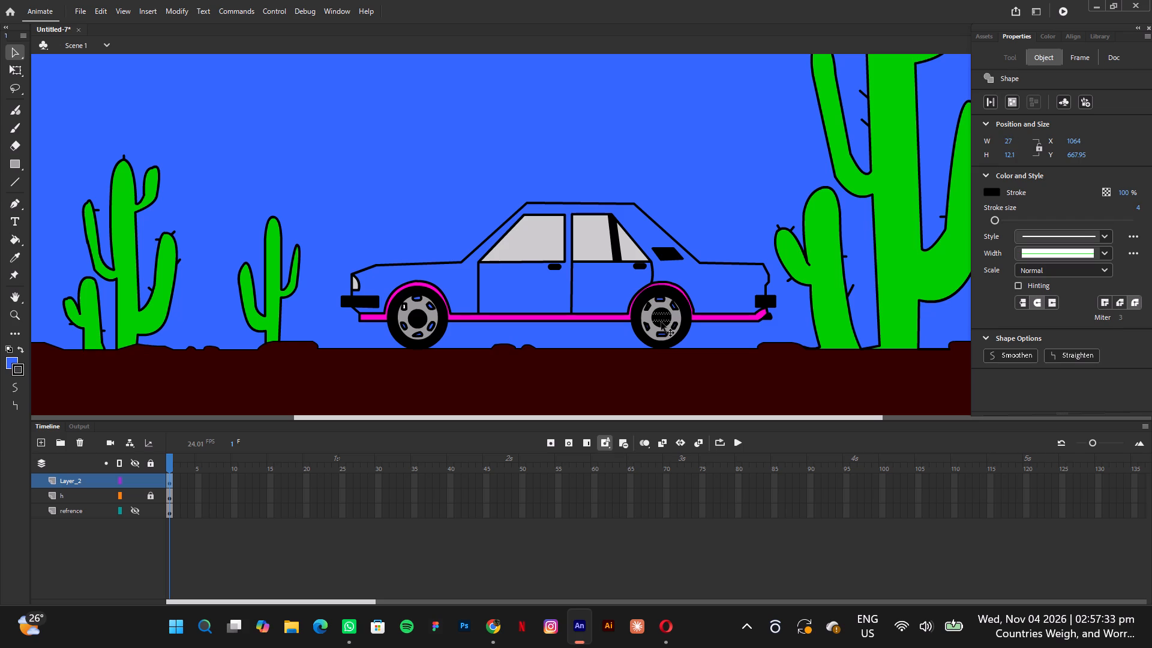
key(Delete)
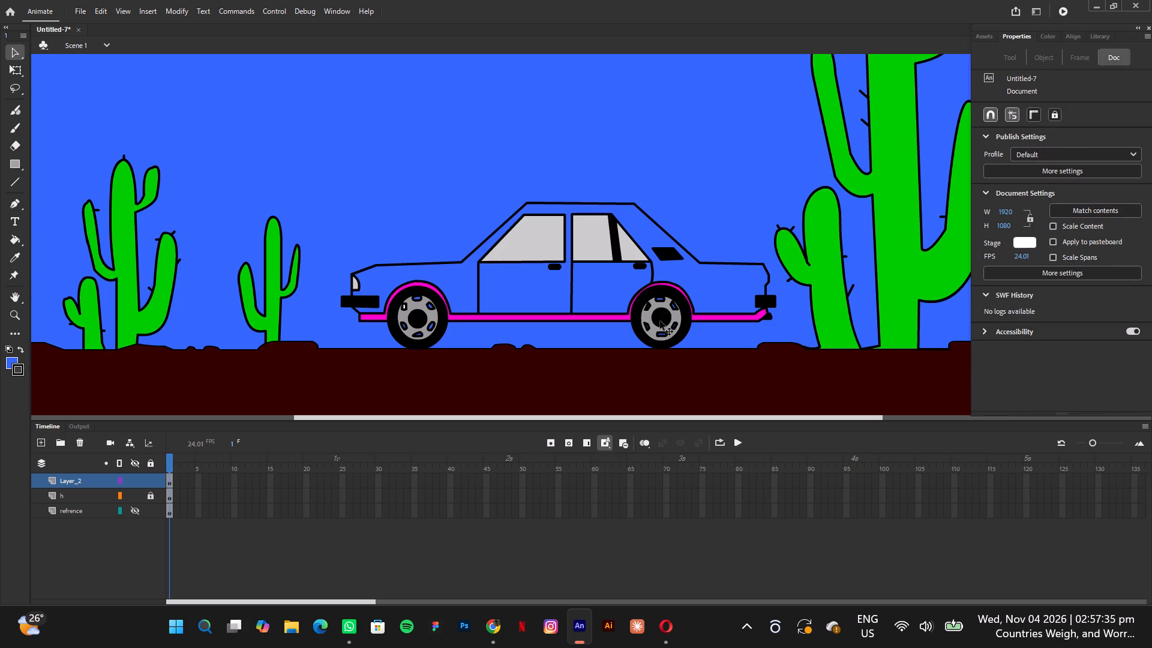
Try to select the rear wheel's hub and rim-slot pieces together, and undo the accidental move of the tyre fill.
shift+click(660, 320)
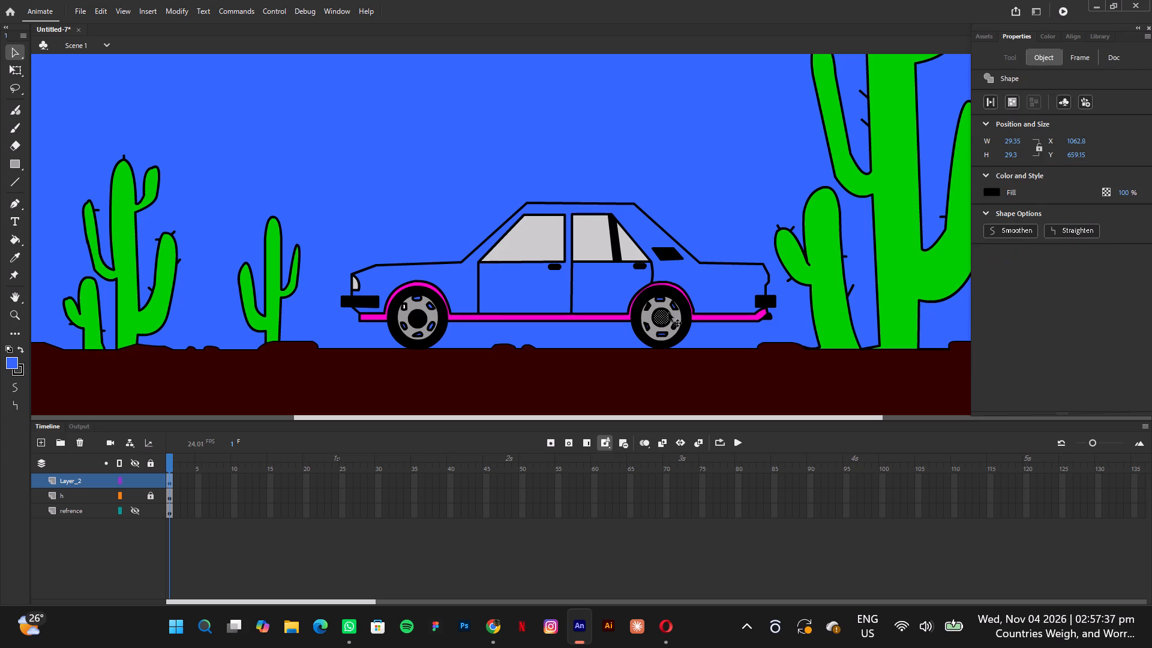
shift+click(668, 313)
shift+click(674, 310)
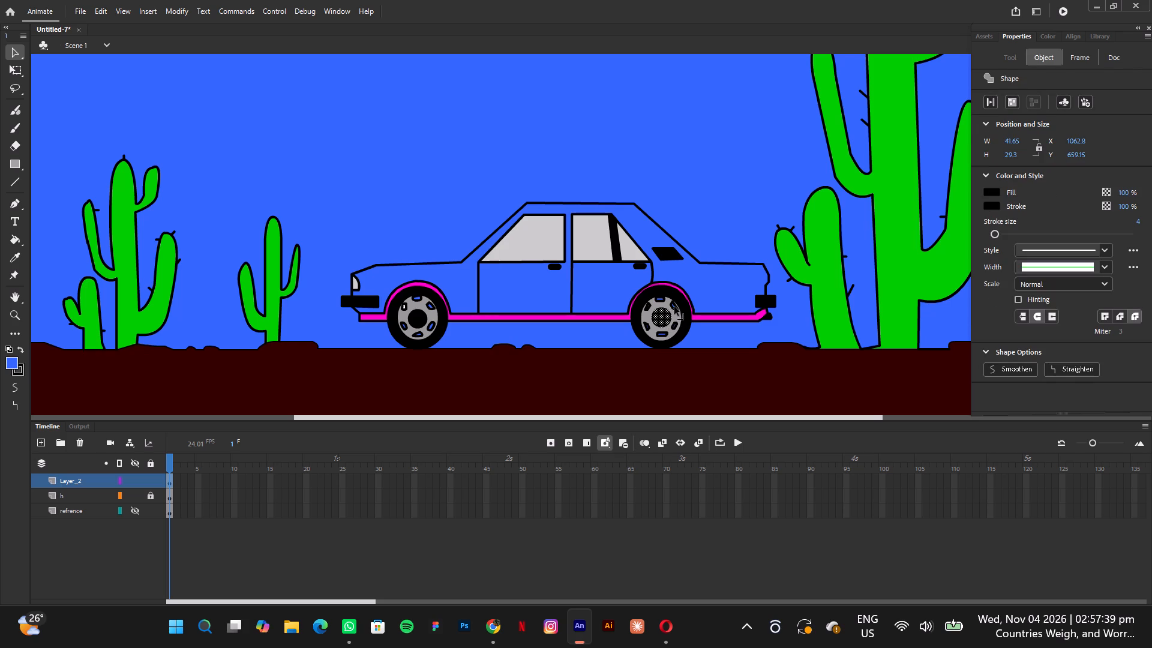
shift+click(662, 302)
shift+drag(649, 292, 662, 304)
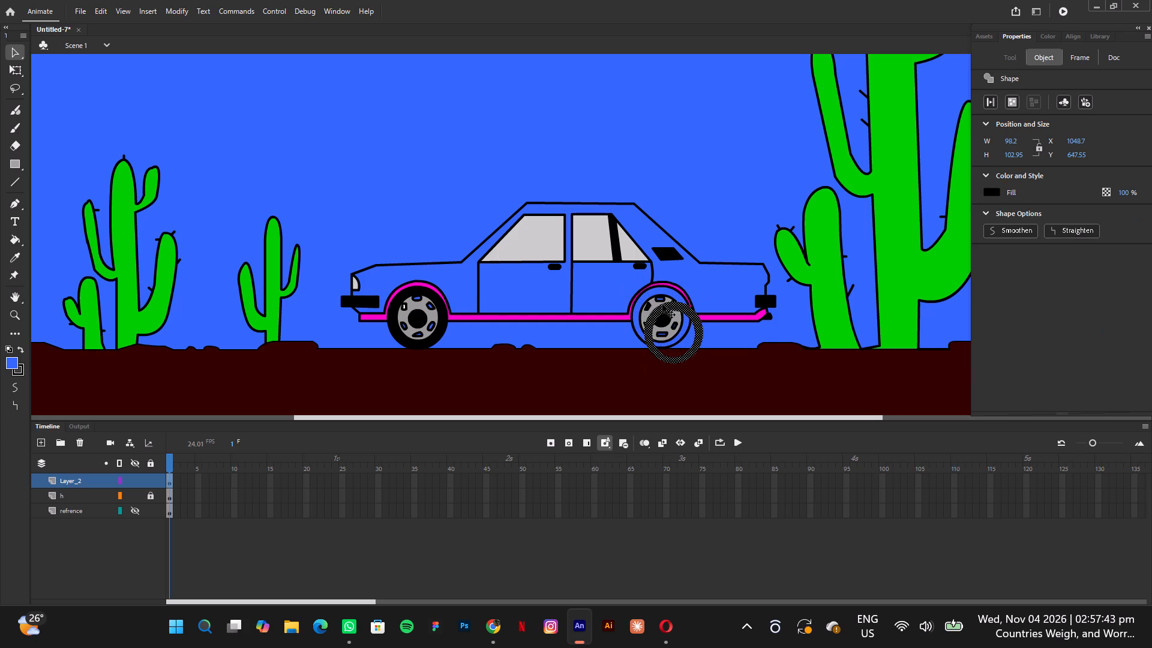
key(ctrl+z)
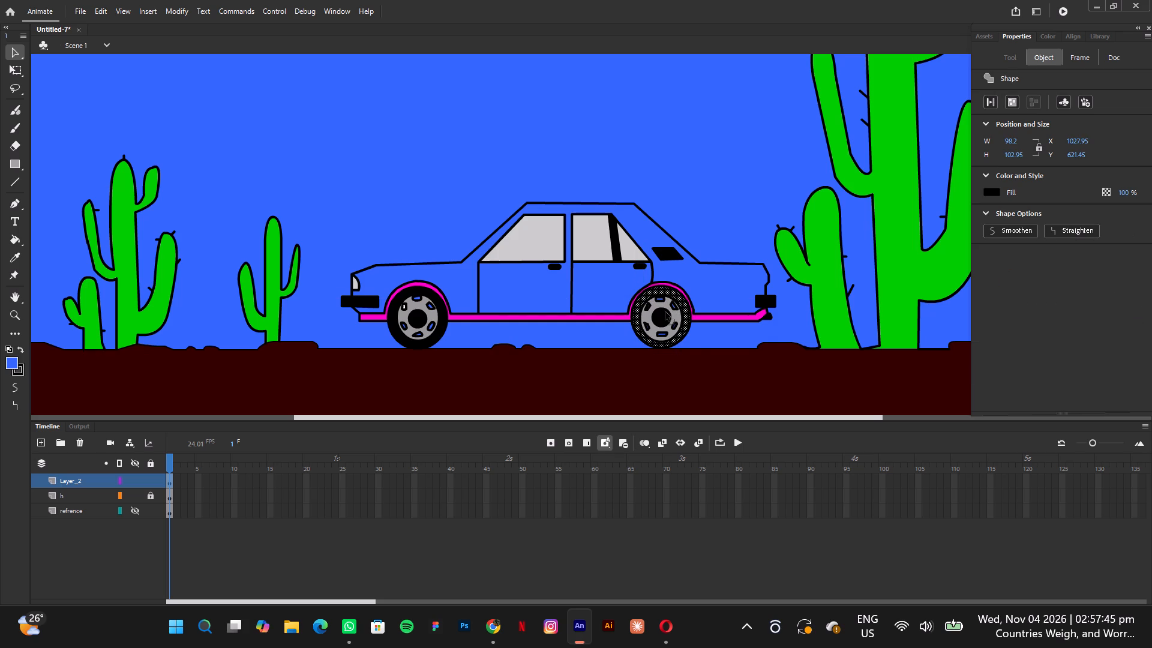
Add the black hub and the tyre's outline pieces to the selected rear tyre fill.
shift+click(662, 319)
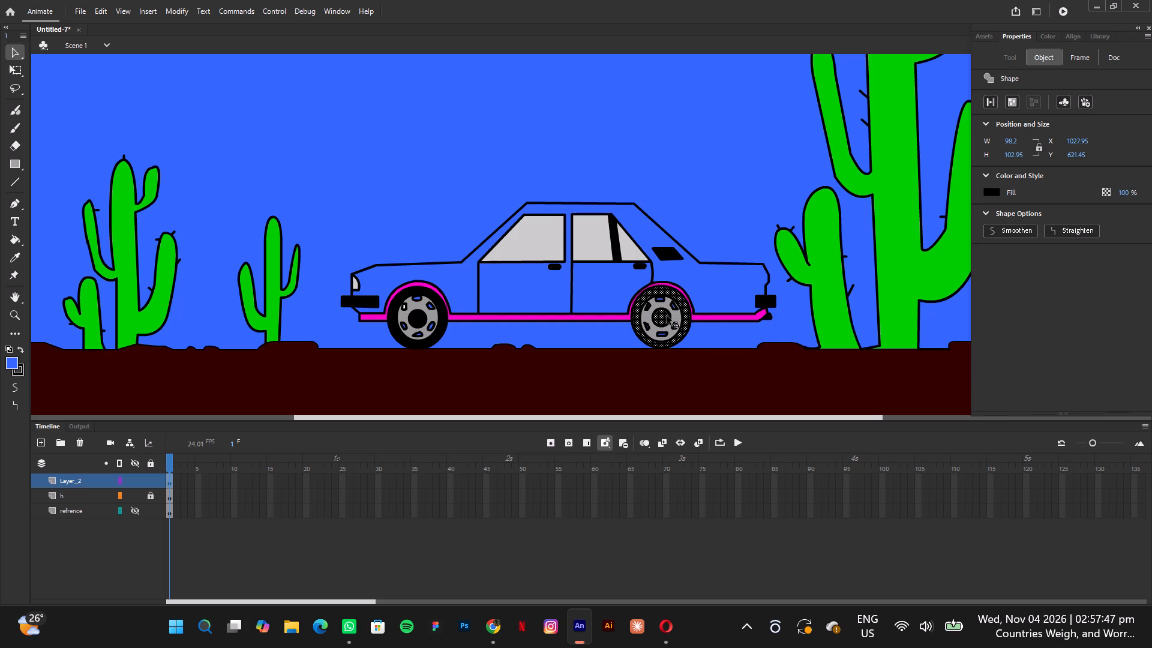
shift+click(668, 316)
shift+click(686, 333)
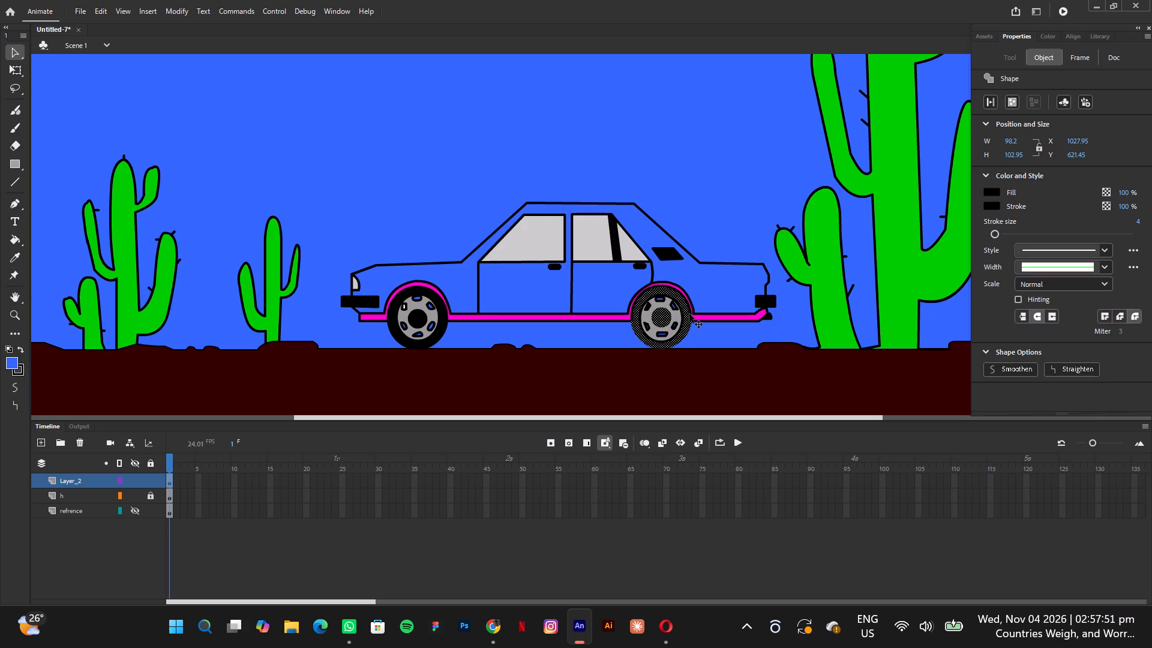
shift+click(691, 314)
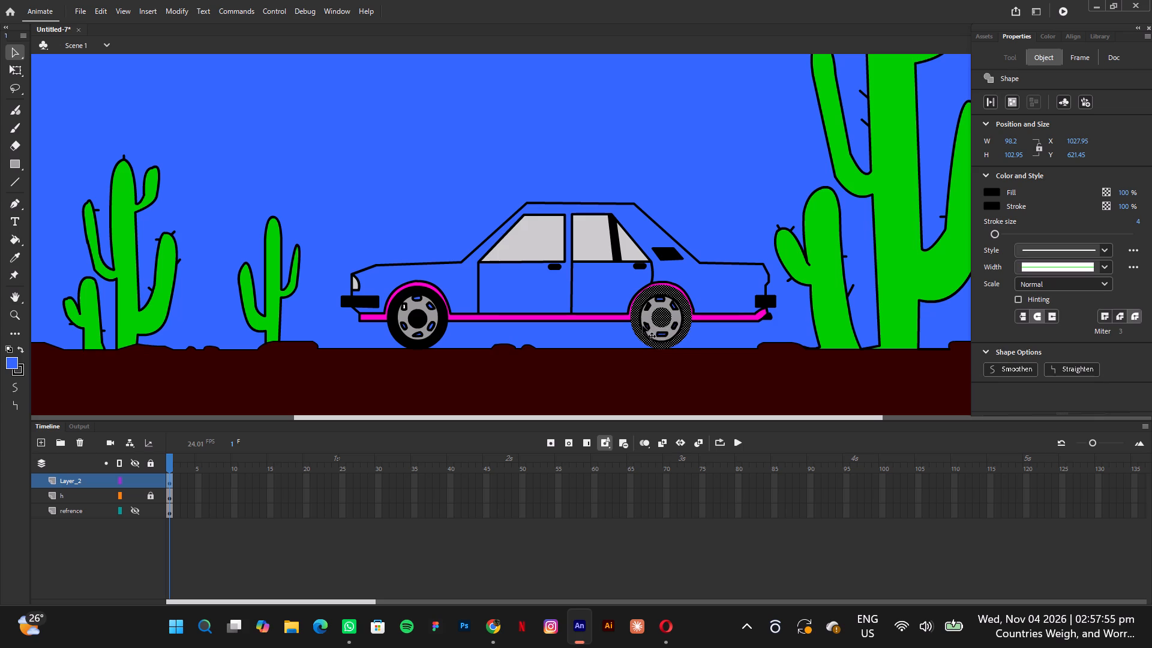
shift+click(642, 326)
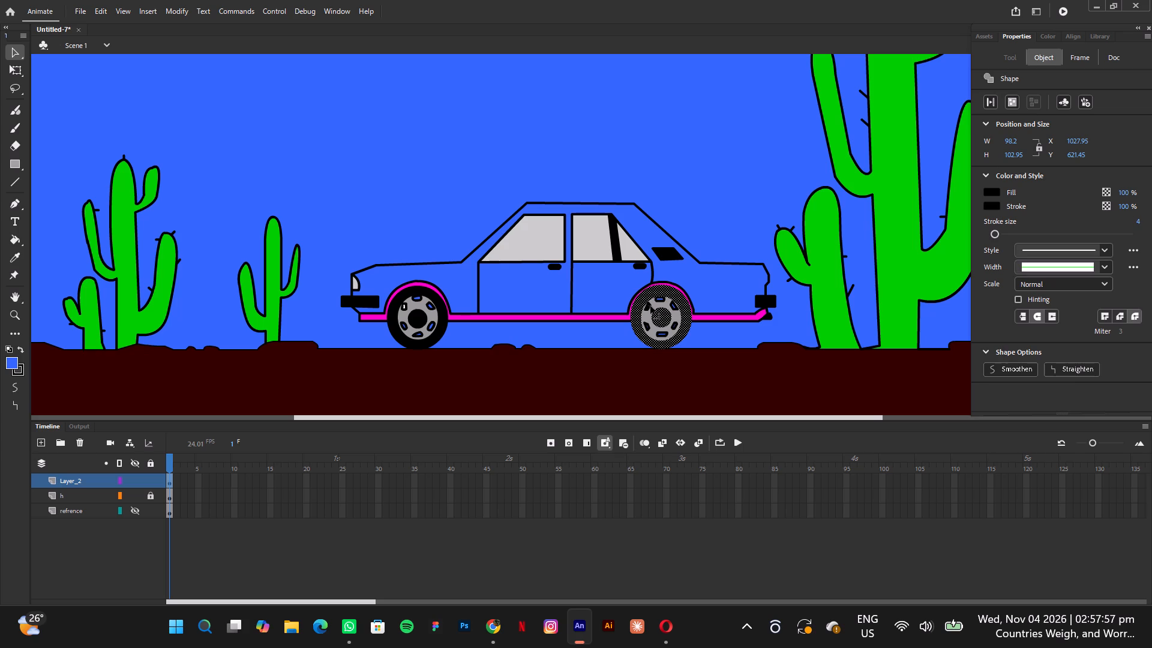
Add the outline pieces of the rim's upper slot facing the front wheel to the rear wheel selection.
shift+click(650, 306)
shift+click(647, 310)
shift+click(646, 305)
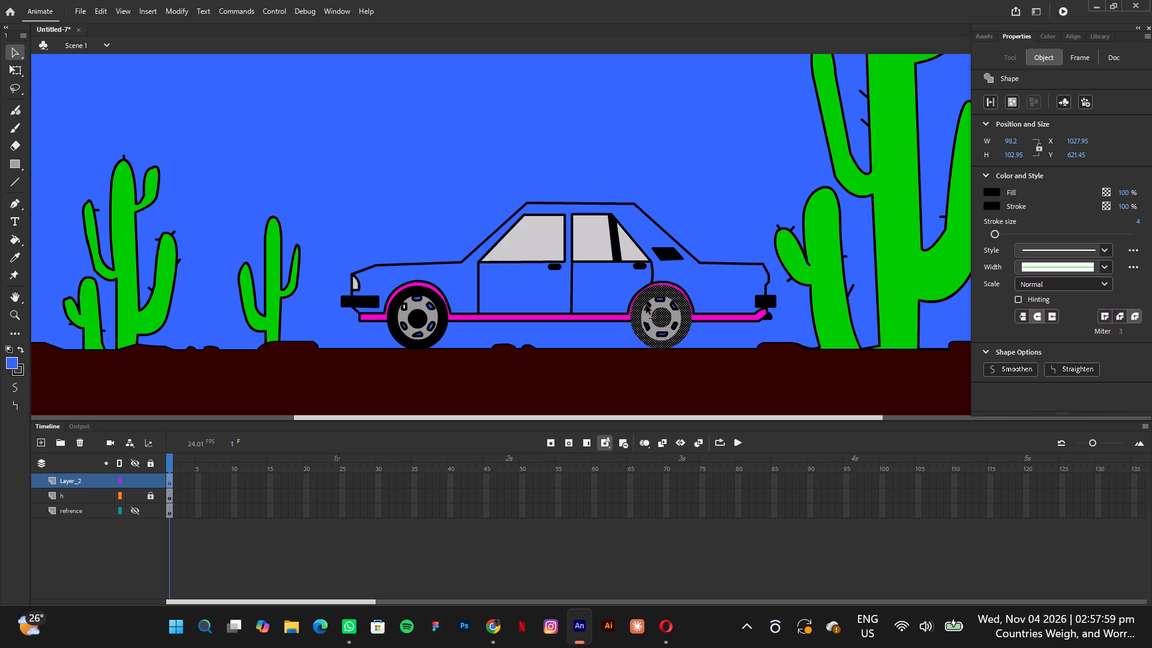
shift+click(646, 310)
shift+click(649, 308)
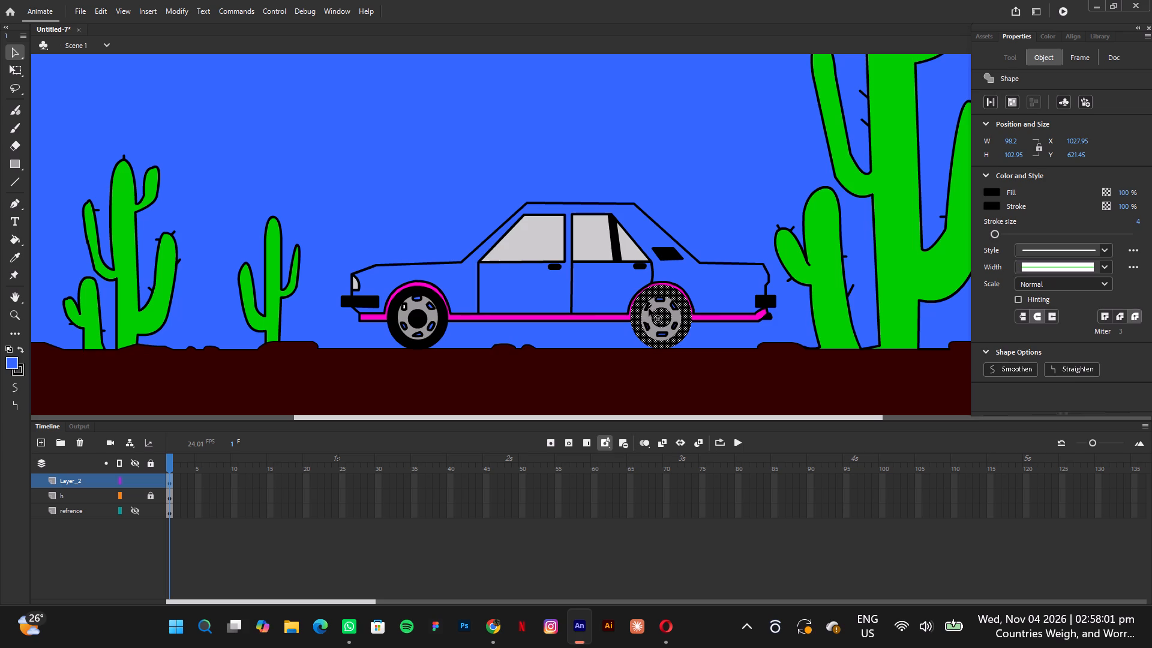
shift+click(647, 308)
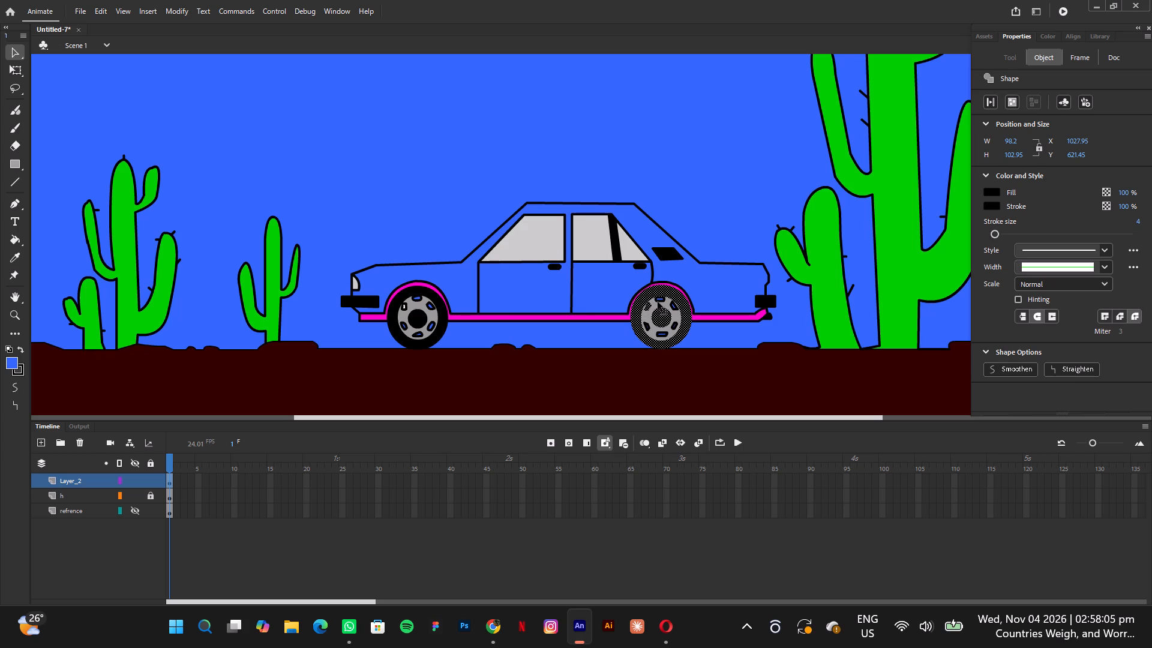
Add the outline pieces of the rim's topmost slot to the rear wheel selection.
shift+click(658, 299)
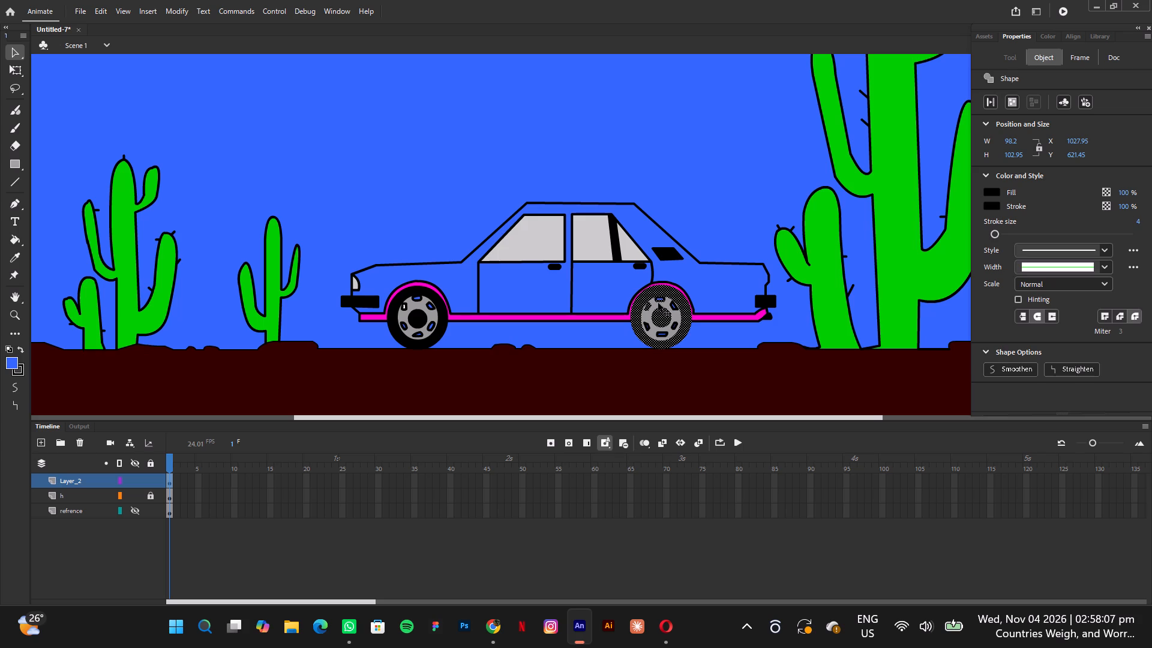
shift+click(657, 301)
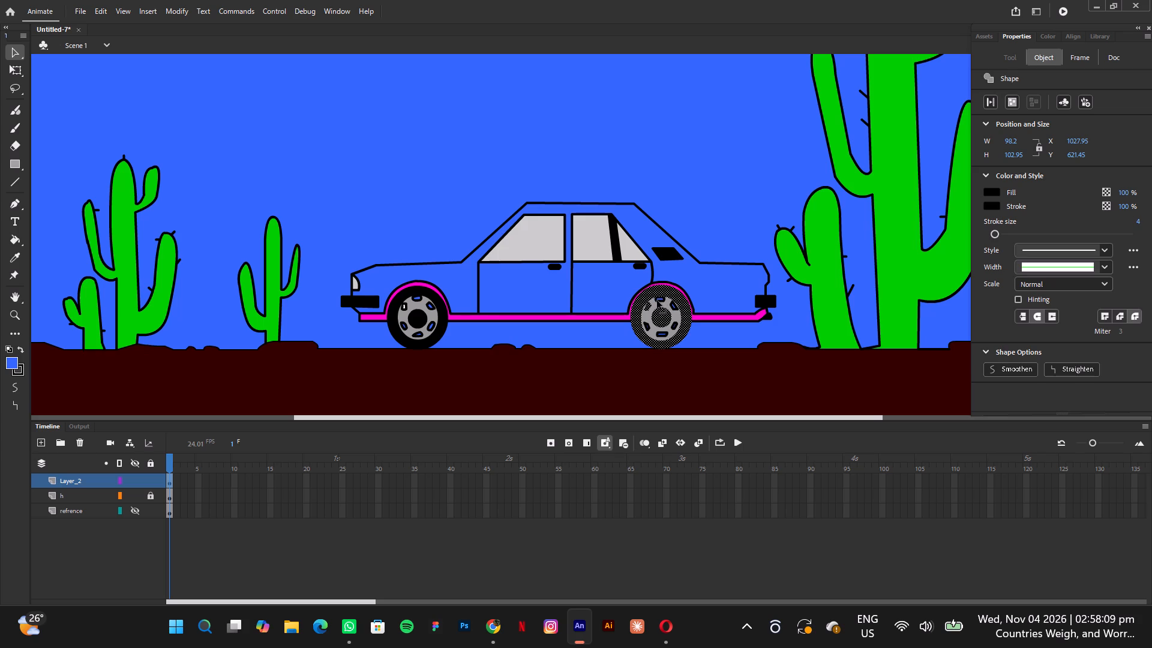
shift+click(661, 301)
shift+click(665, 299)
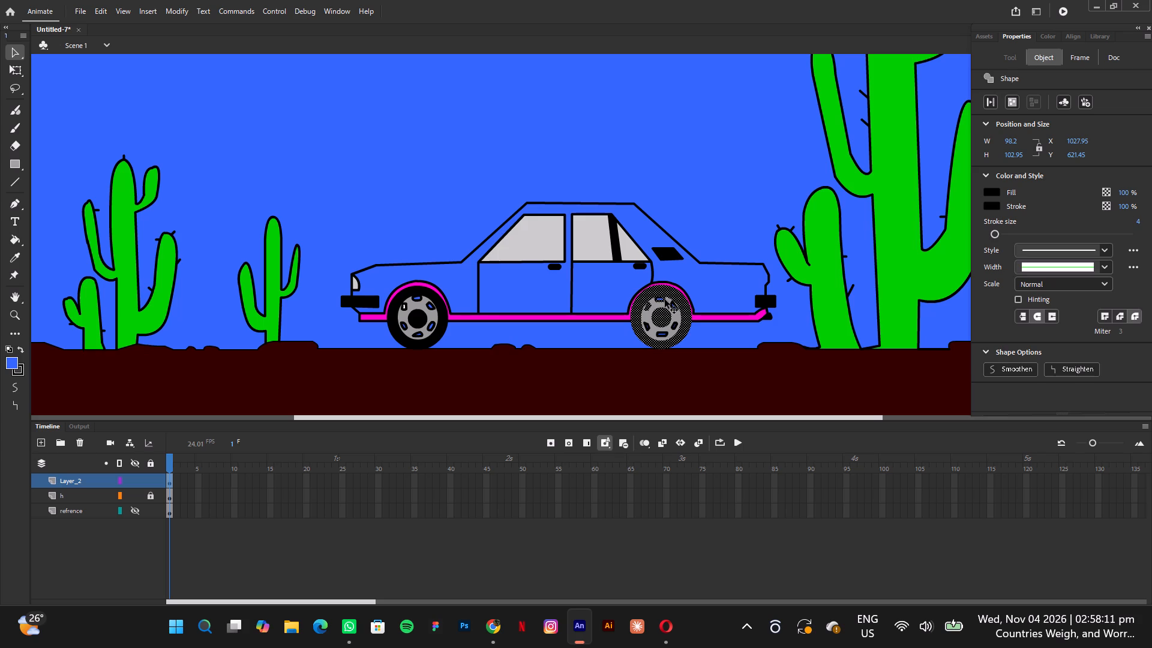
shift+click(659, 298)
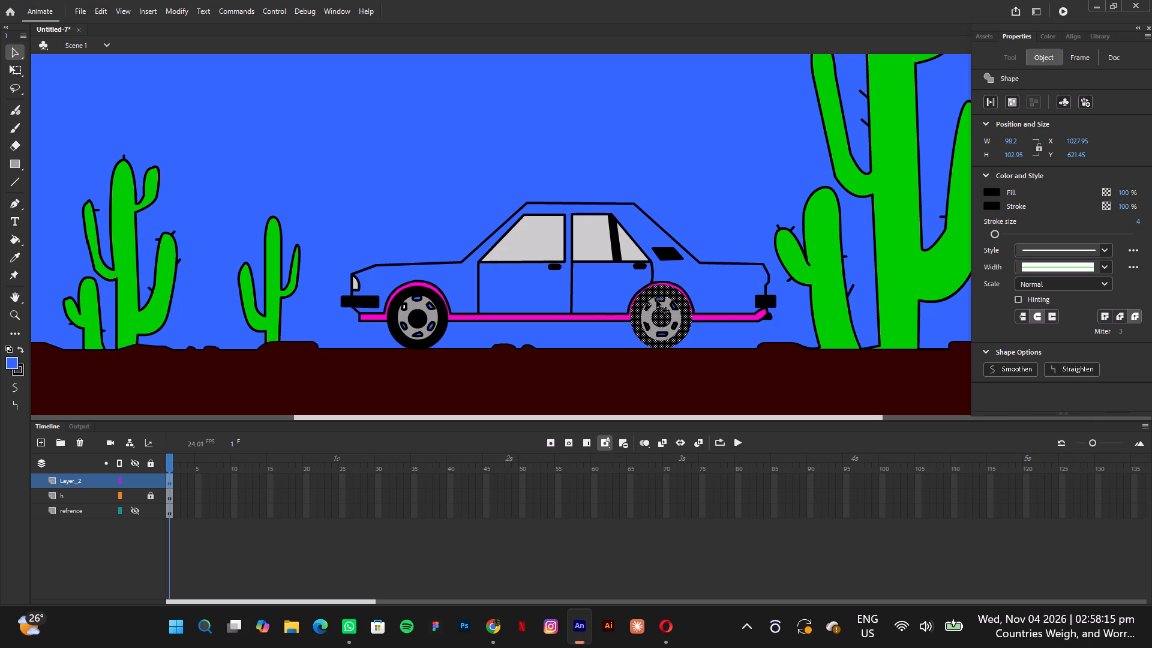
shift+click(656, 300)
shift+click(658, 300)
Add the remaining outline pieces of the rim's topmost slot and the upper slot facing the front wheel to the rear wheel selection.
key(ctrl+equal)
key(ctrl+equal)
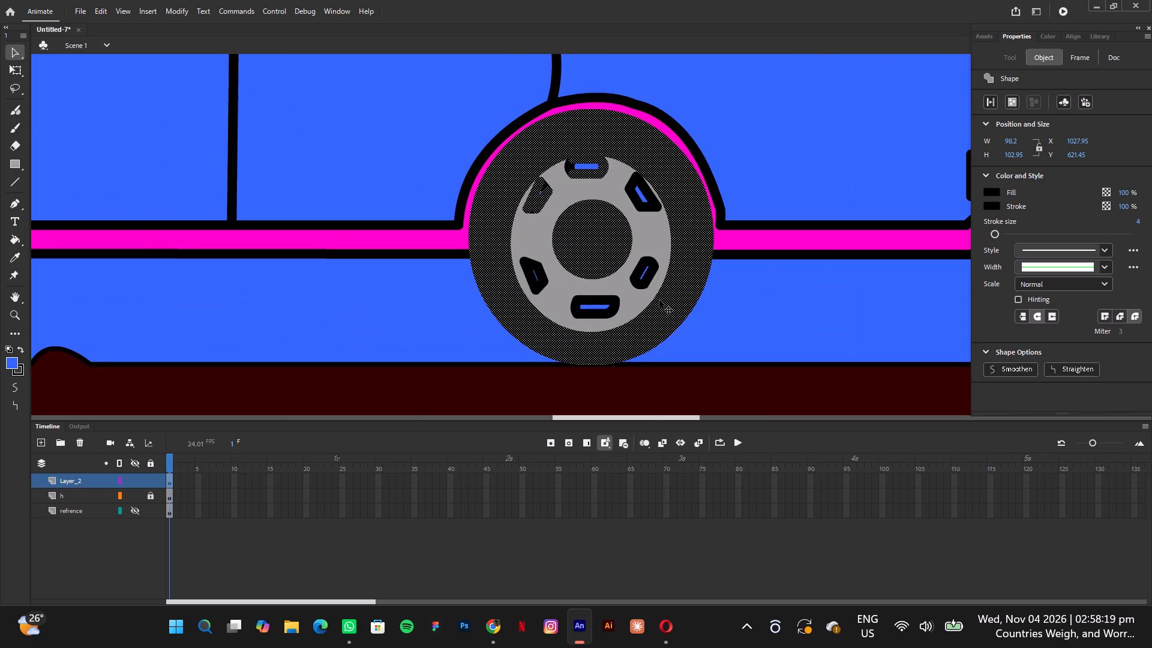
key(ctrl+equal)
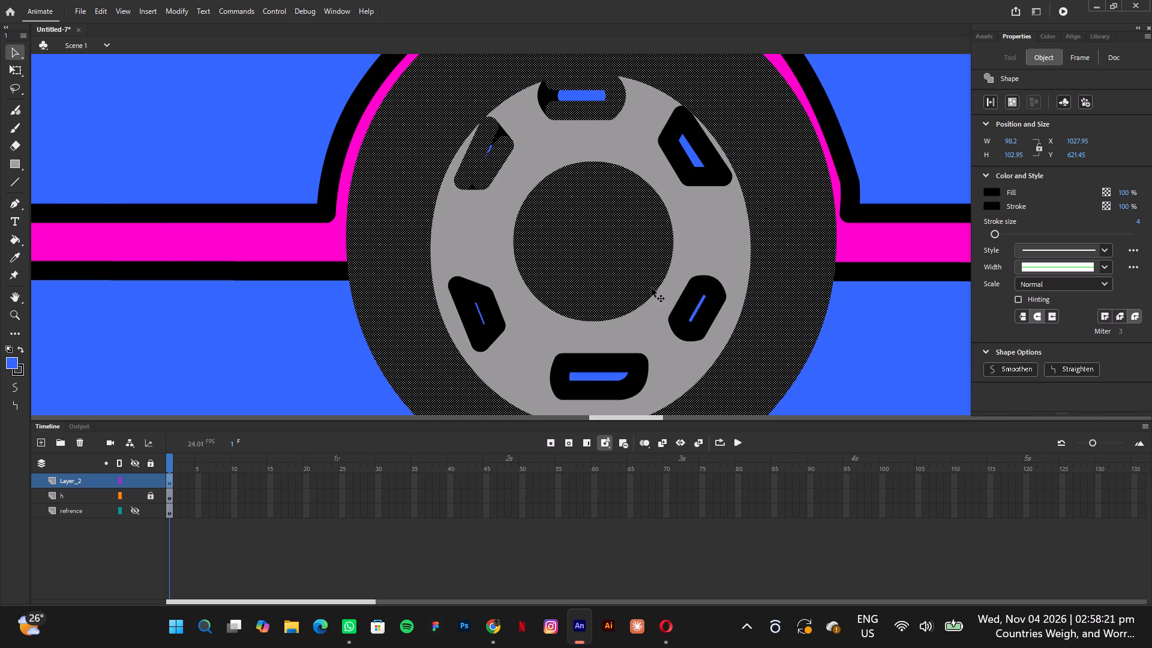
shift+click(502, 132)
shift+click(489, 149)
shift+click(472, 187)
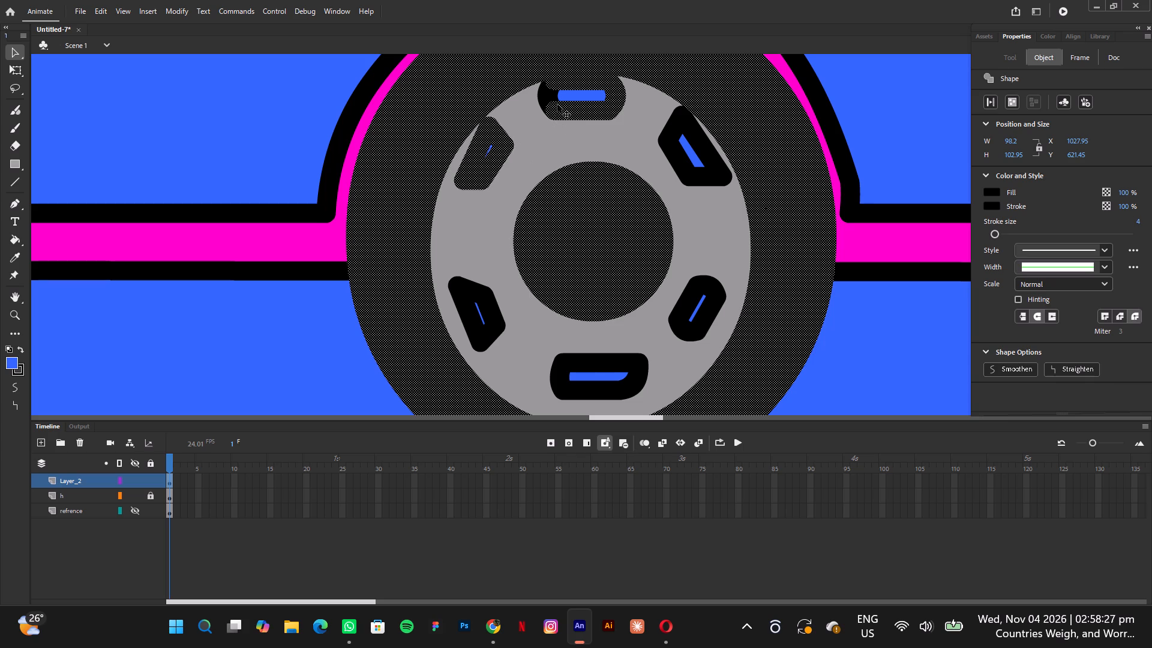
shift+click(566, 95)
shift+click(547, 96)
shift+click(566, 96)
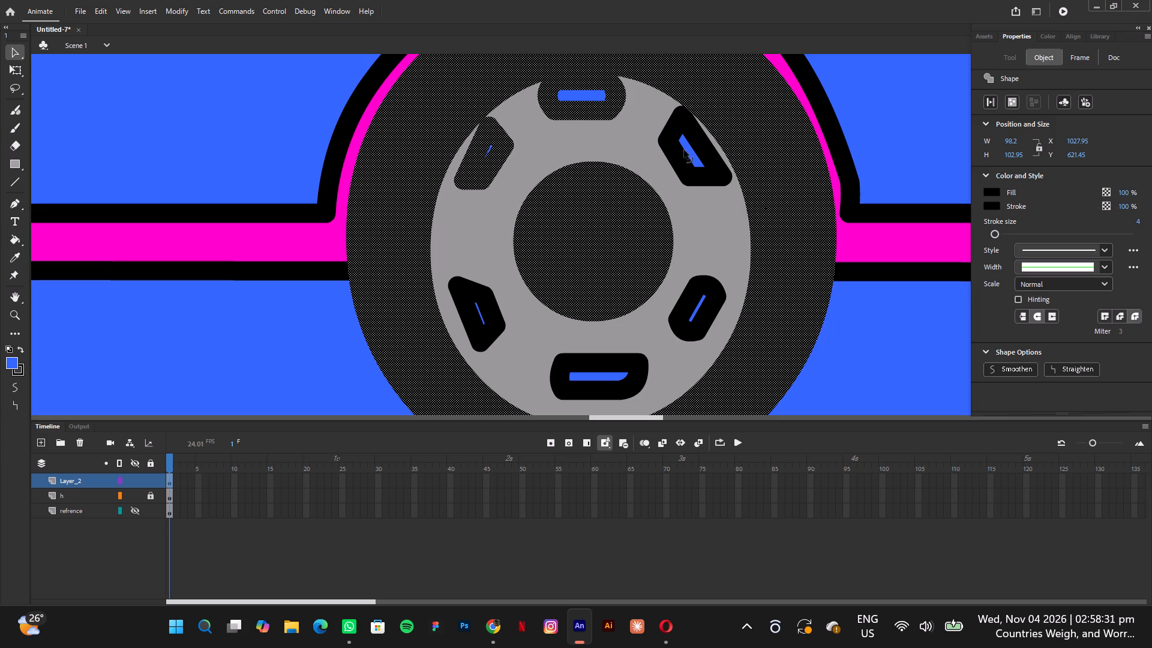
Add all outline pieces of the rim's upper slot facing the rear bumper to the rear wheel selection.
shift+click(688, 152)
shift+click(707, 158)
shift+click(697, 182)
shift+click(683, 166)
shift+click(675, 131)
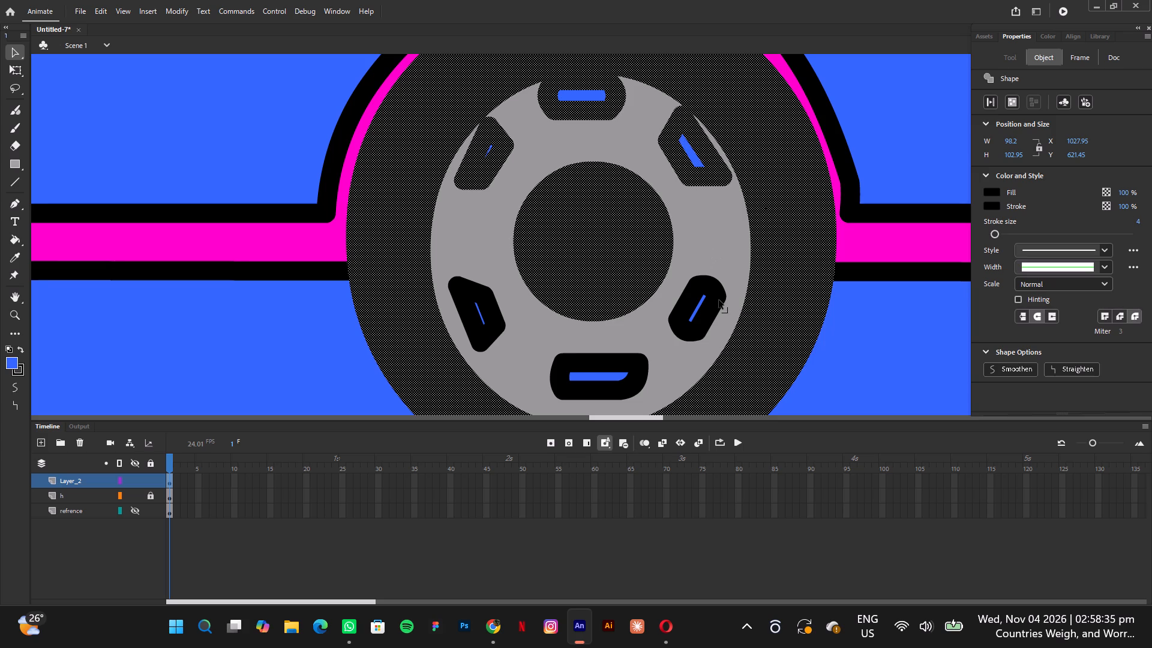
Add all outline pieces of the rim's lower slot facing the rear bumper to the rear wheel selection.
shift+click(719, 300)
shift+click(690, 299)
shift+click(706, 285)
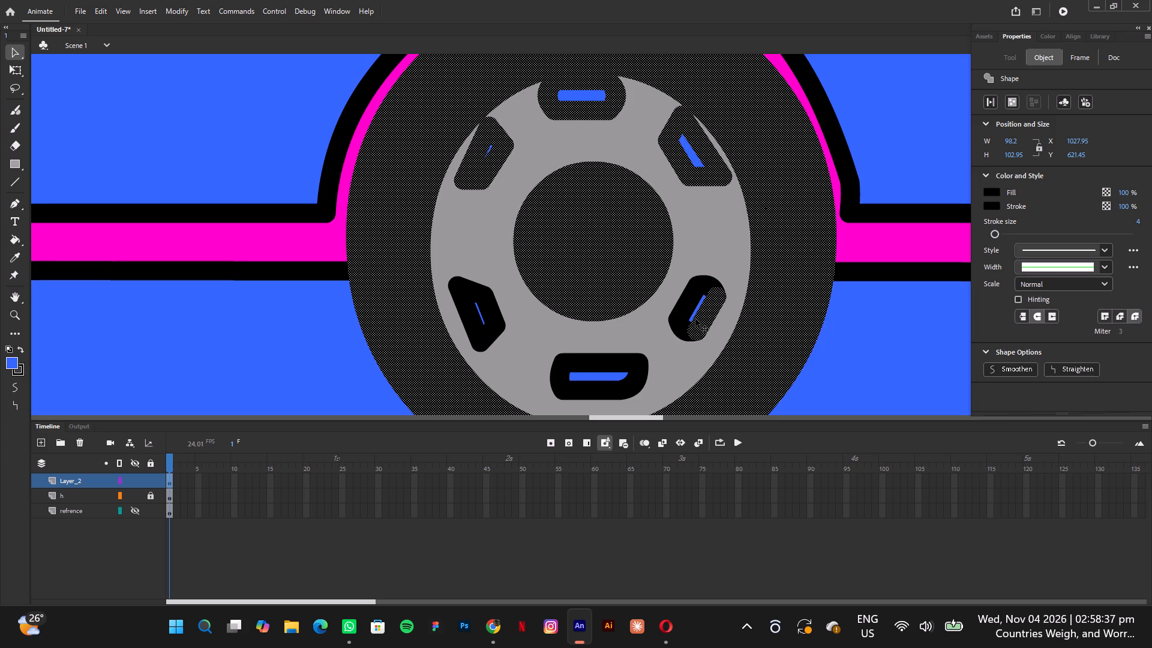
shift+click(683, 324)
shift+click(679, 333)
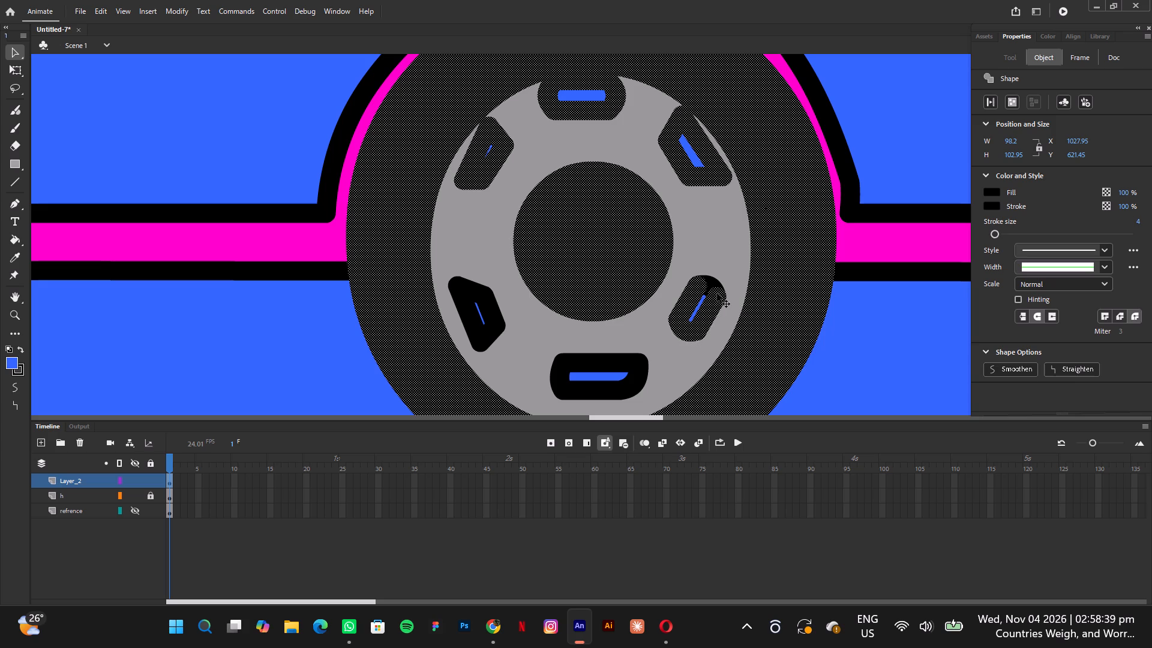
shift+click(713, 280)
Add all outline pieces of the rim's bottommost slot to the rear wheel selection.
shift+click(607, 363)
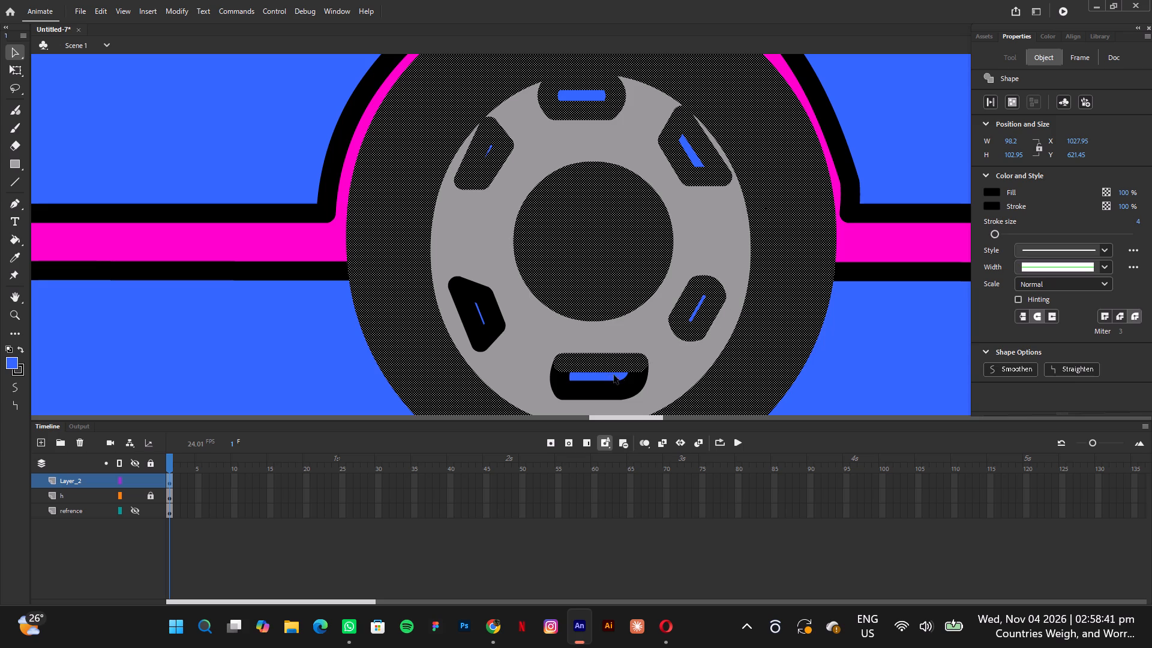
shift+click(611, 389)
shift+click(589, 391)
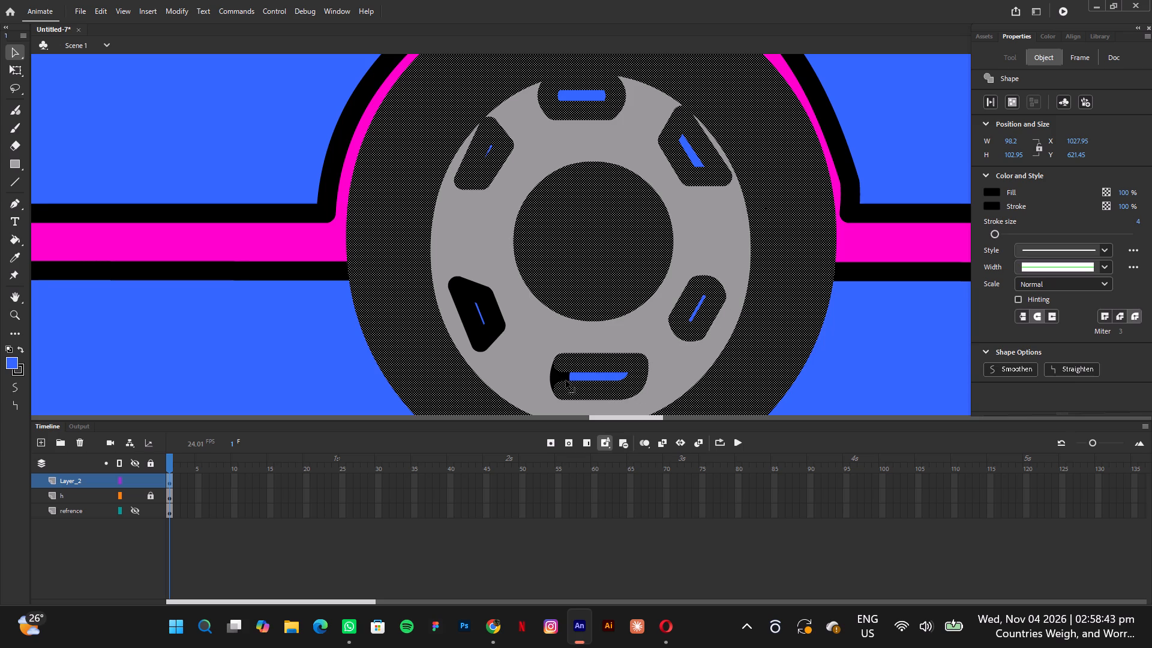
shift+click(564, 377)
Add all outline pieces of the rim's lower slot facing the front wheel to the rear wheel selection.
shift+click(484, 337)
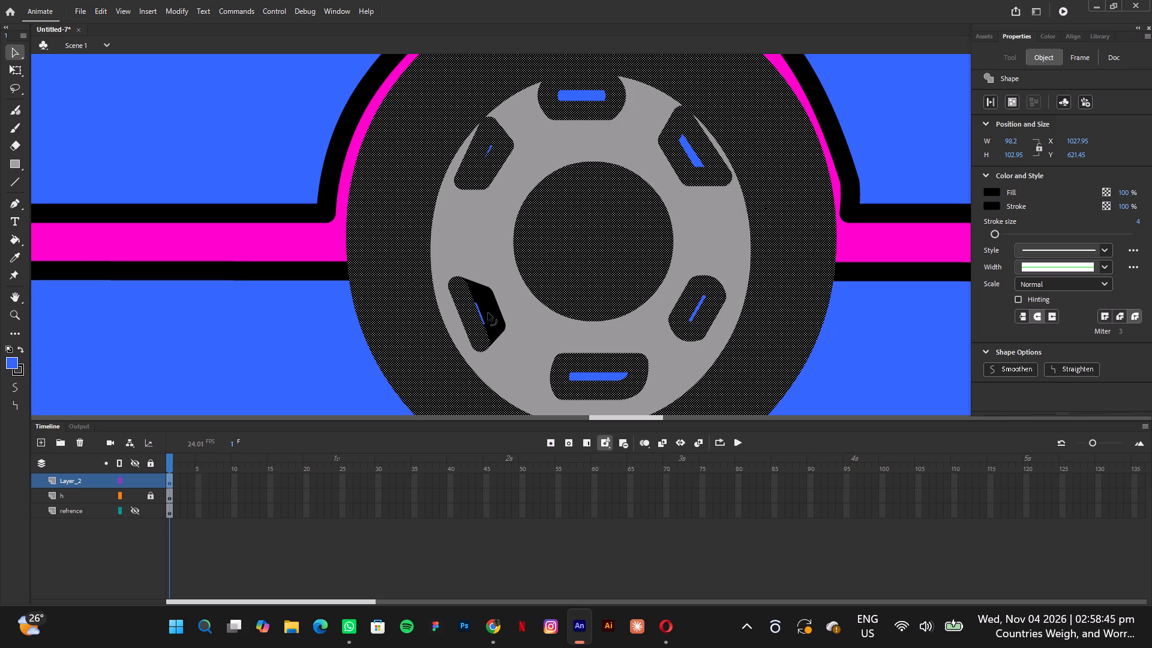
shift+click(490, 311)
shift+click(475, 287)
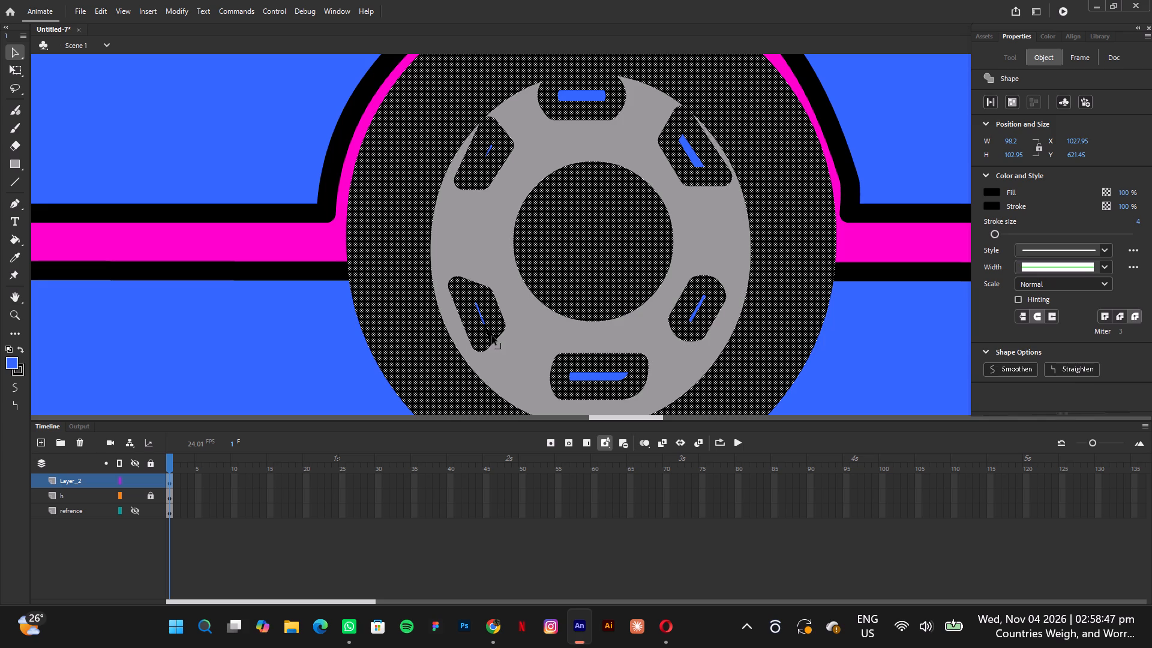
shift+click(492, 338)
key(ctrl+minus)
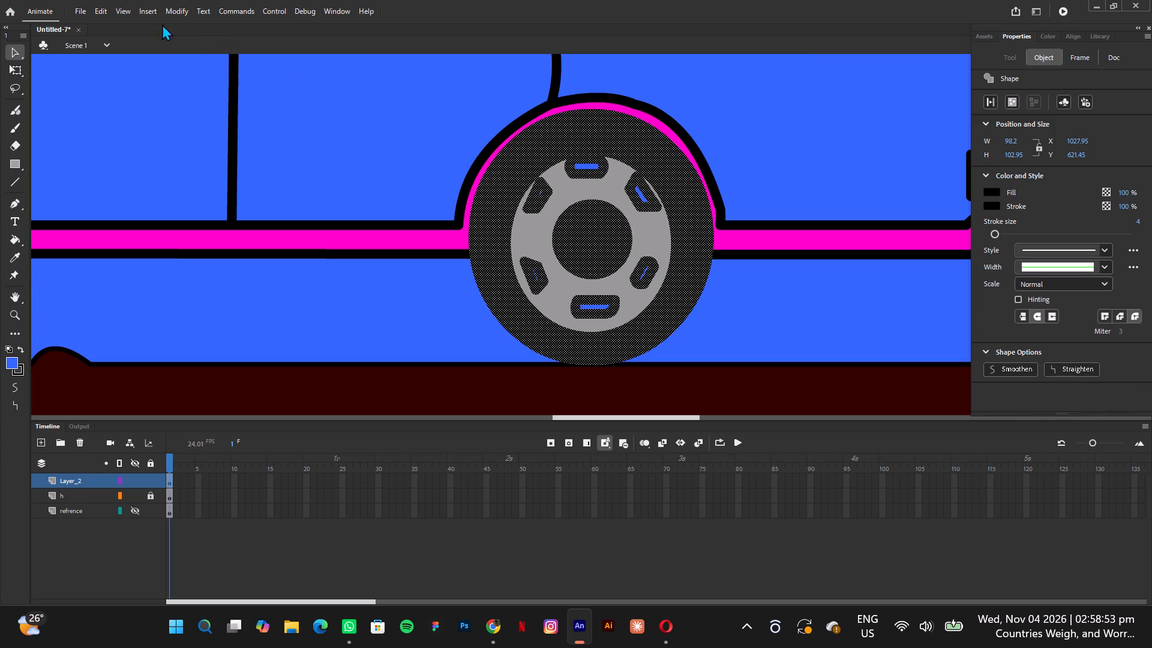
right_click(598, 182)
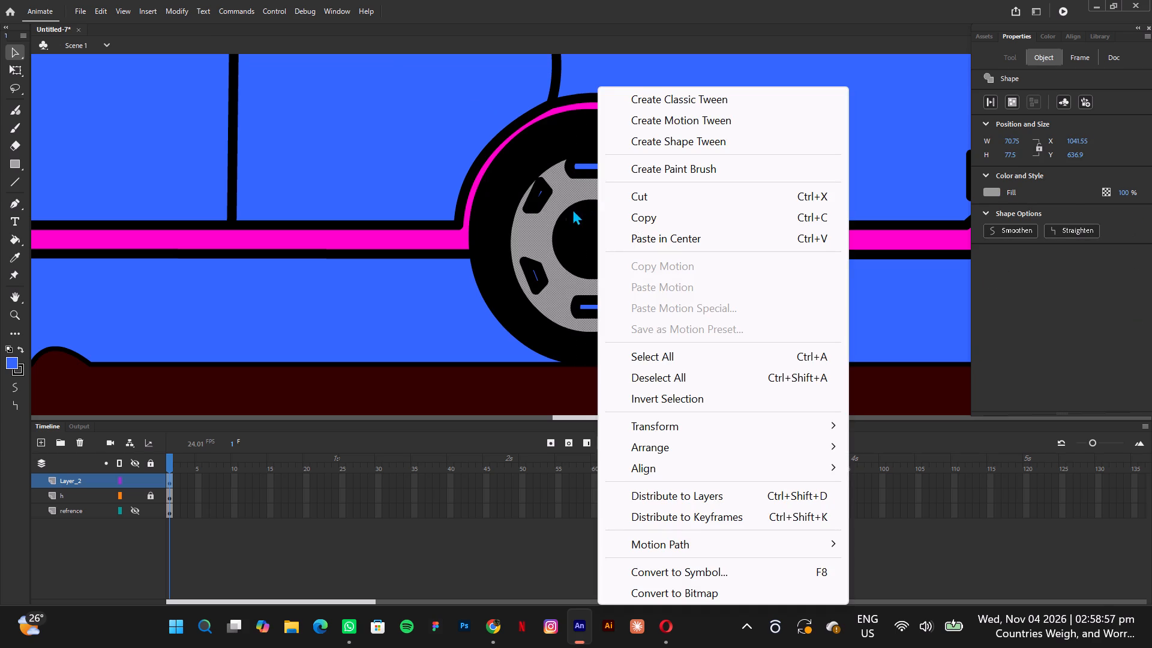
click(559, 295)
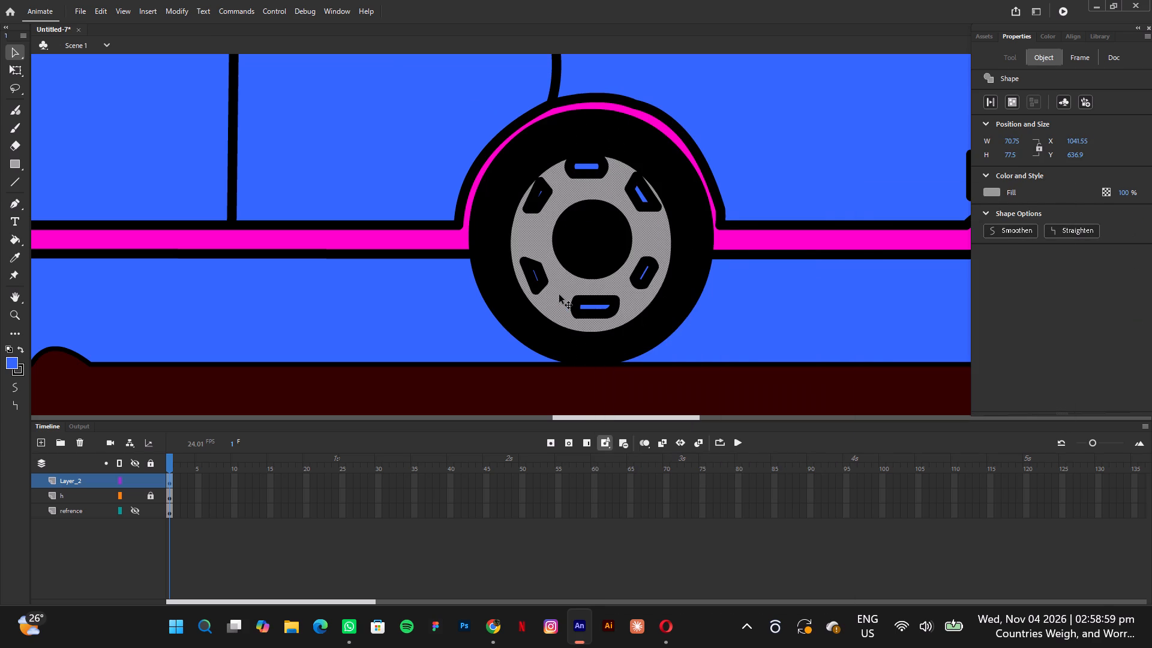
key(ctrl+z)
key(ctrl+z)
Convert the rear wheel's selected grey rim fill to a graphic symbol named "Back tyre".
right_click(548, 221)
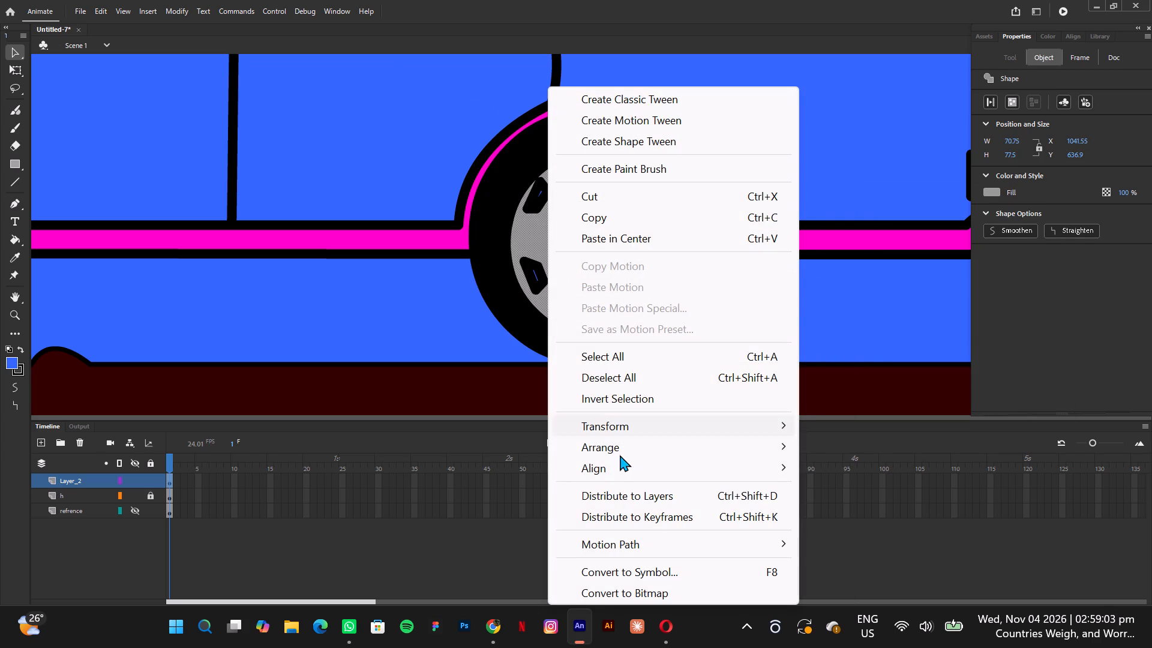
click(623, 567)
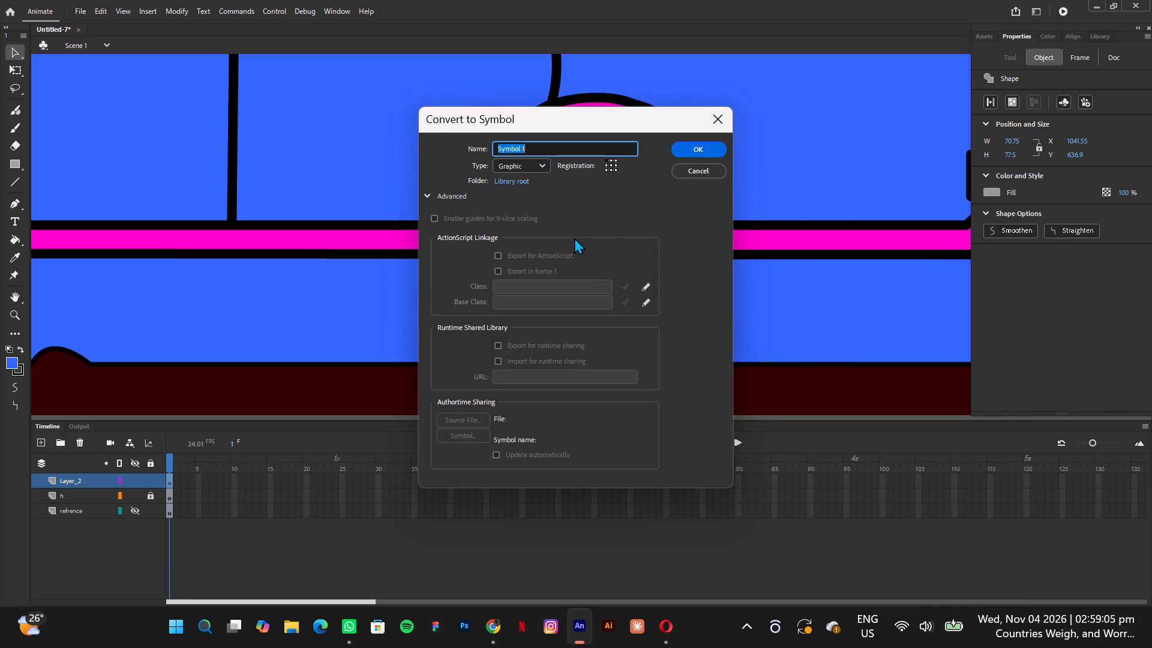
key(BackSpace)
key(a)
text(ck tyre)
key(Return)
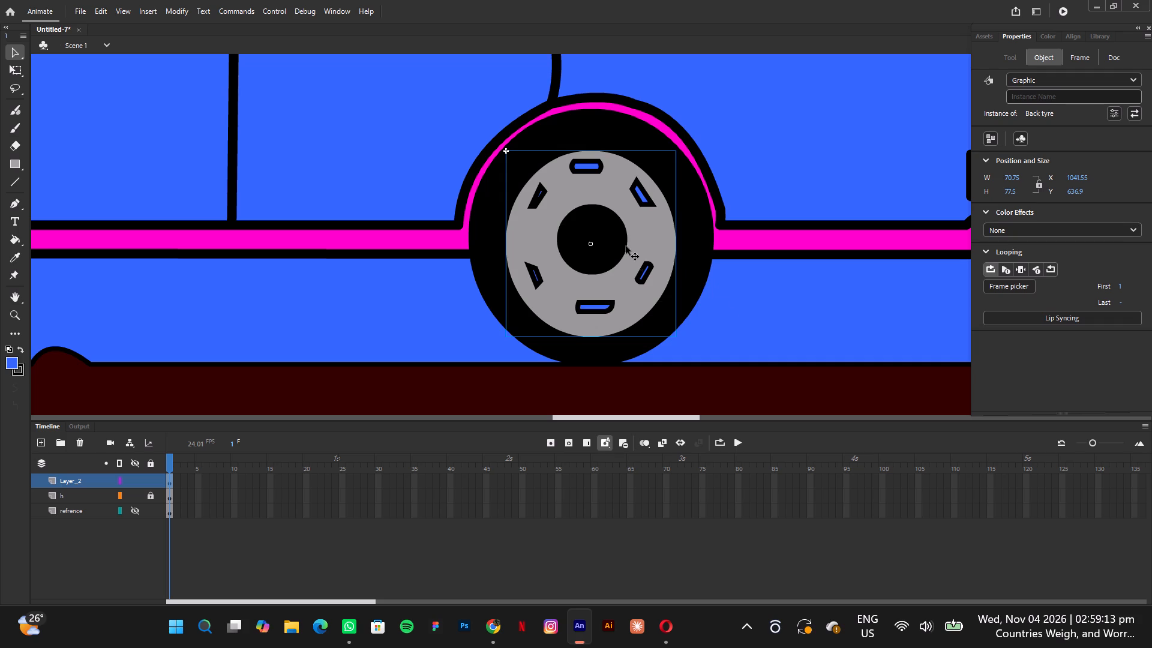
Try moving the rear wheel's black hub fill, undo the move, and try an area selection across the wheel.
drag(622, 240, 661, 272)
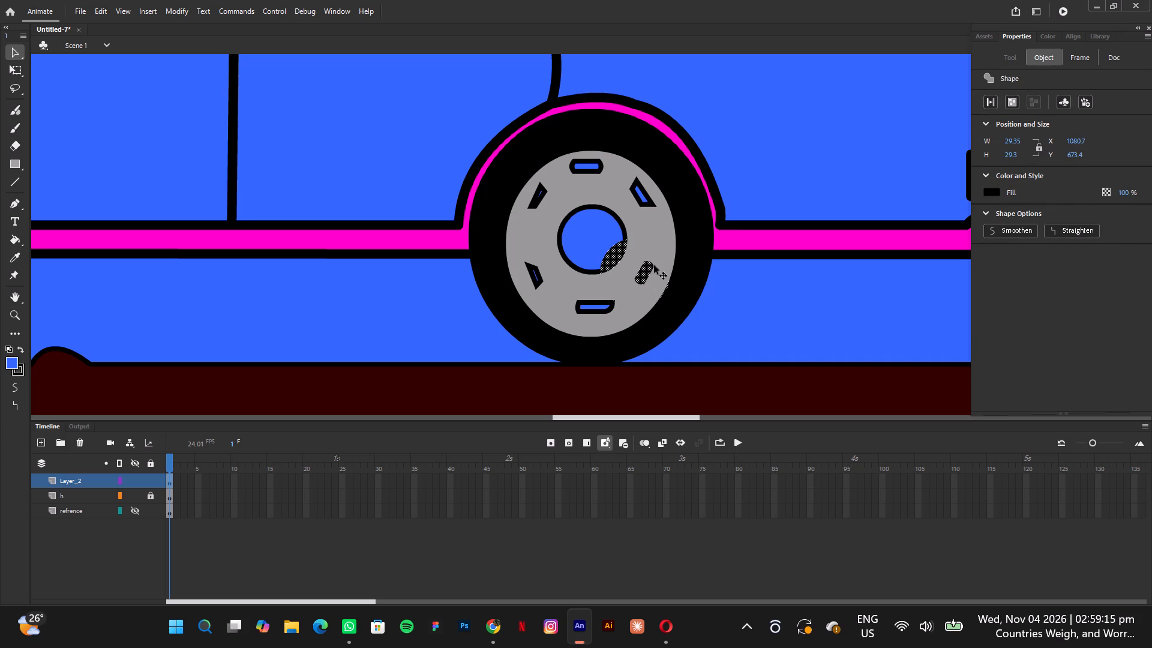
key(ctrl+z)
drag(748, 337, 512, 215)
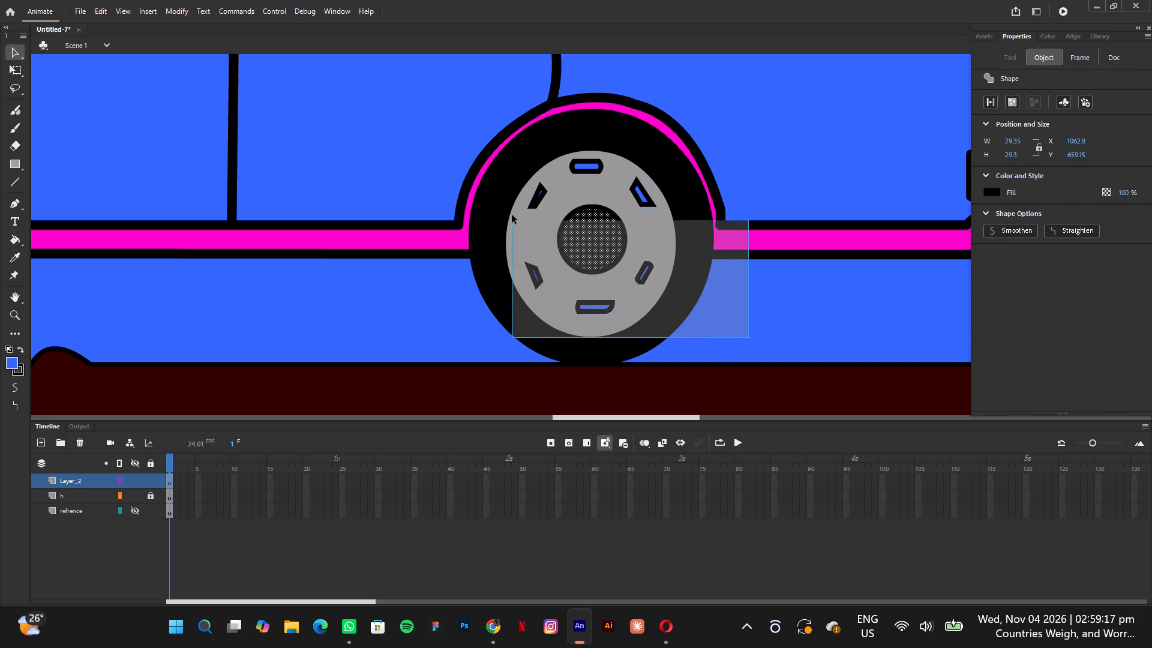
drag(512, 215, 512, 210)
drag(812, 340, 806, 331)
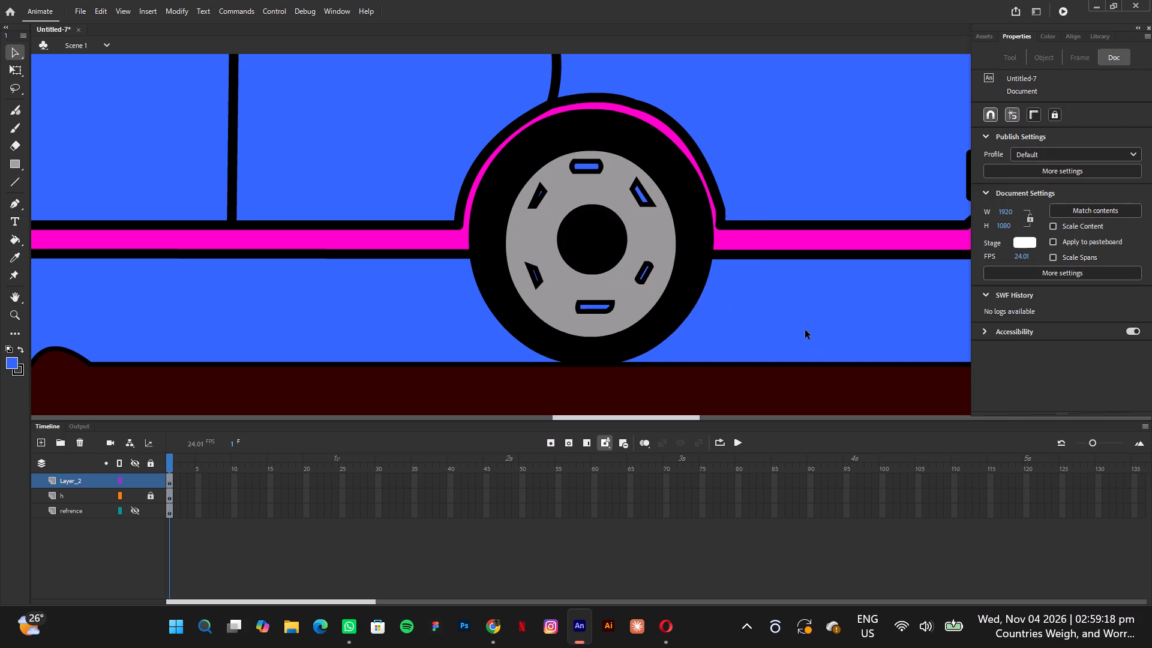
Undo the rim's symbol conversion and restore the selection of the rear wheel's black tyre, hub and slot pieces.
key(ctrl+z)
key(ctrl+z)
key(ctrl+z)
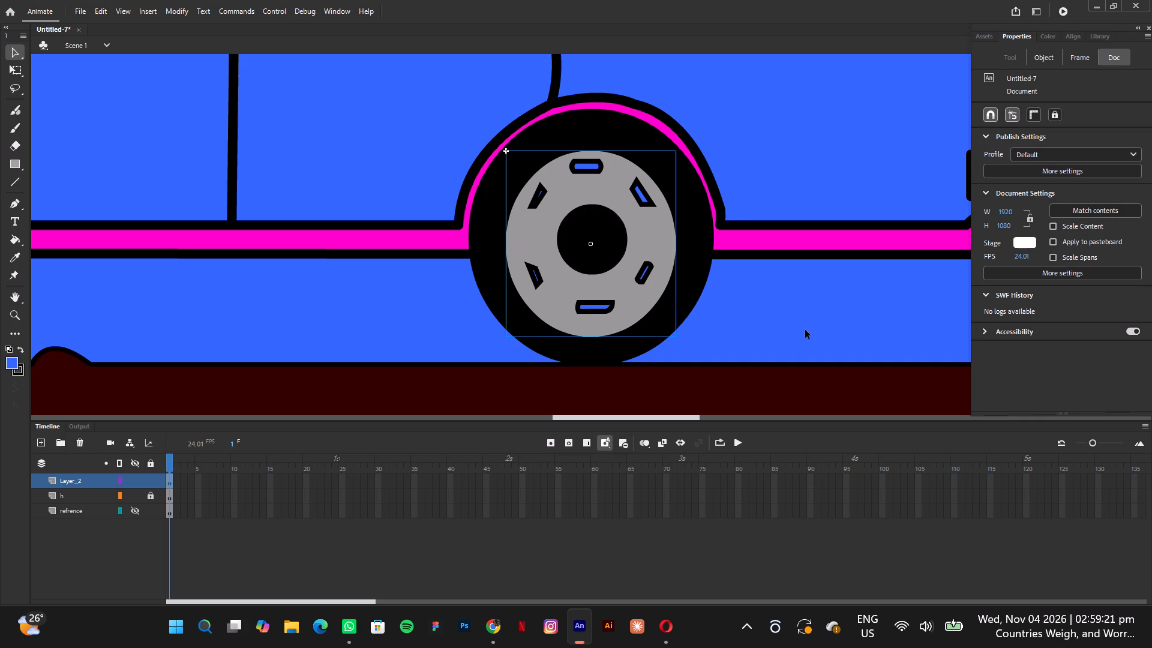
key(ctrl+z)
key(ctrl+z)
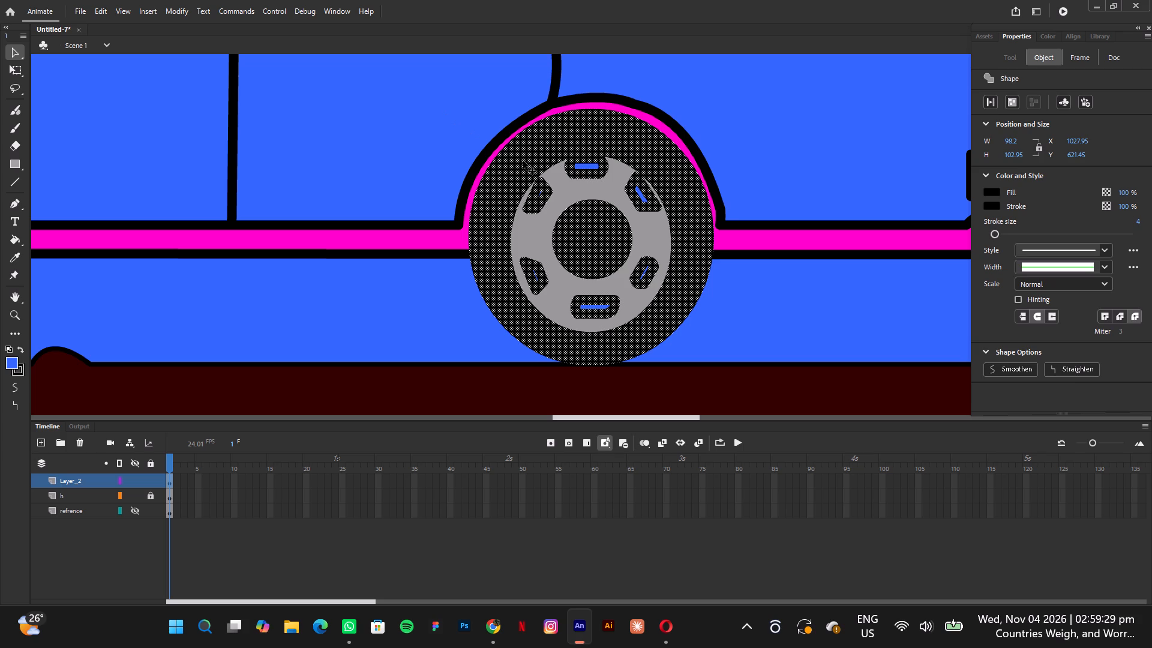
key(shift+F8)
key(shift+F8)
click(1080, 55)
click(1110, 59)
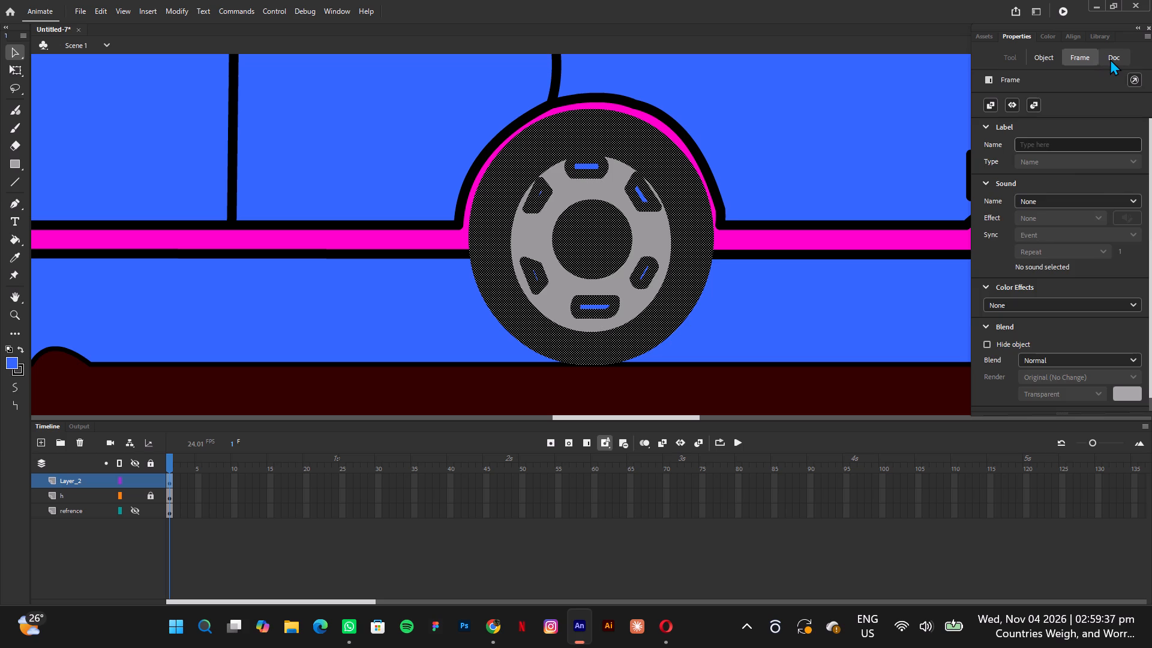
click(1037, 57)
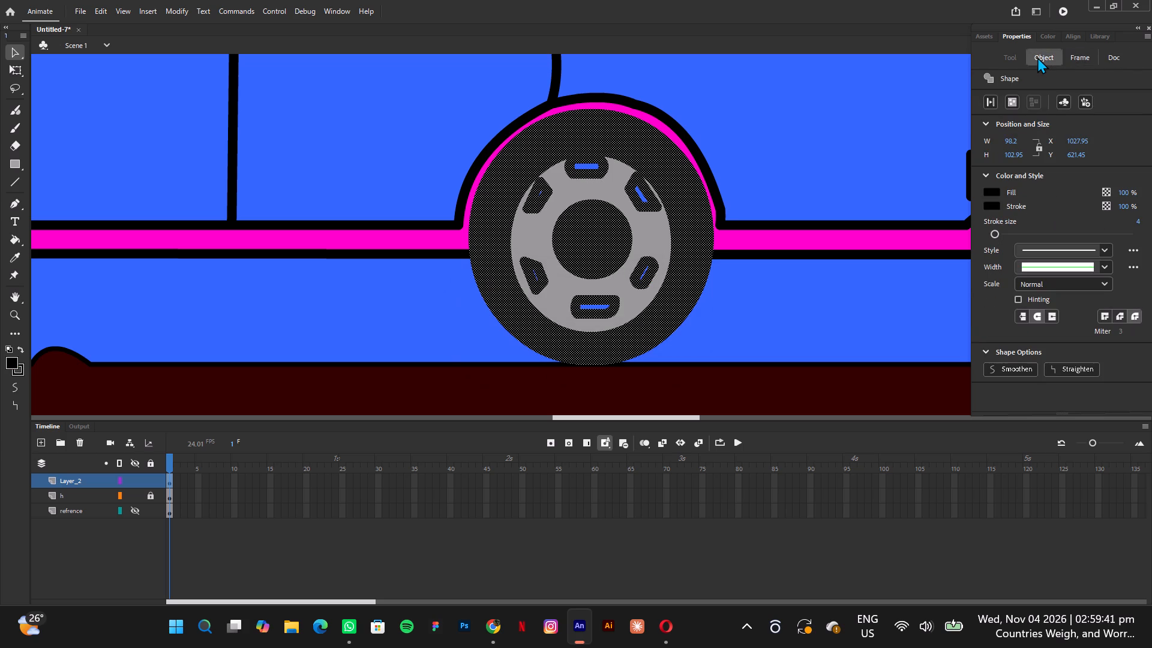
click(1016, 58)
Convert the rear wheel's selected black tyre, hub and slot pieces to a graphic symbol named "Back tyre".
click(994, 37)
click(1071, 36)
click(1049, 36)
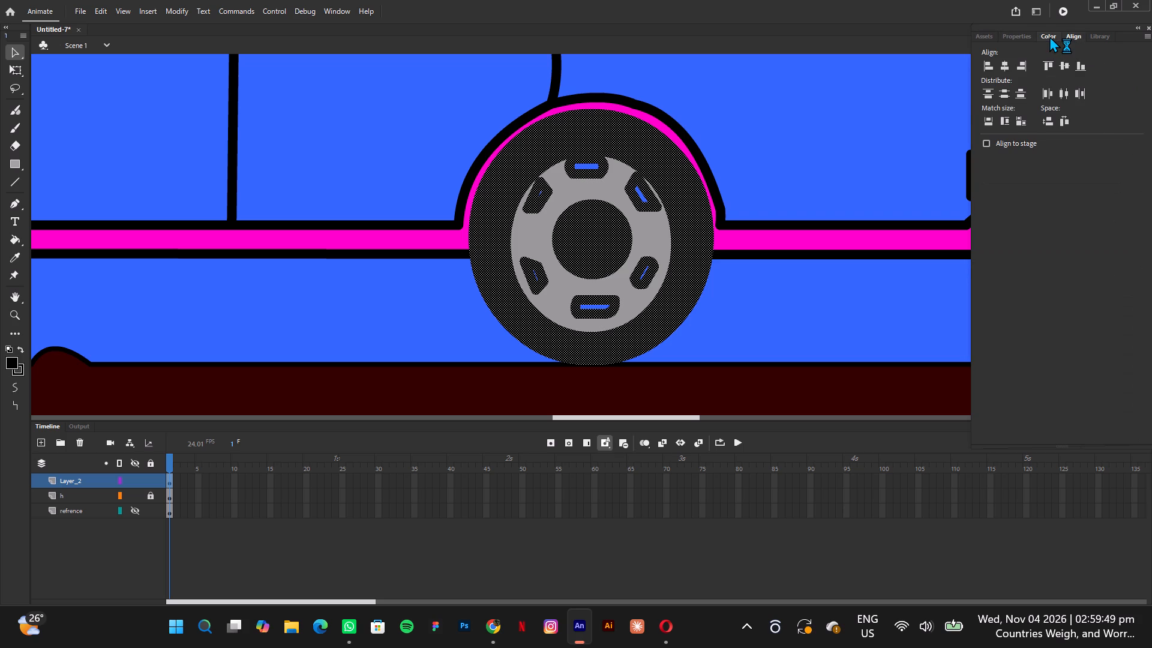
click(1030, 38)
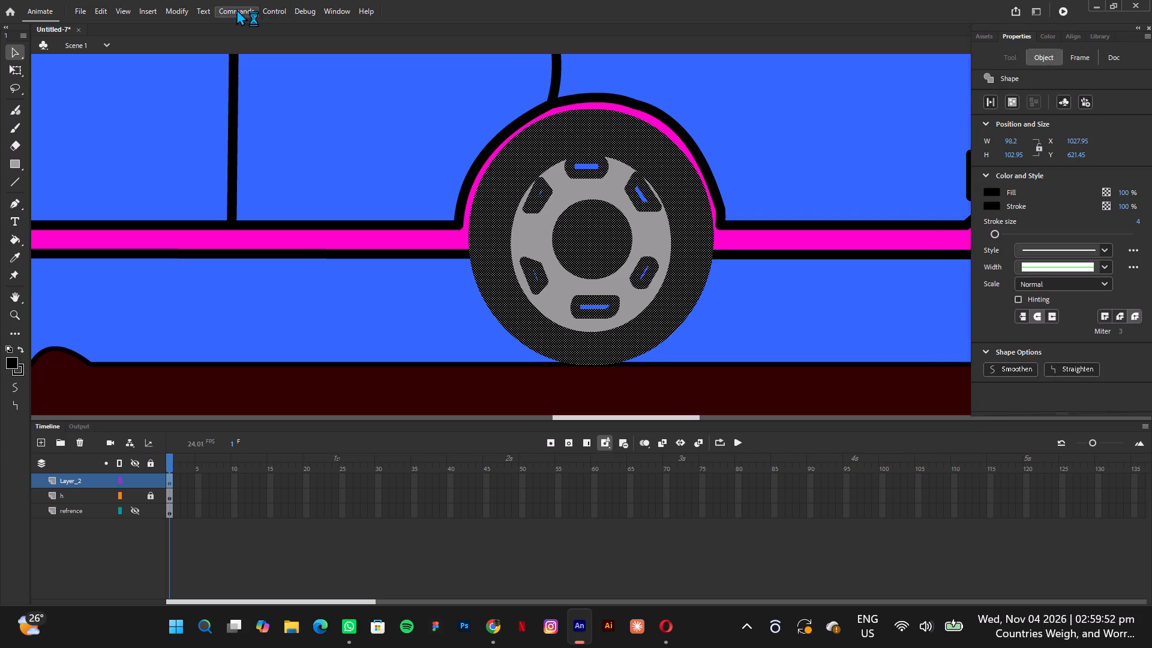
click(107, 7)
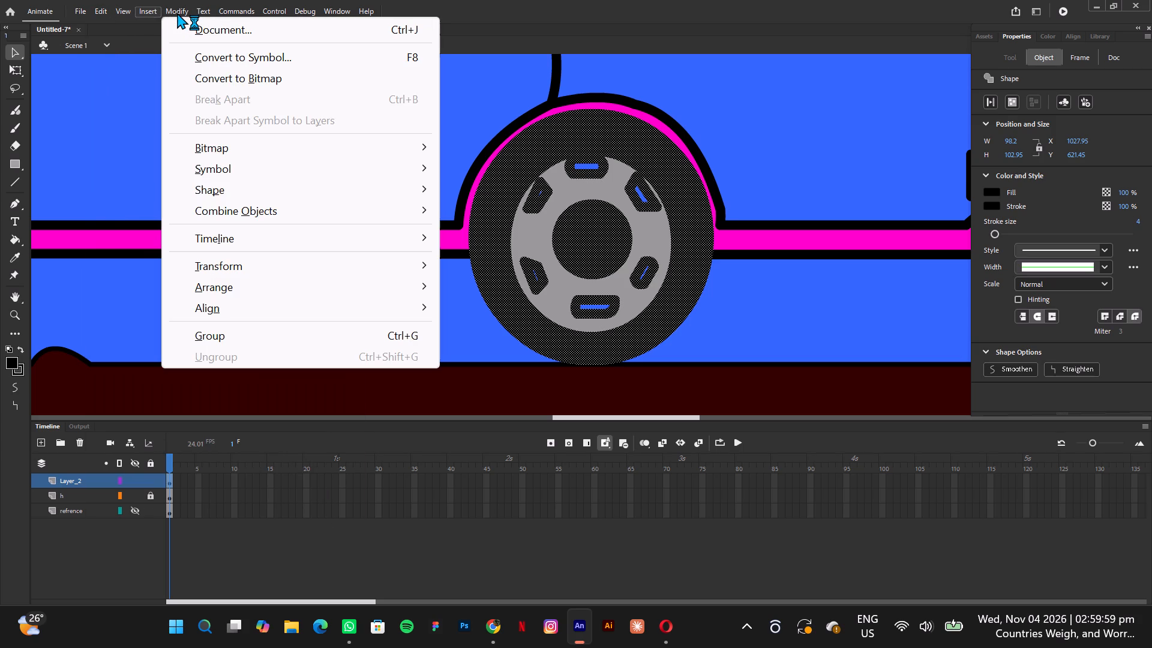
click(217, 53)
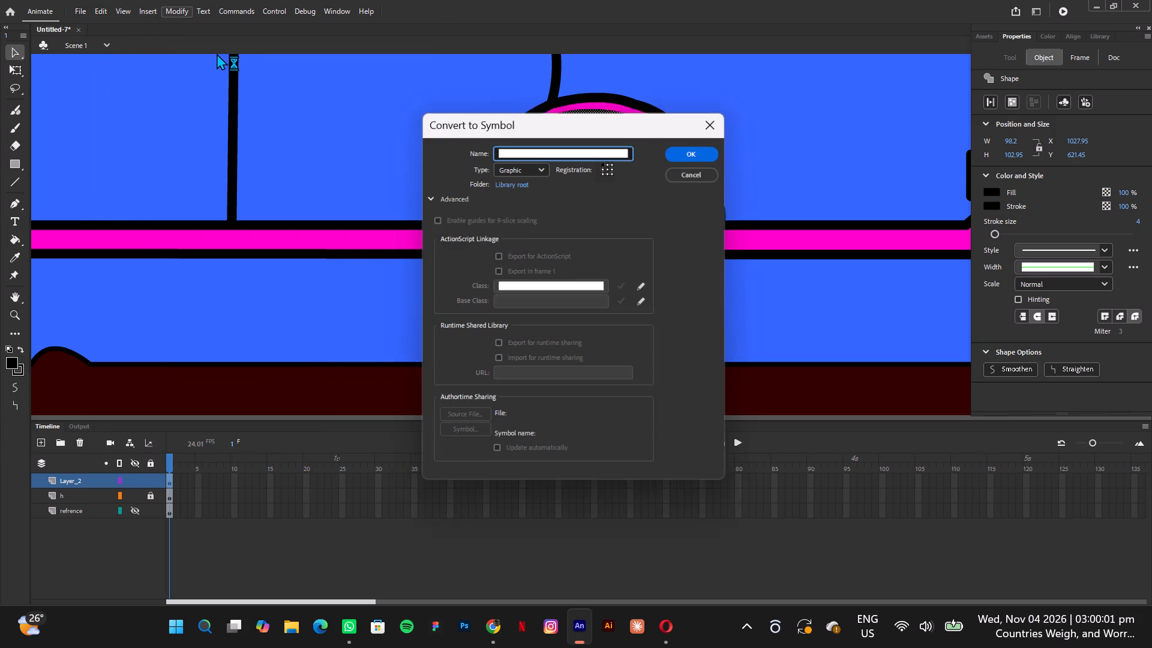
key(BackSpace)
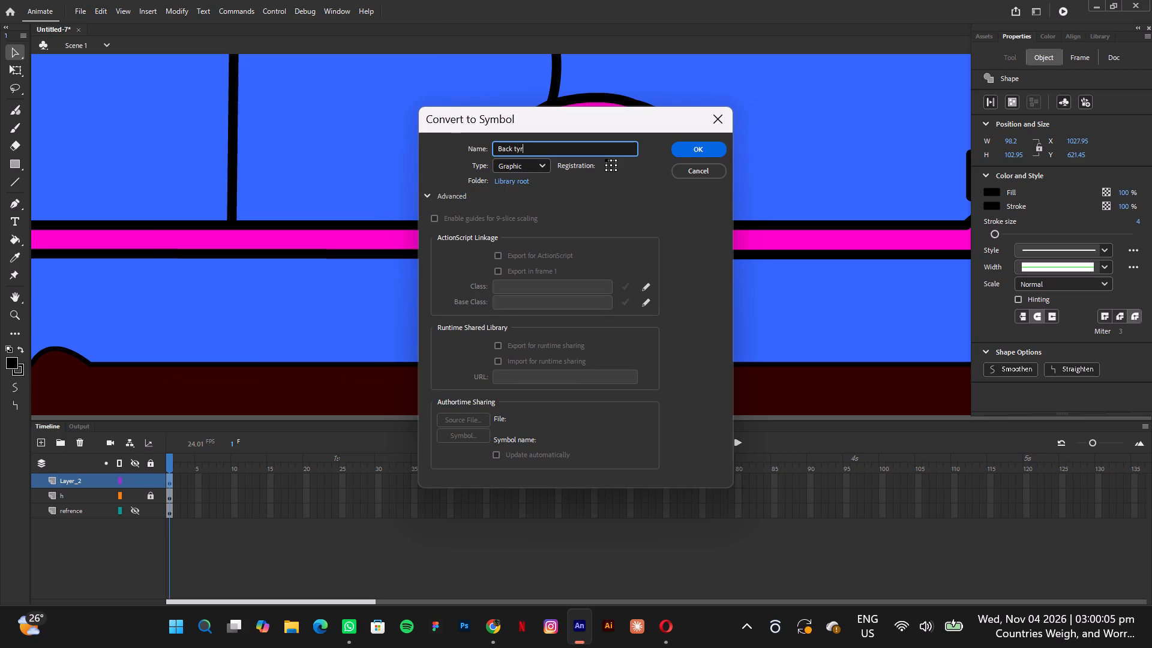
click(695, 152)
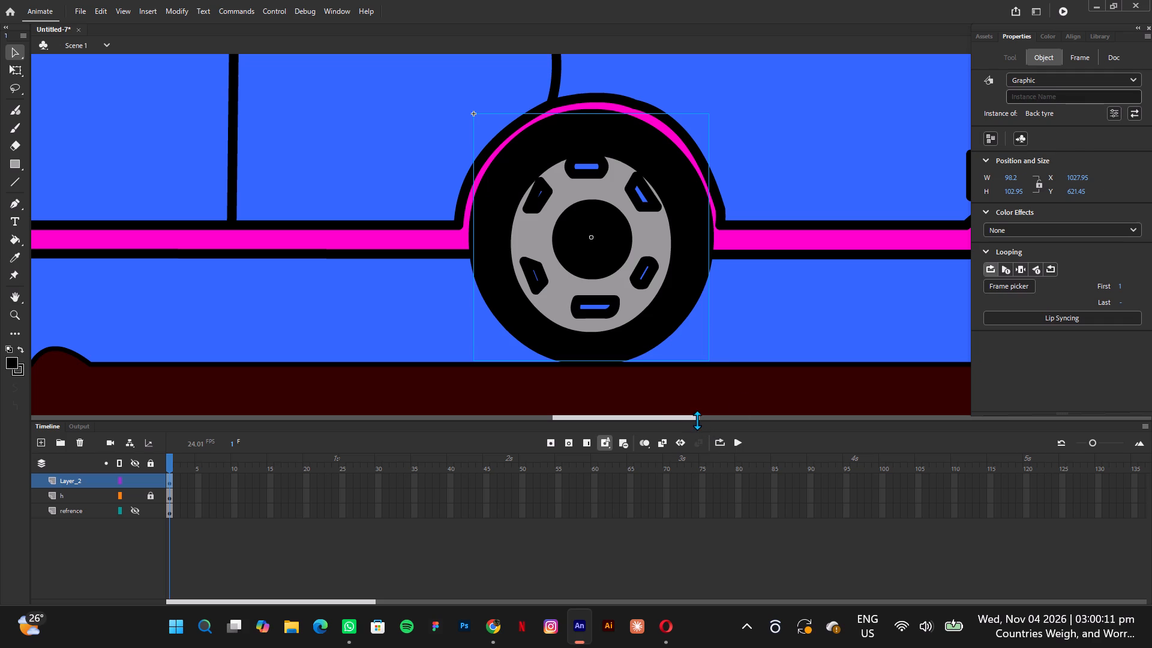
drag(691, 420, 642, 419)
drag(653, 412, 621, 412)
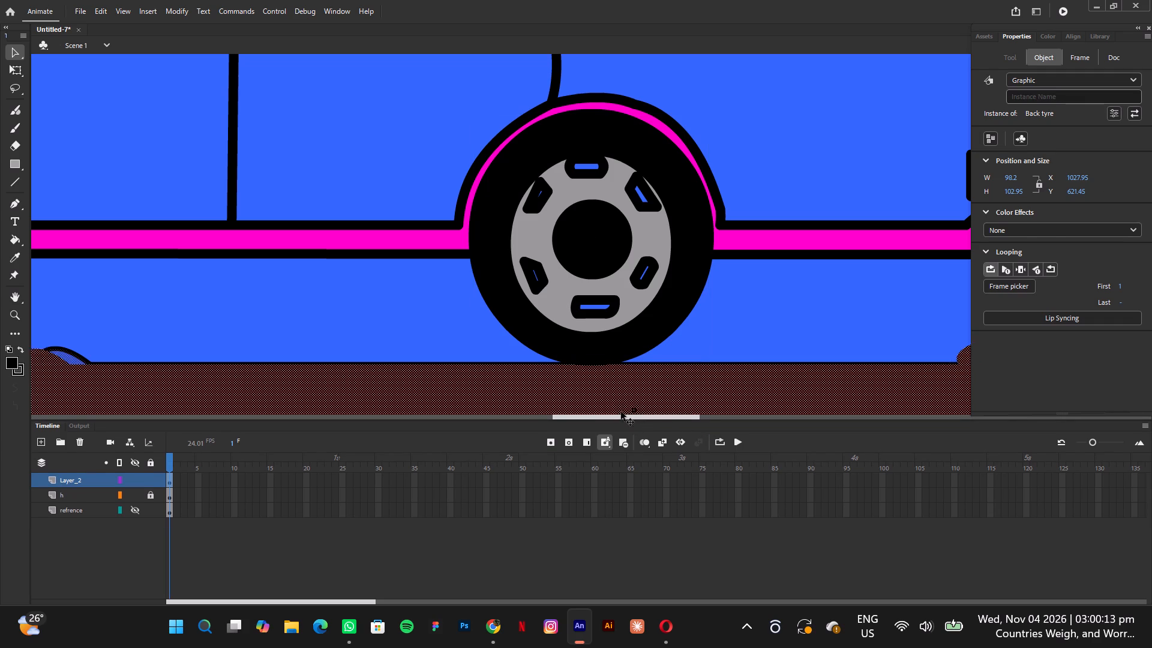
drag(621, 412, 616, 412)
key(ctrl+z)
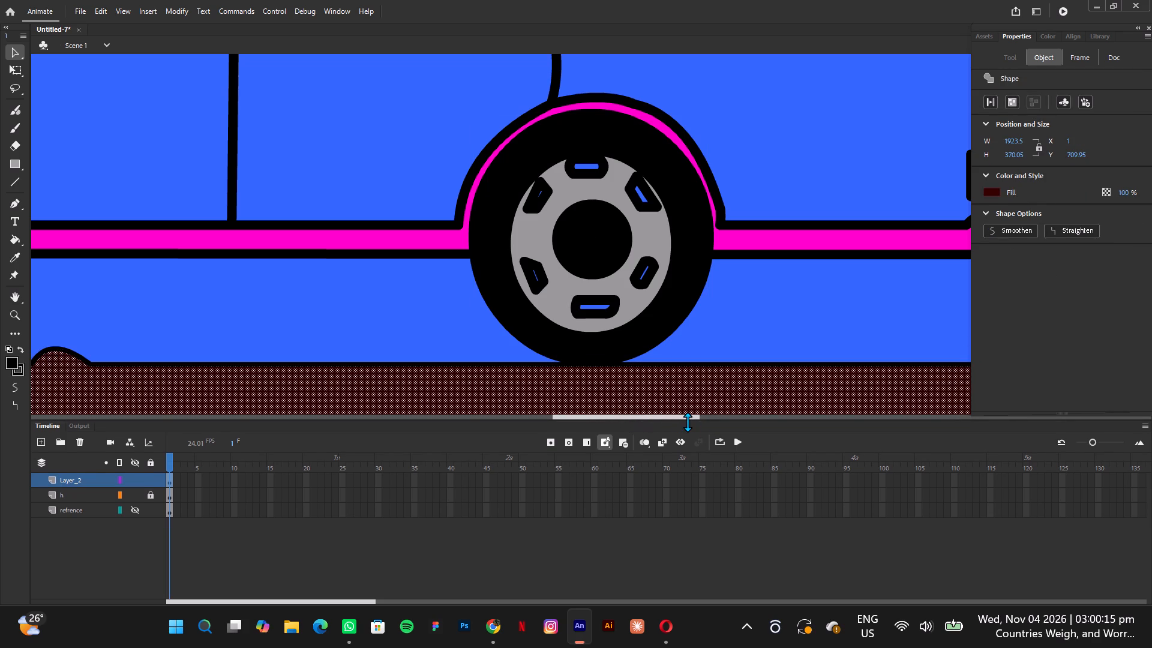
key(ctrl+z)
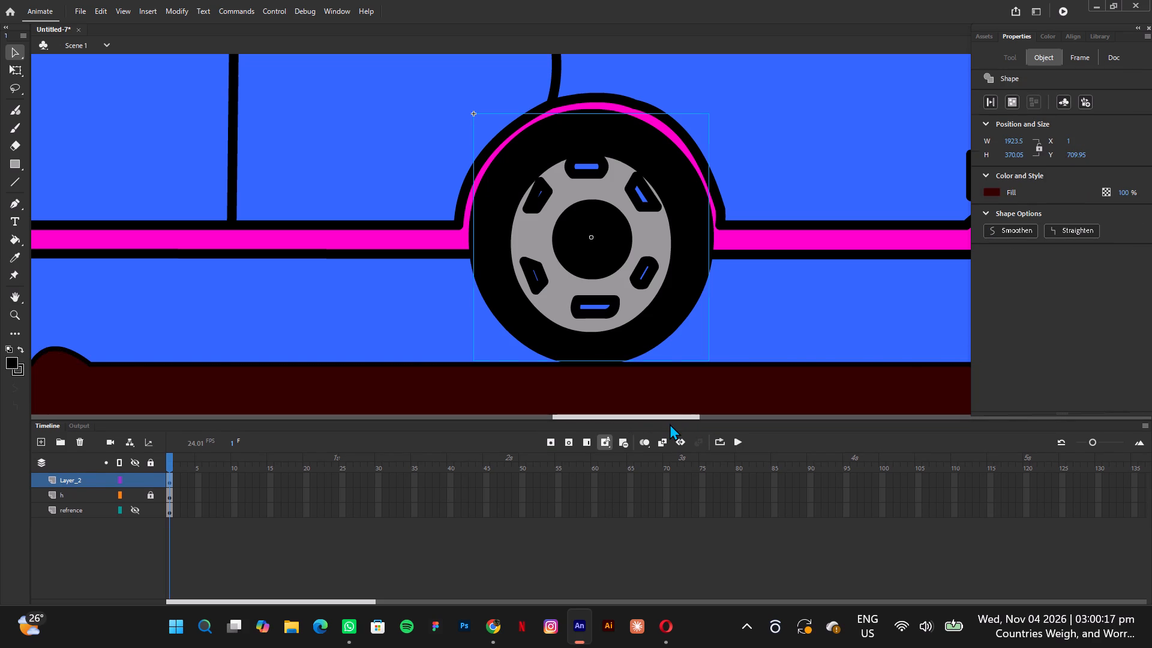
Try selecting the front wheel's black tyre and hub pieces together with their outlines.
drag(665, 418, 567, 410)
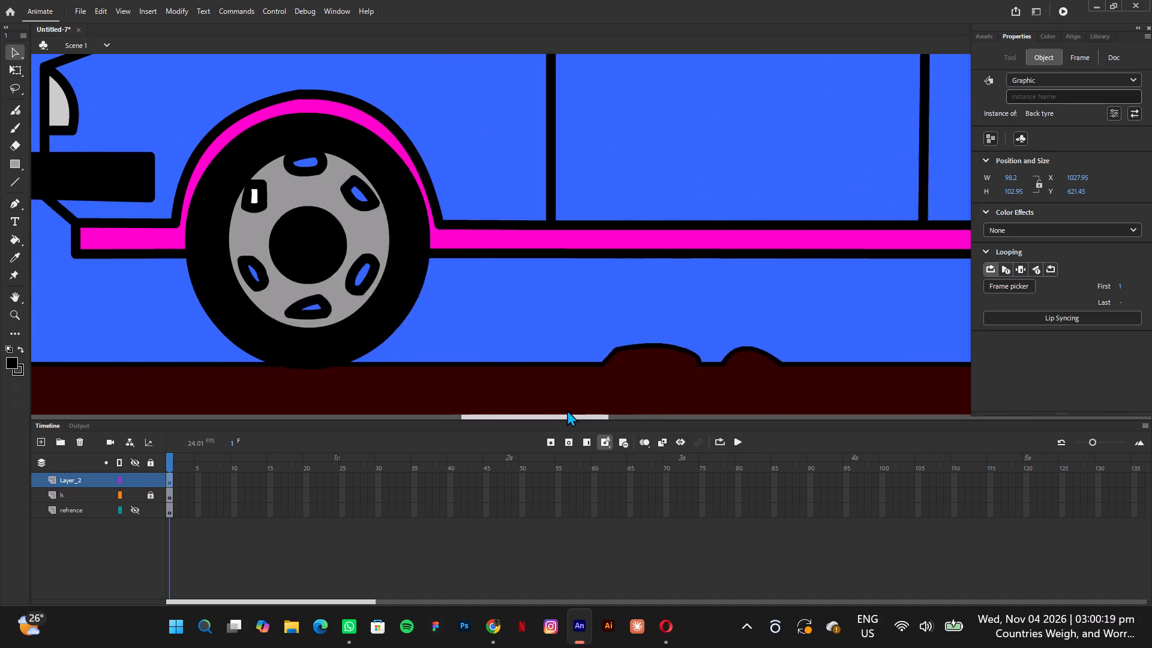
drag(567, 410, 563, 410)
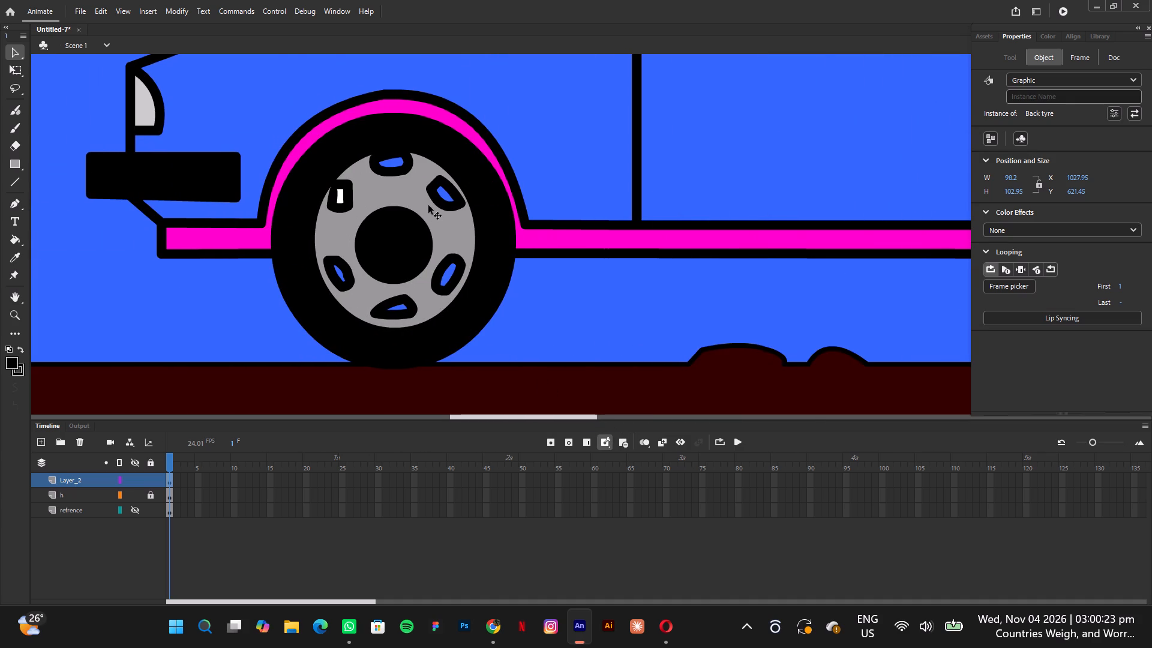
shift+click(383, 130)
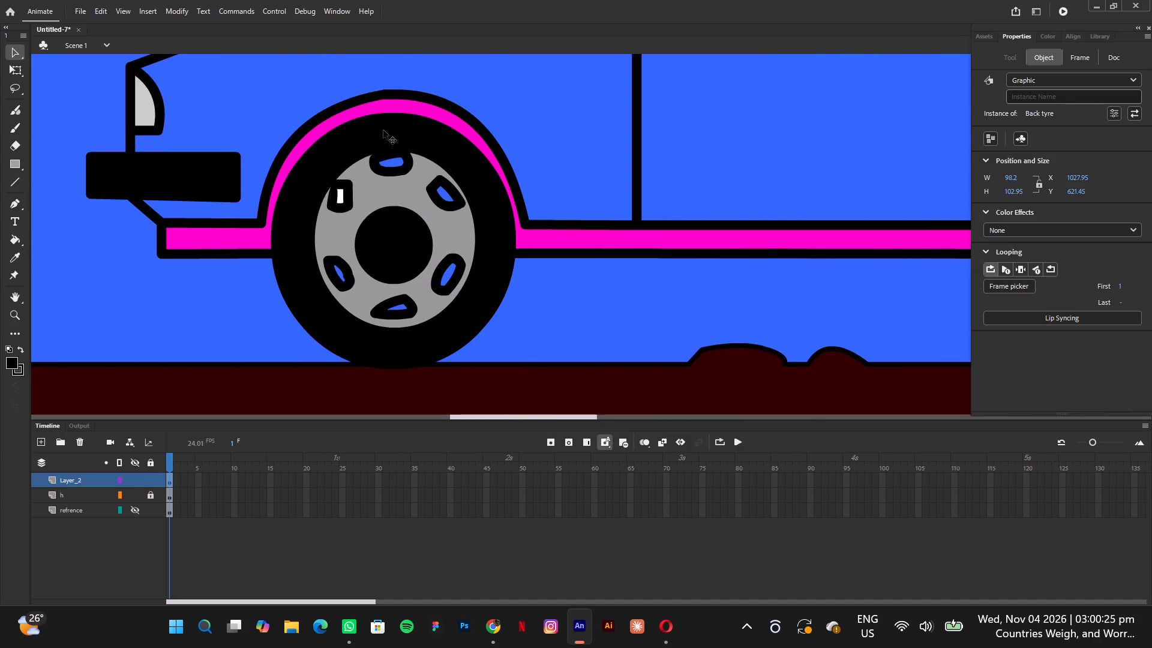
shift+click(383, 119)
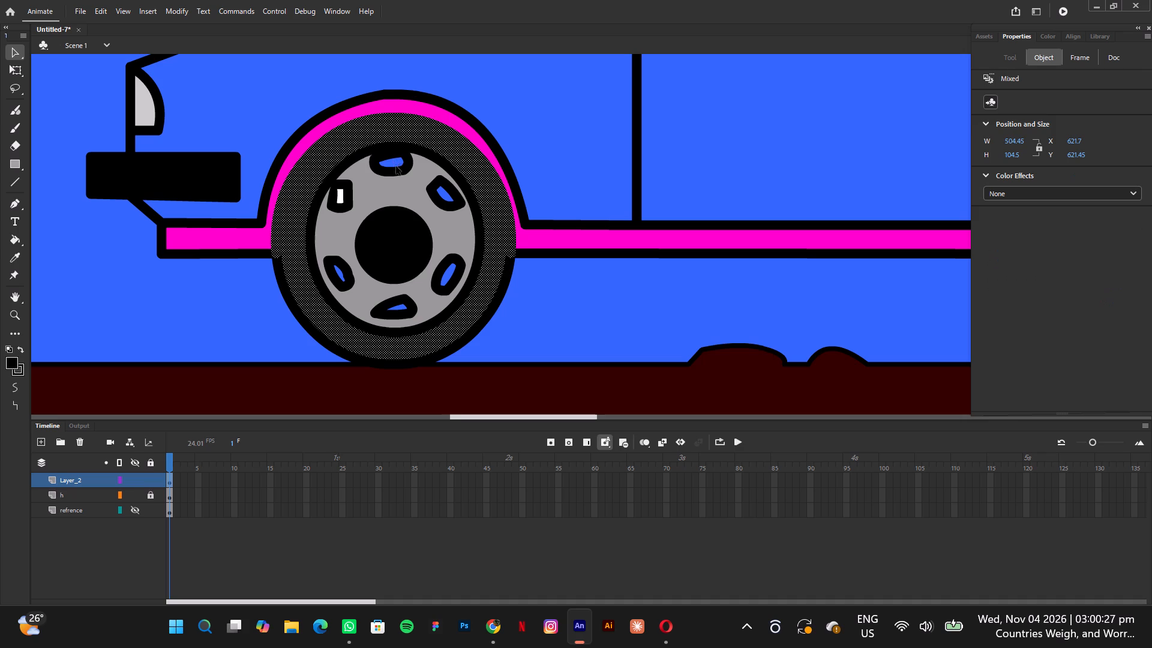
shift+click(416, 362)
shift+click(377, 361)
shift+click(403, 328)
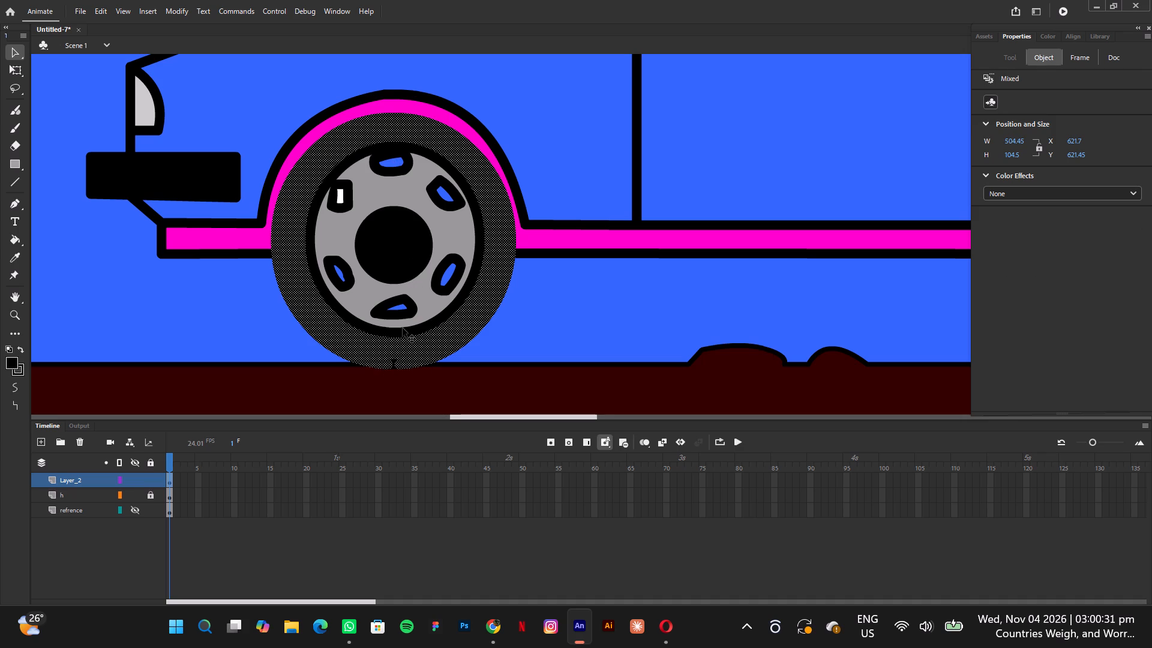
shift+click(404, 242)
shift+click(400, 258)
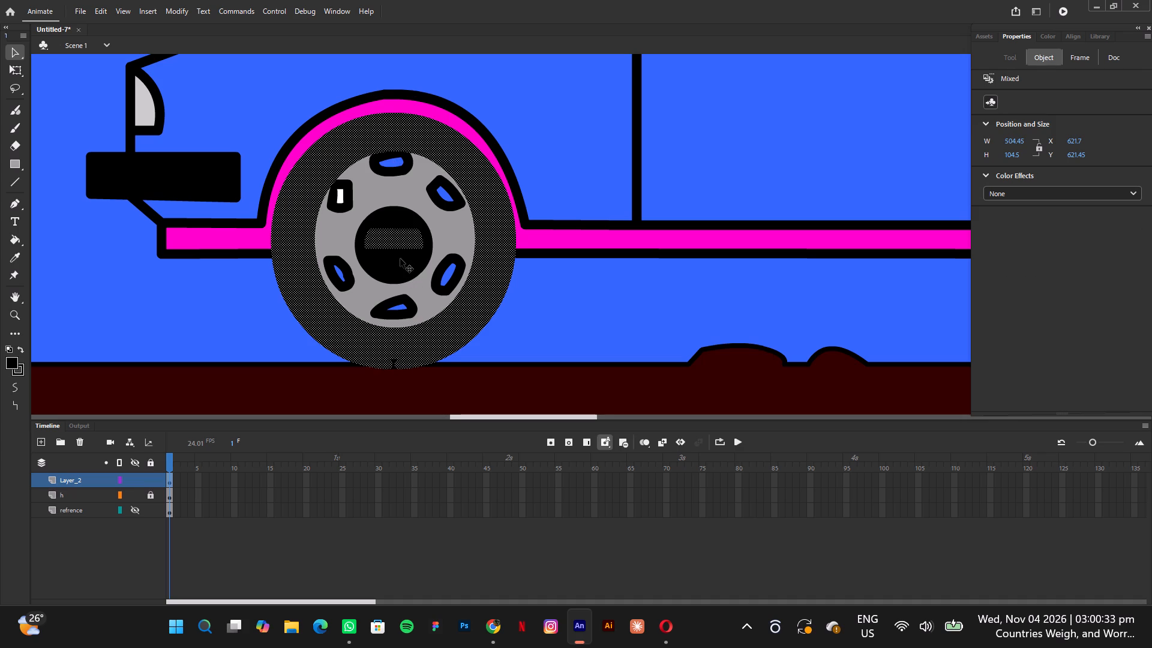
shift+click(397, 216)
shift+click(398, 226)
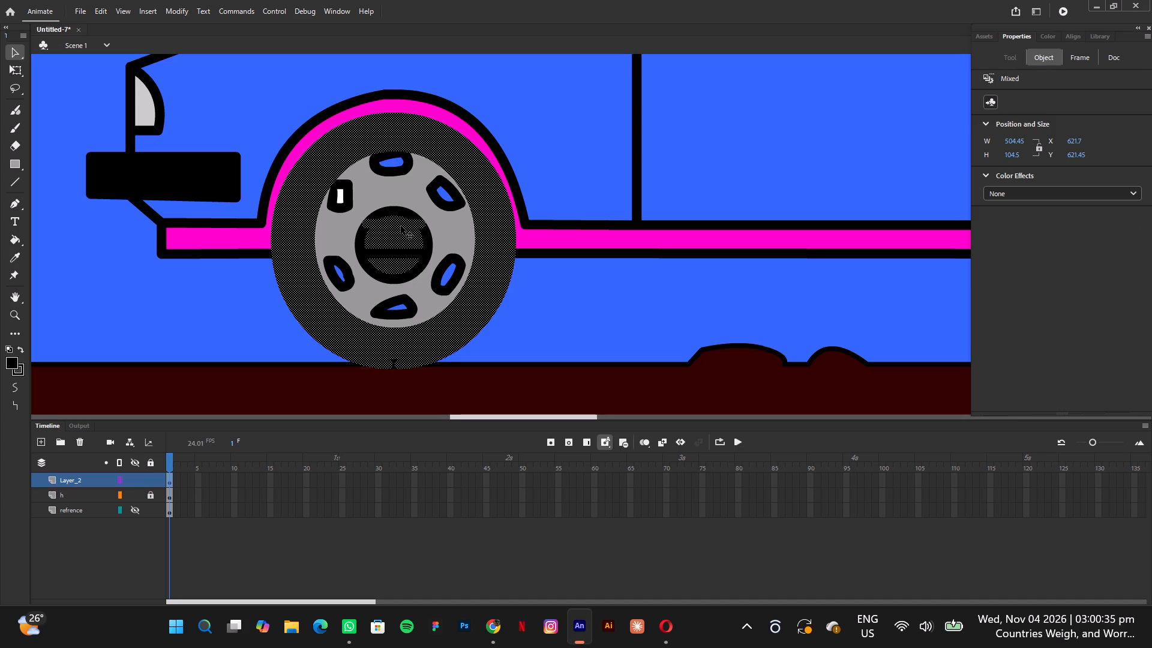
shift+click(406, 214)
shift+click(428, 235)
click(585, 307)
Delete the two stray horizontal strokes that cross the front wheel's black hub.
click(402, 256)
key(Delete)
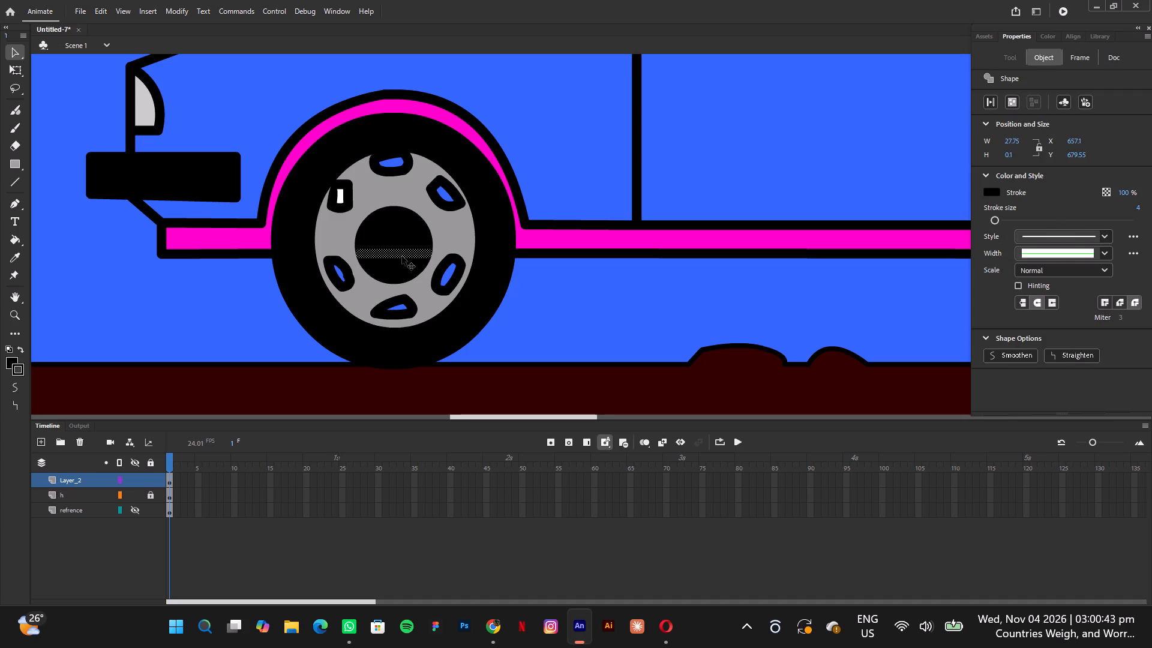
click(398, 231)
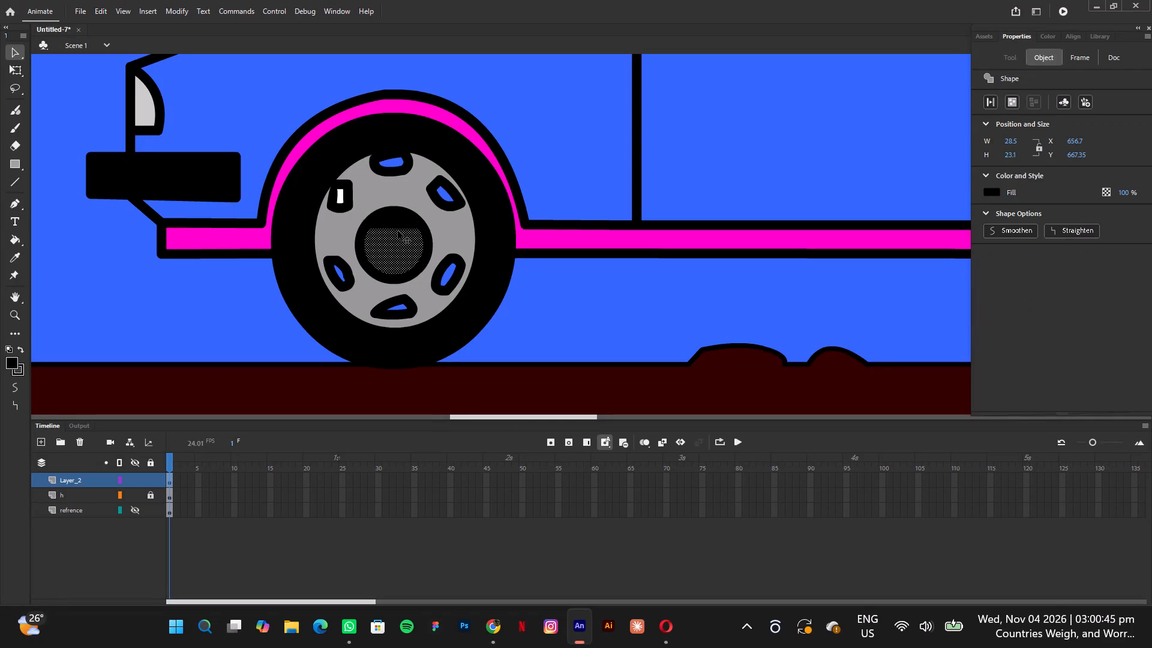
click(439, 239)
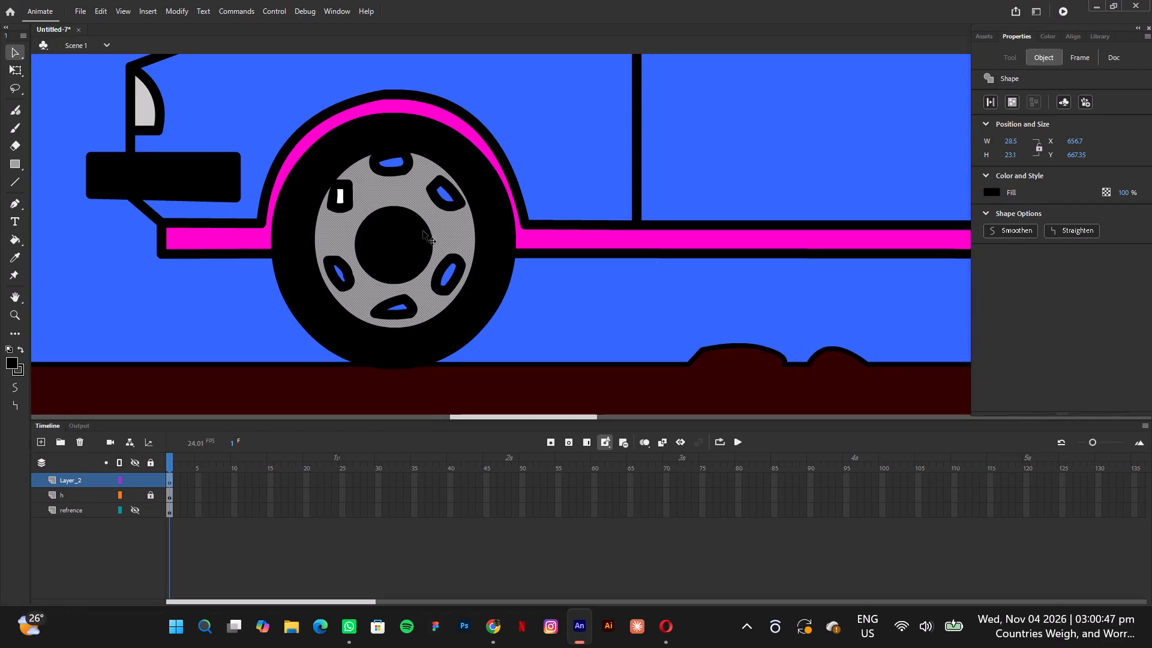
click(415, 227)
key(Delete)
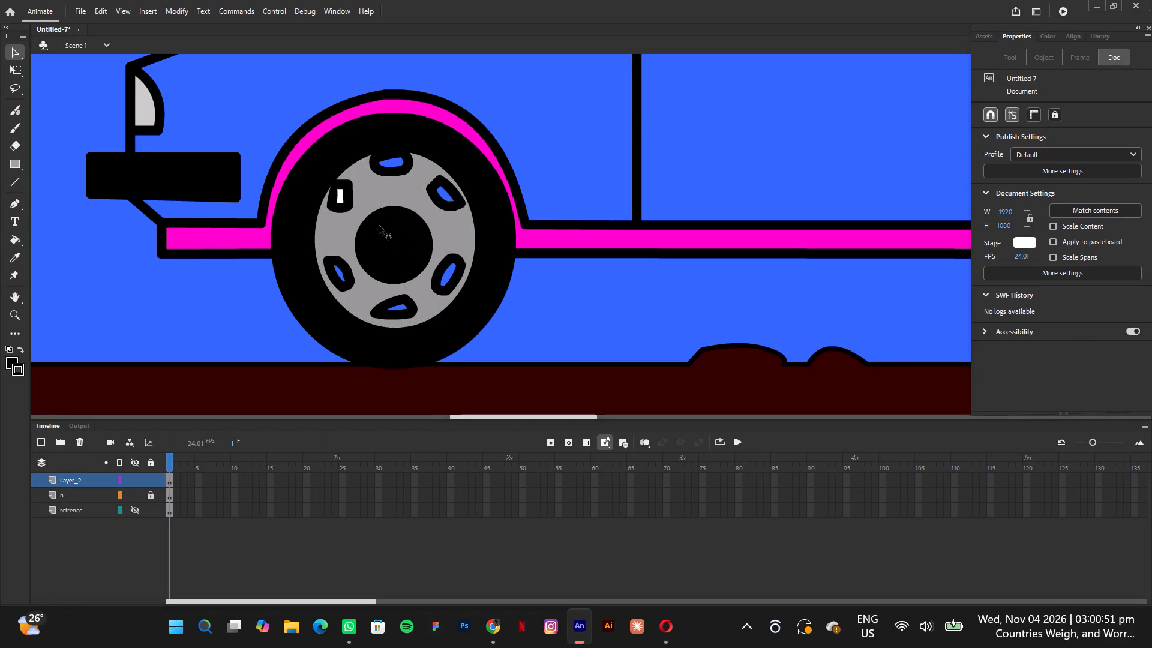
Select the front wheel's black hub with its outline, plus the tyre fill and the tyre's inner outline.
shift+click(379, 226)
shift+click(396, 209)
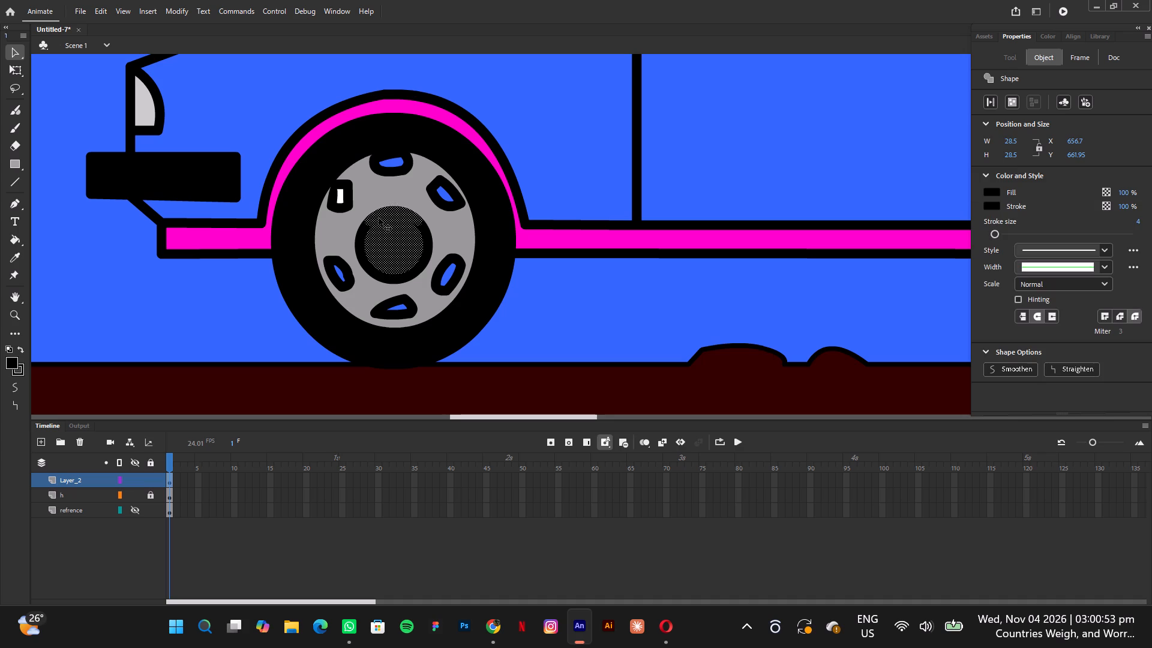
shift+click(360, 234)
shift+click(392, 136)
shift+click(389, 116)
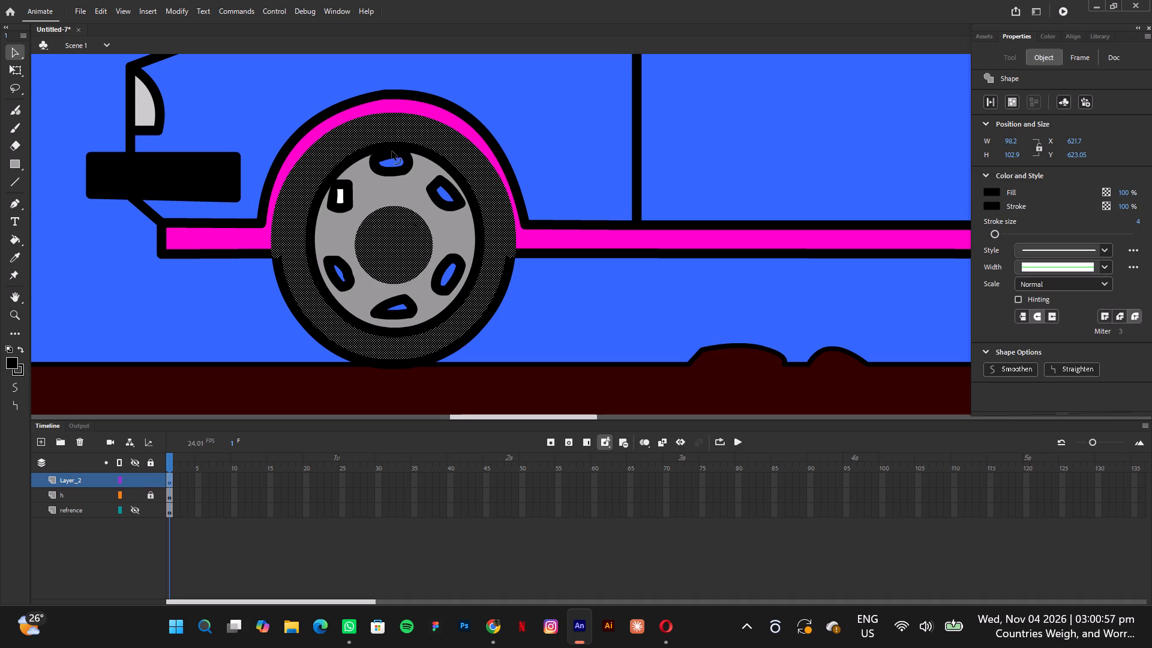
shift+click(392, 151)
shift+click(389, 145)
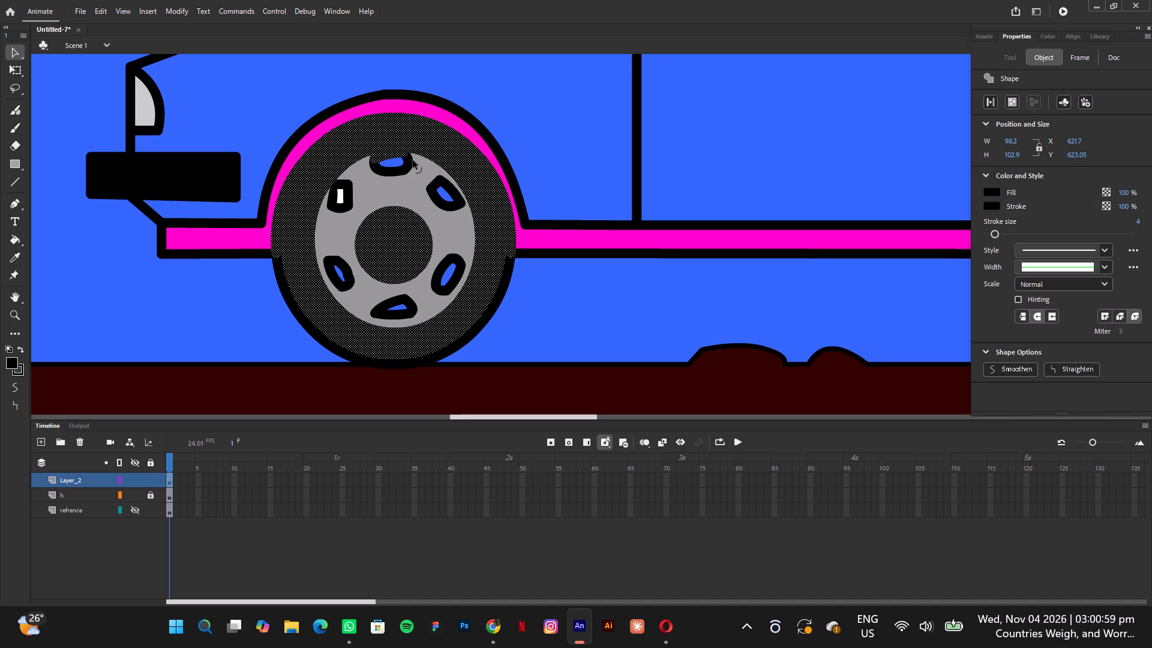
Add the outlines of the rim's three upper slots and the white slot fill to the front wheel selection.
shift+click(412, 161)
shift+click(392, 172)
shift+click(341, 191)
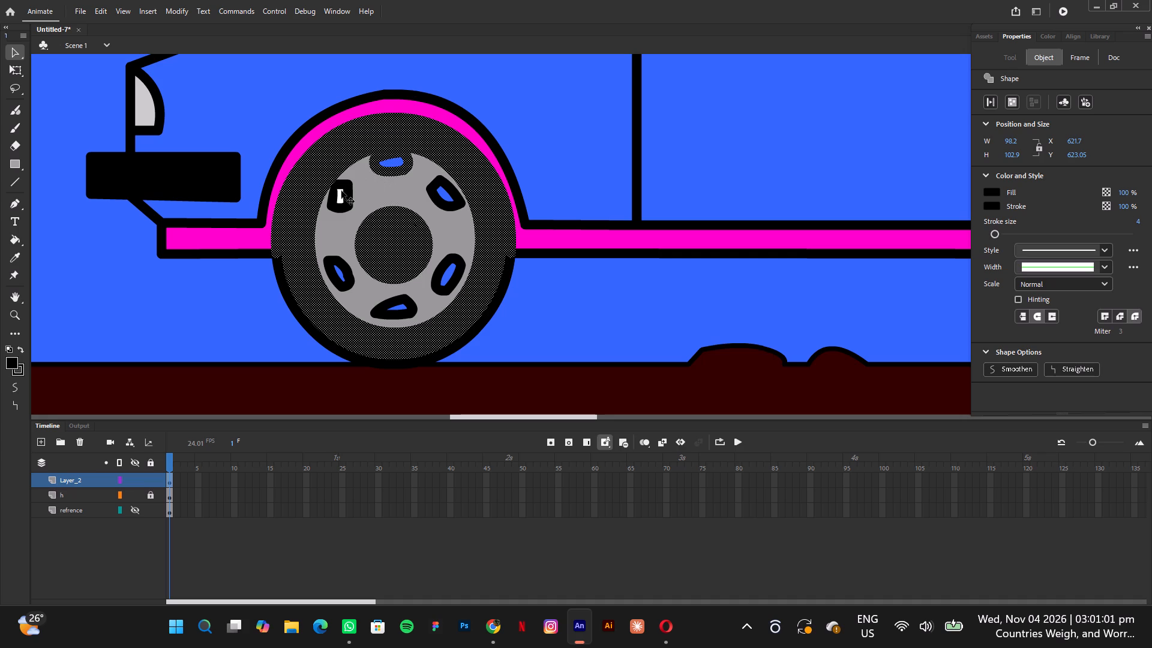
shift+click(349, 200)
shift+click(331, 207)
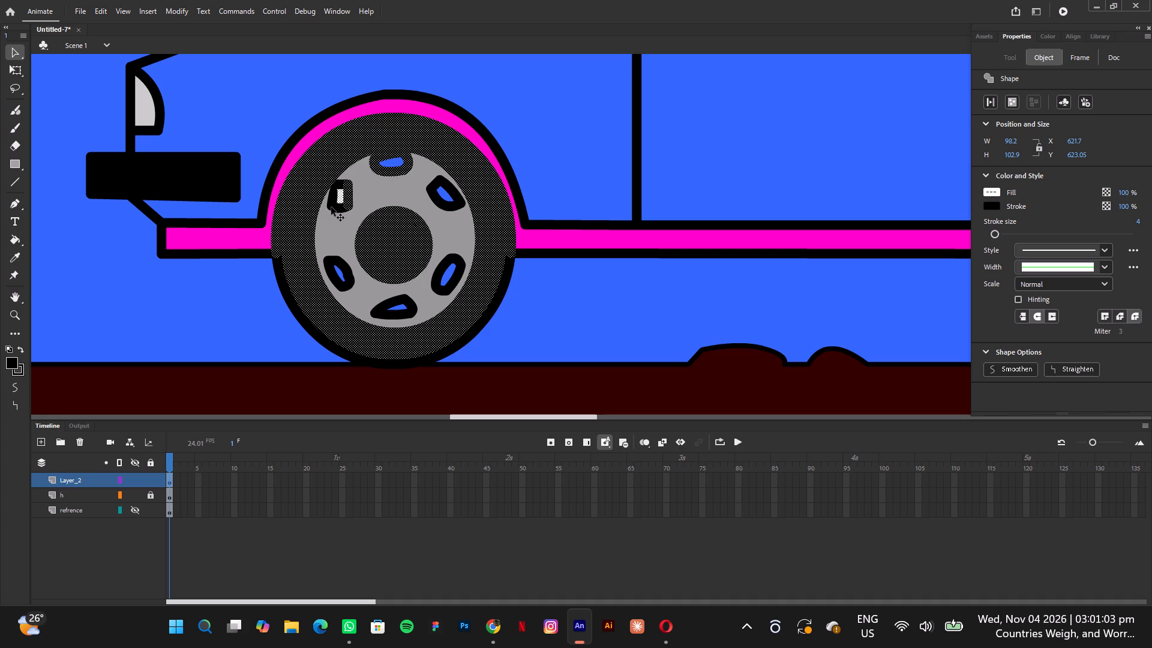
shift+click(338, 207)
shift+click(344, 182)
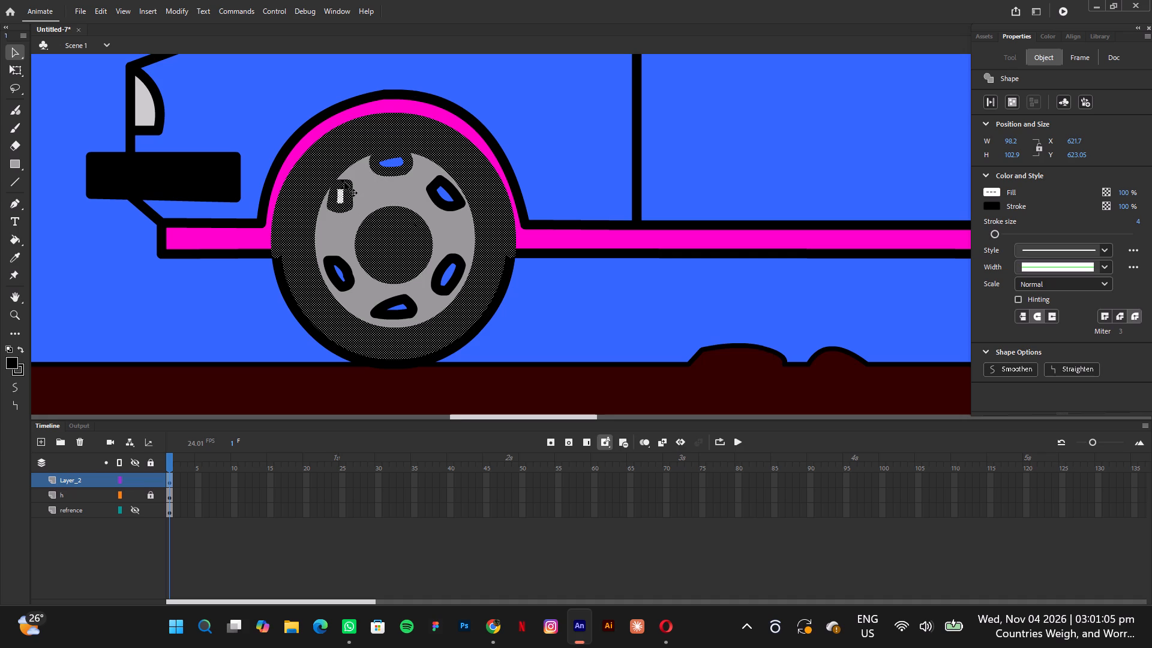
shift+click(344, 181)
shift+click(350, 196)
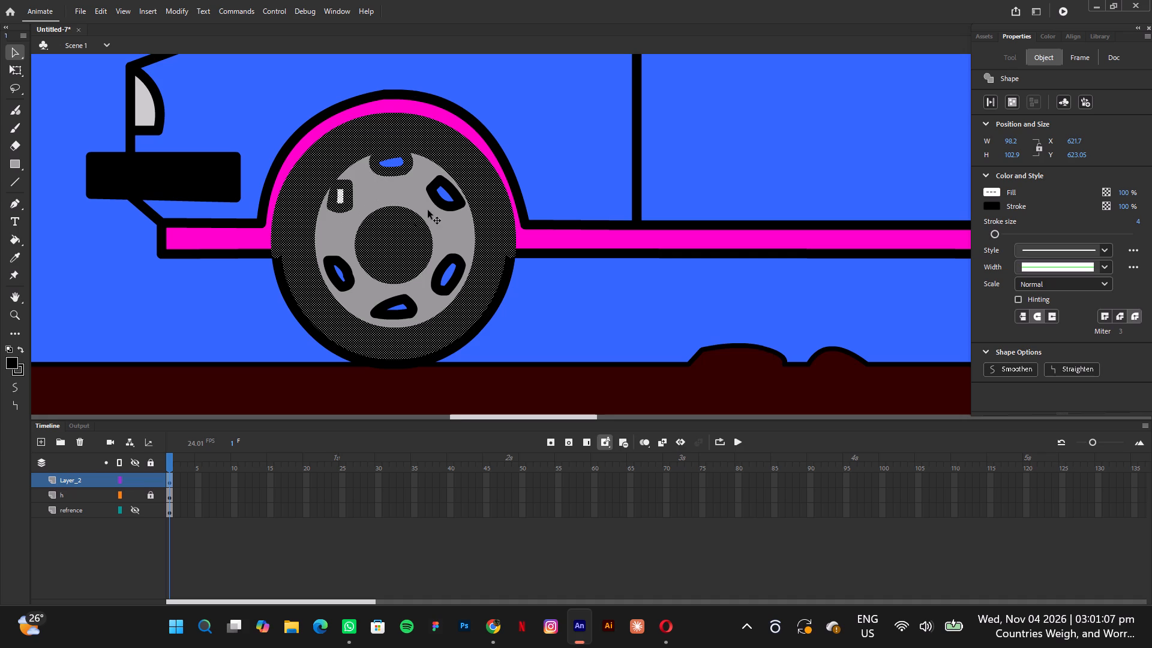
shift+click(437, 202)
shift+click(447, 183)
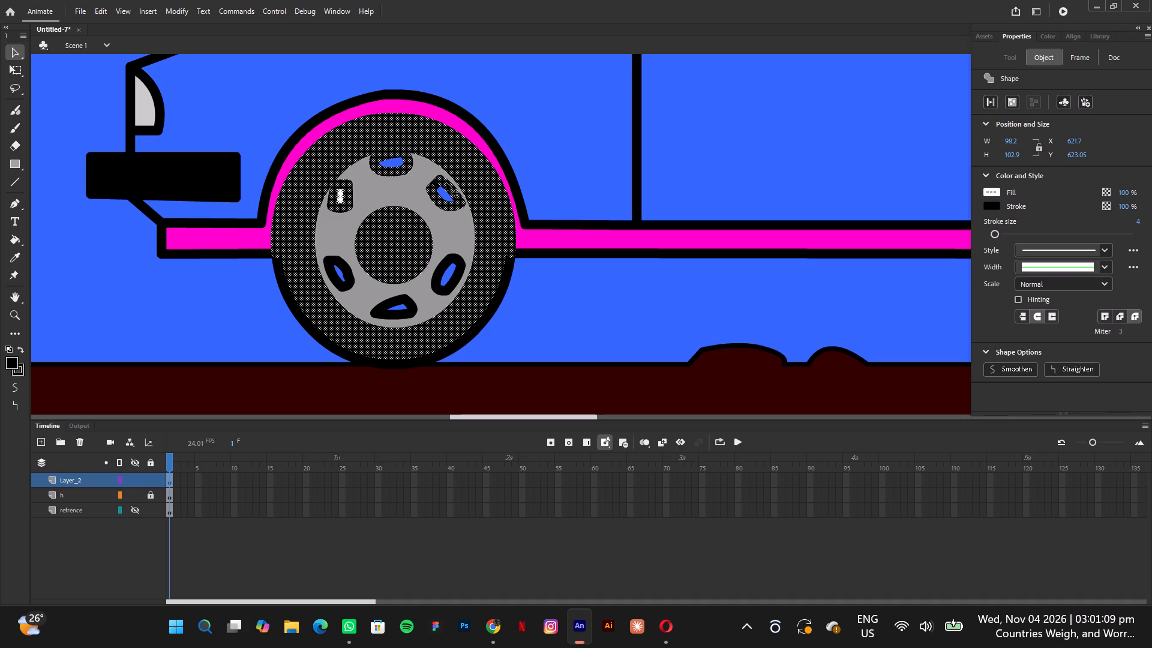
shift+click(436, 183)
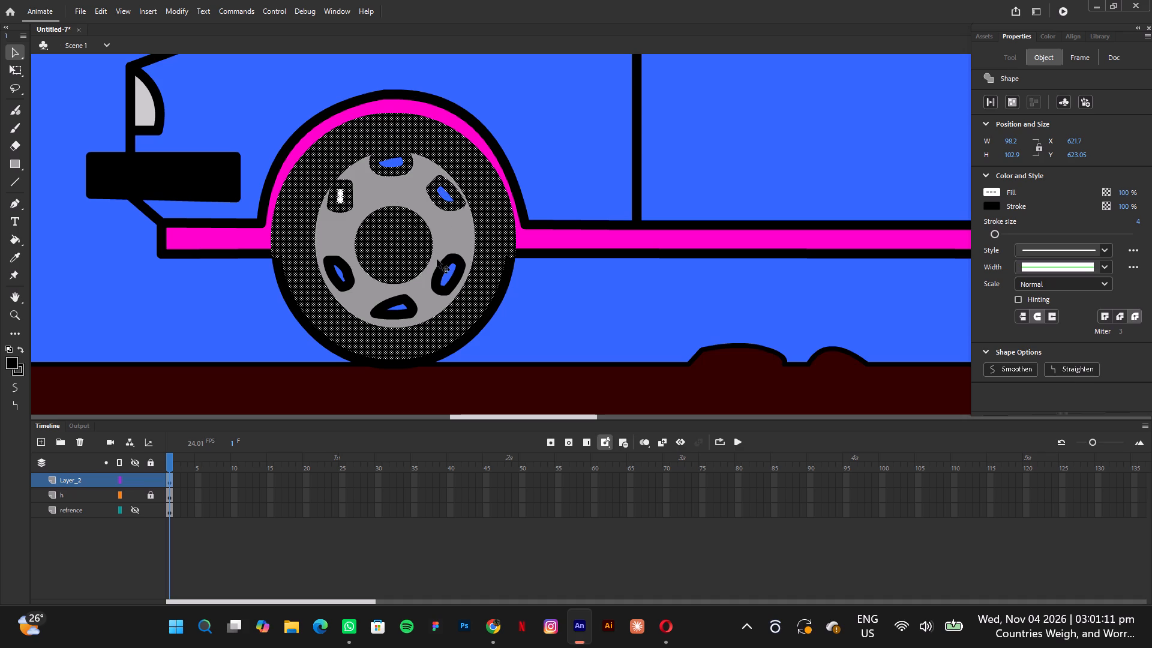
Add the outlines of the rim's three lower slots and the tyre's outer outline to the front wheel selection.
shift+click(439, 264)
shift+click(452, 278)
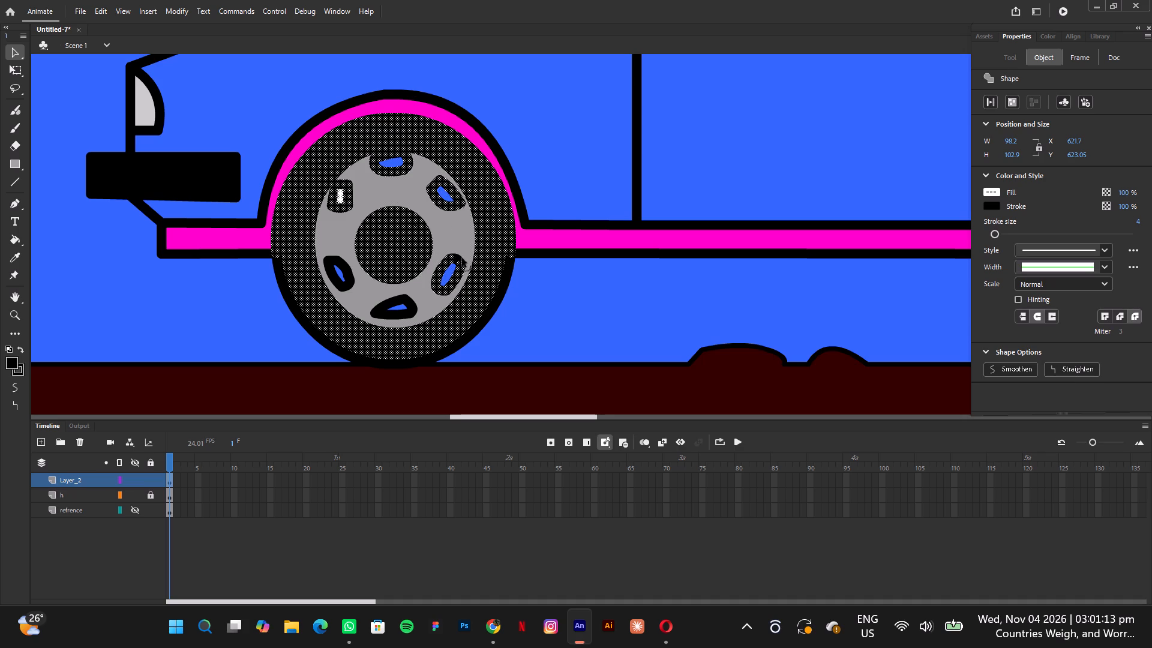
shift+click(458, 256)
shift+click(381, 310)
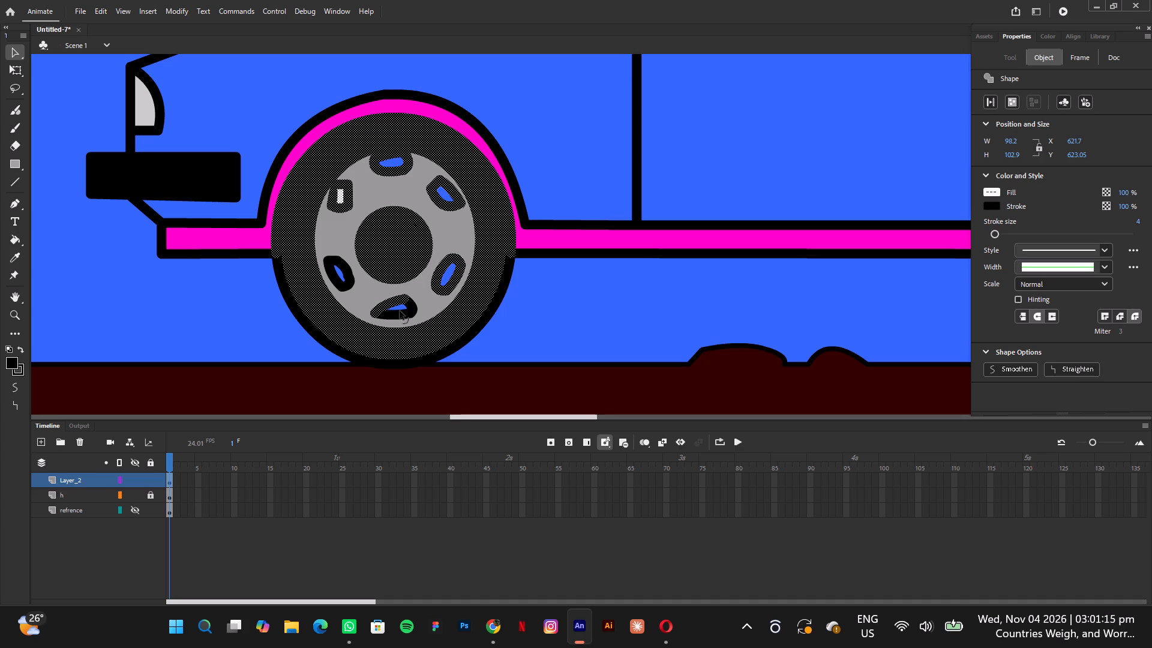
shift+click(405, 314)
shift+click(412, 308)
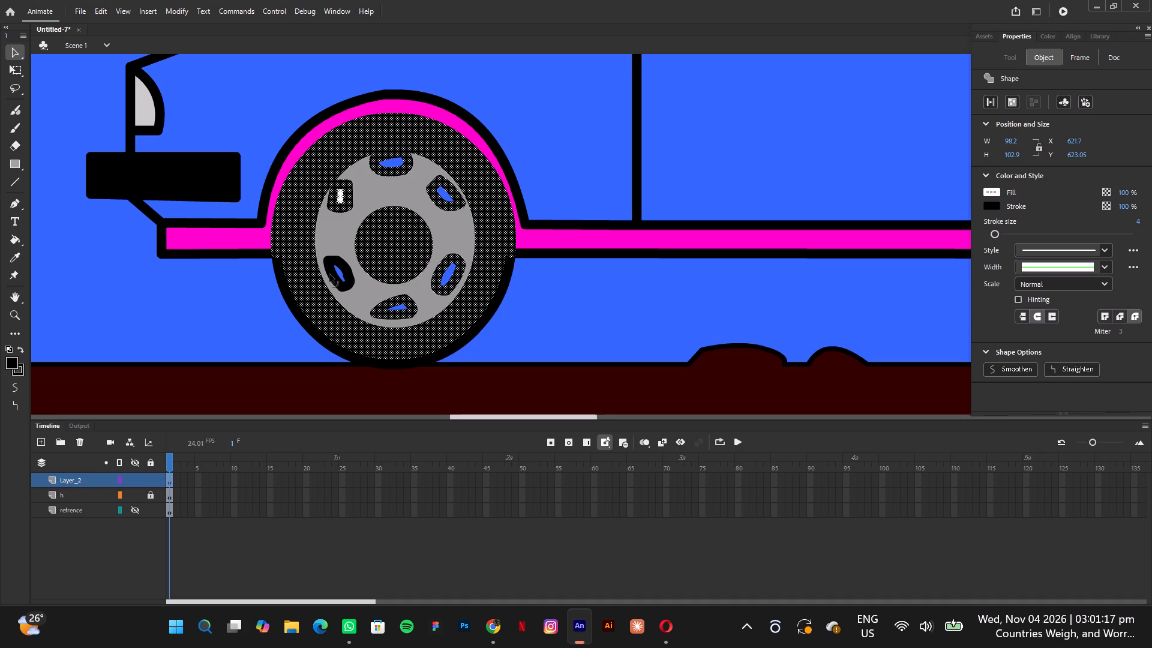
shift+click(326, 269)
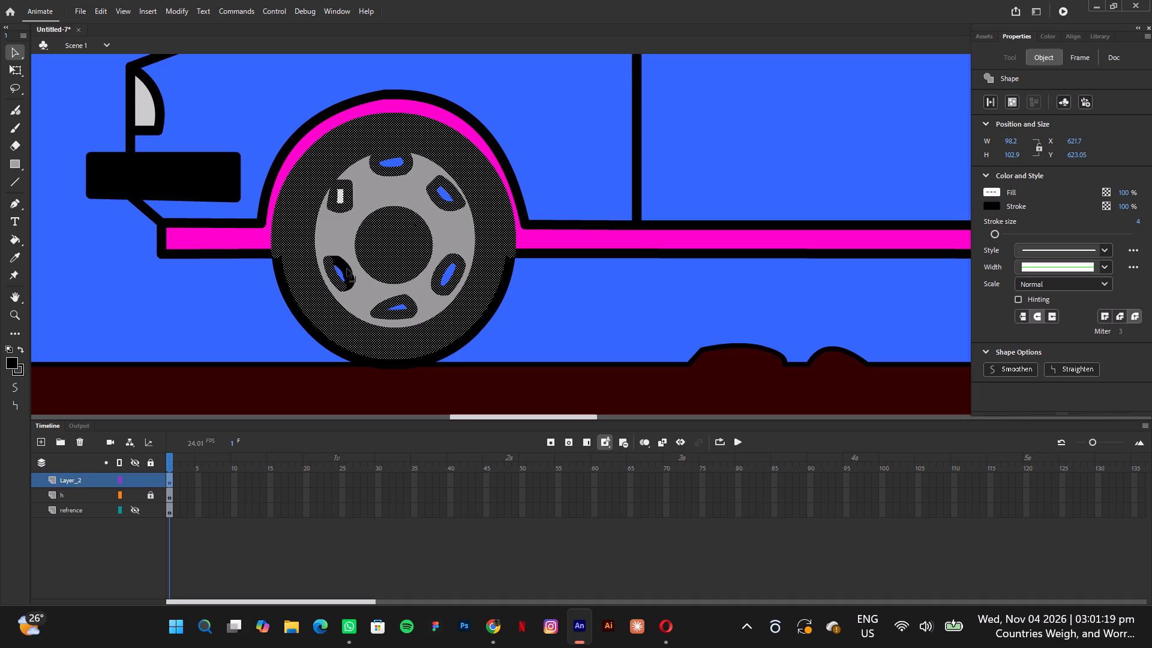
shift+click(347, 269)
shift+click(333, 257)
shift+click(352, 286)
shift+click(287, 294)
shift+click(441, 355)
shift+click(394, 365)
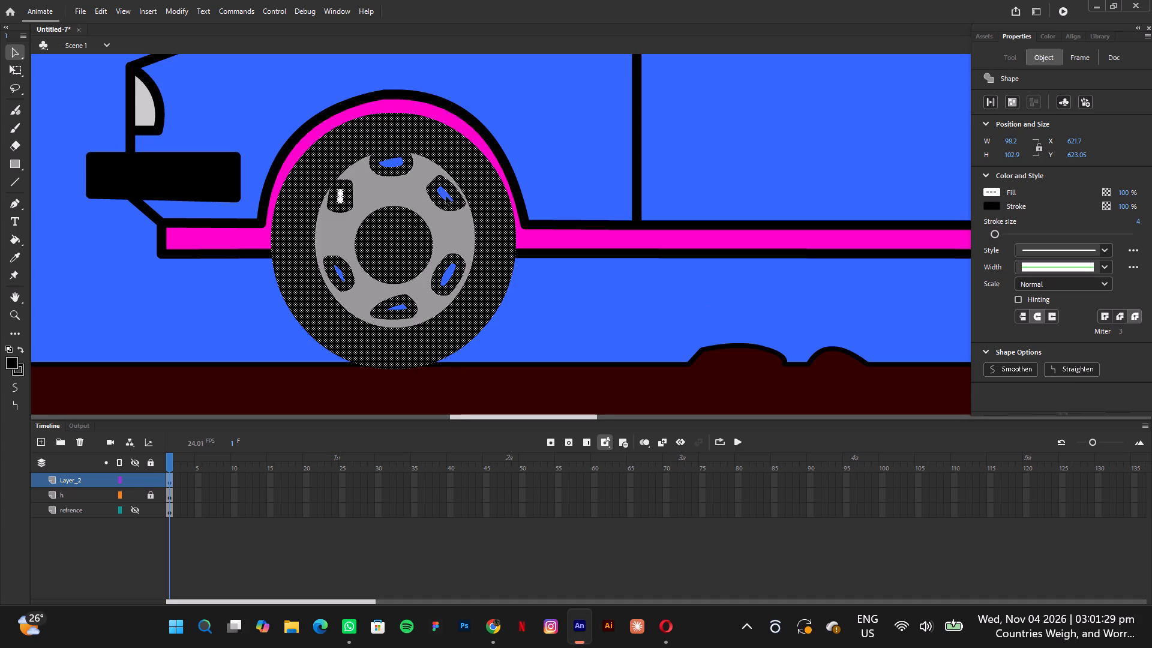
Convert the selected front wheel pieces to a Graphic symbol named "Front tyre".
click(217, 10)
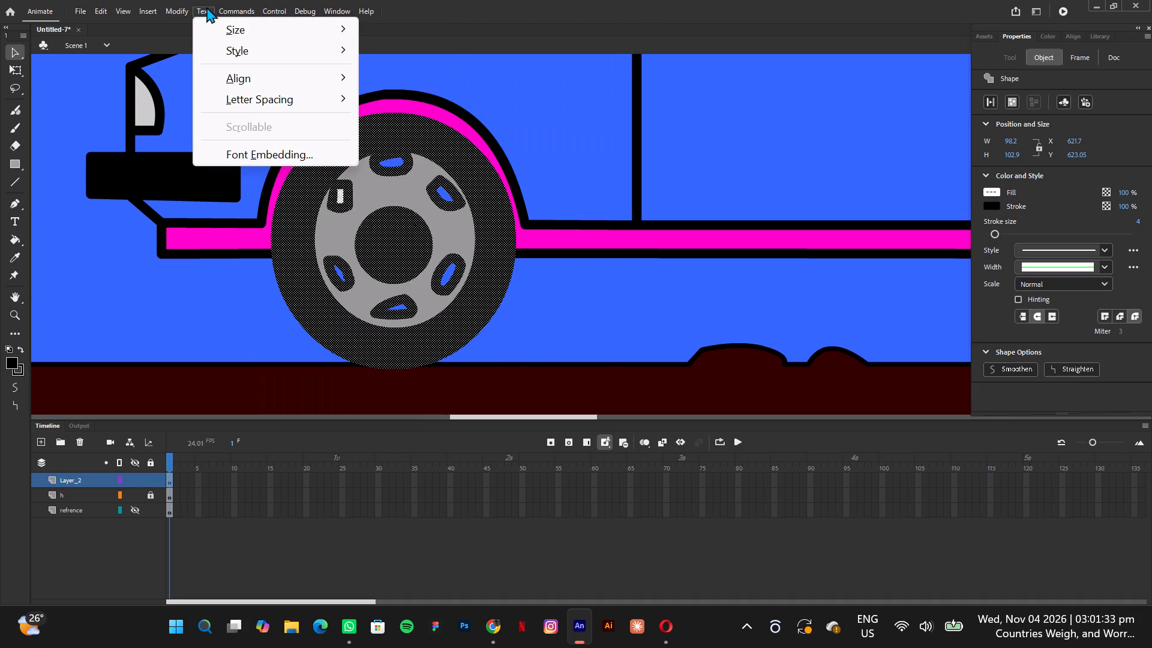
click(208, 55)
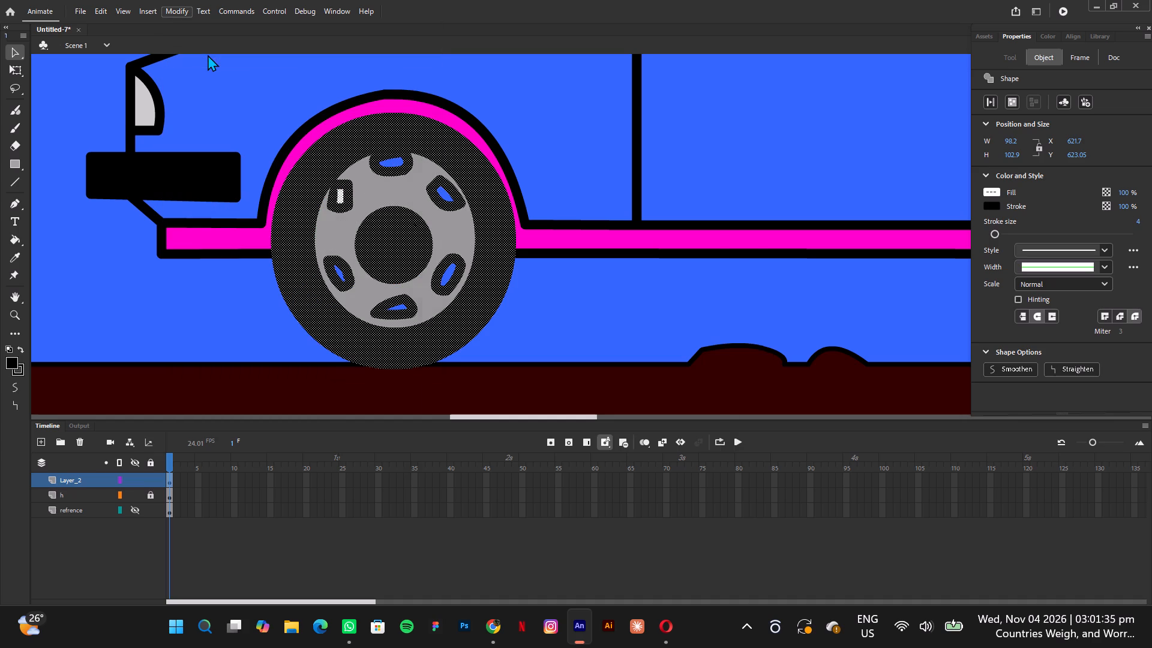
key(BackSpace)
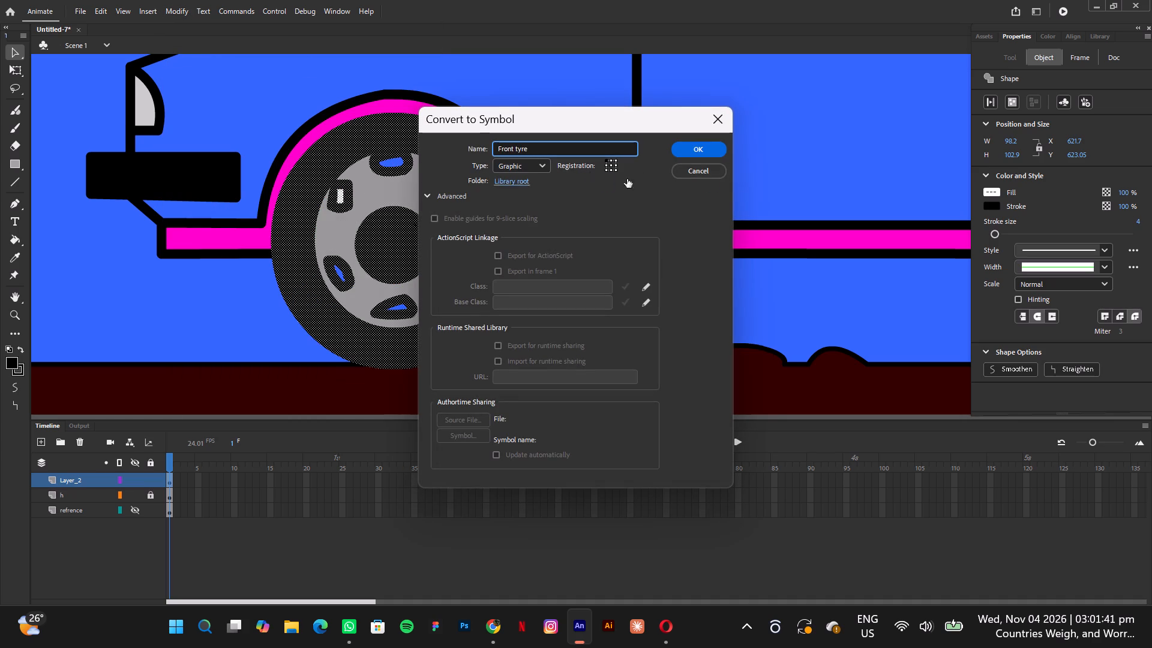
click(700, 146)
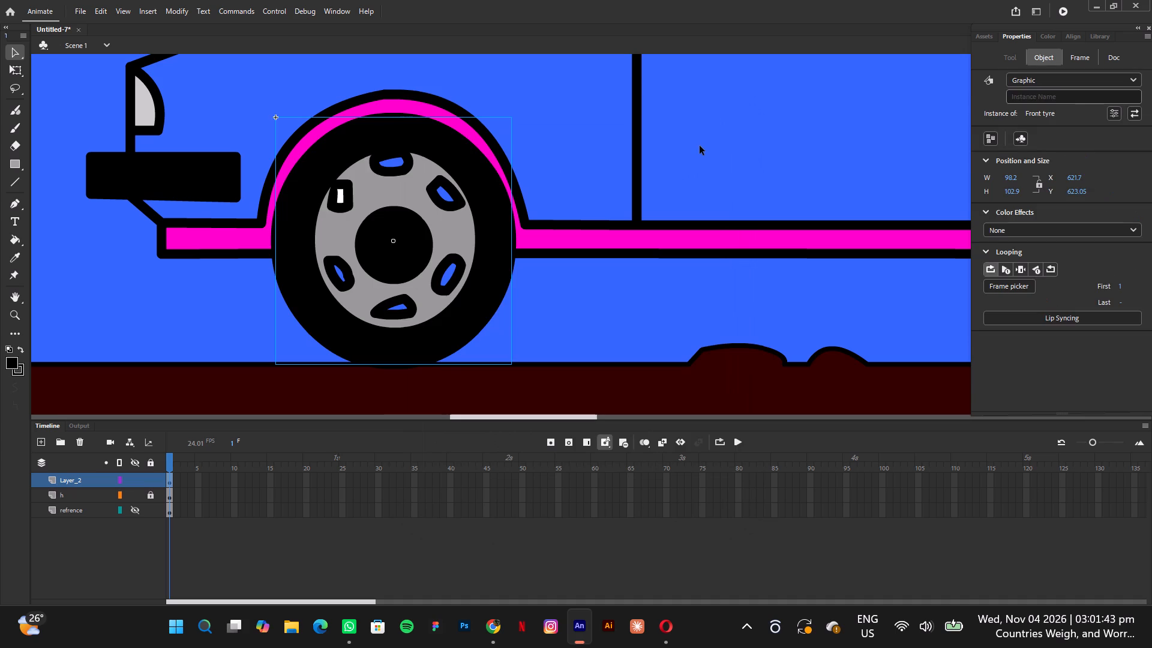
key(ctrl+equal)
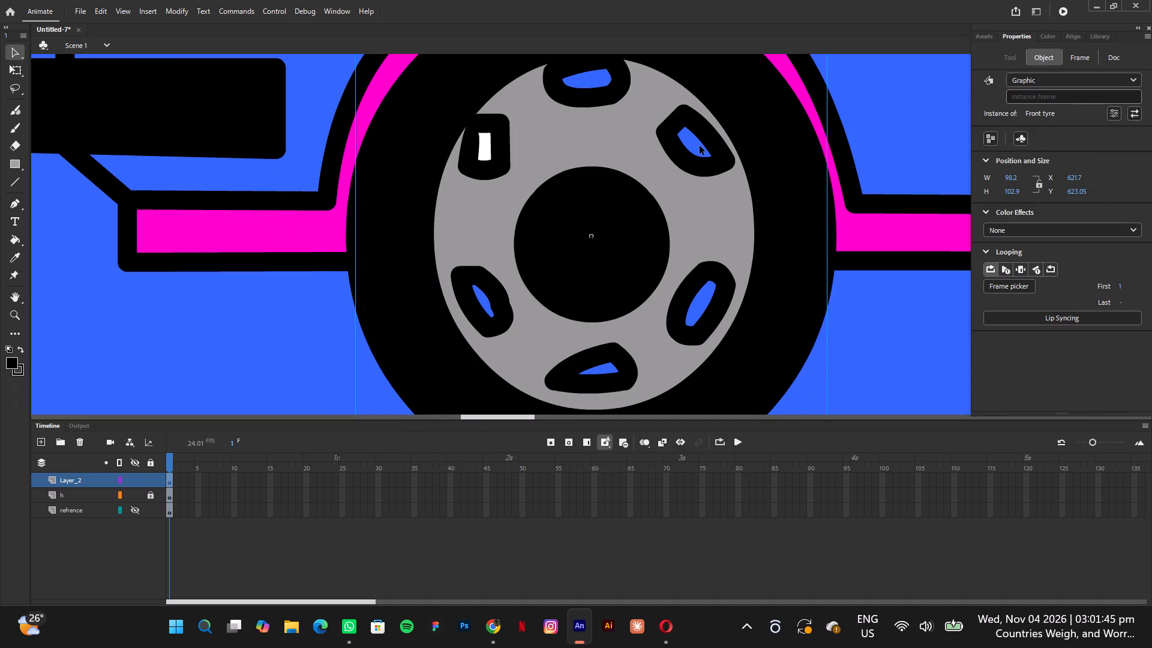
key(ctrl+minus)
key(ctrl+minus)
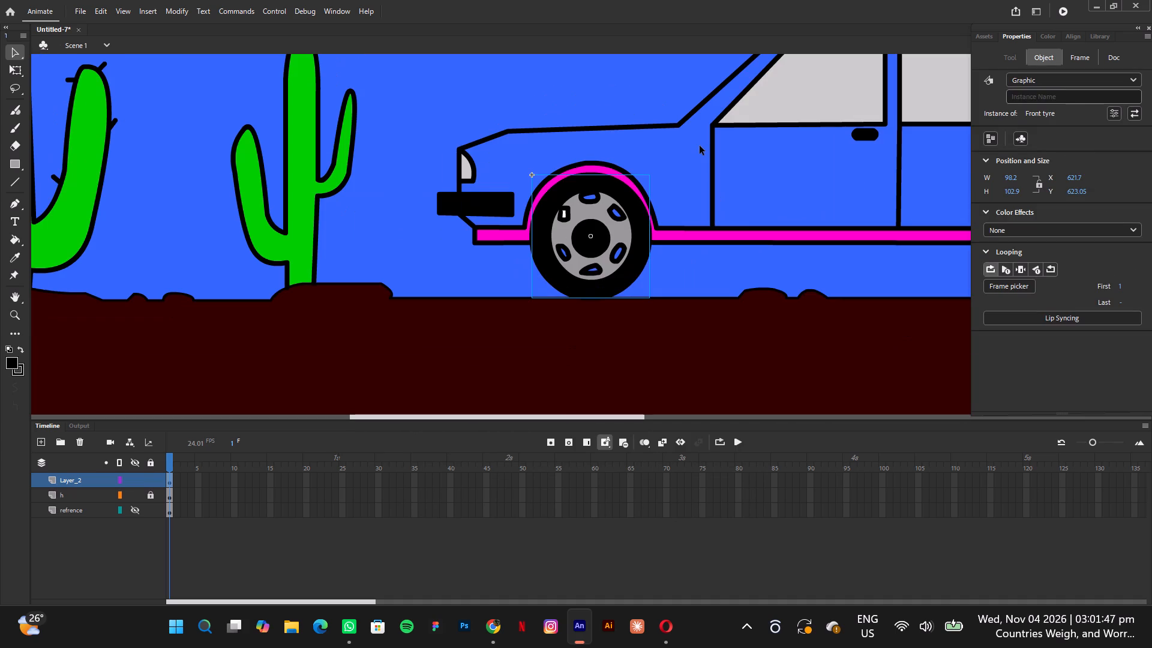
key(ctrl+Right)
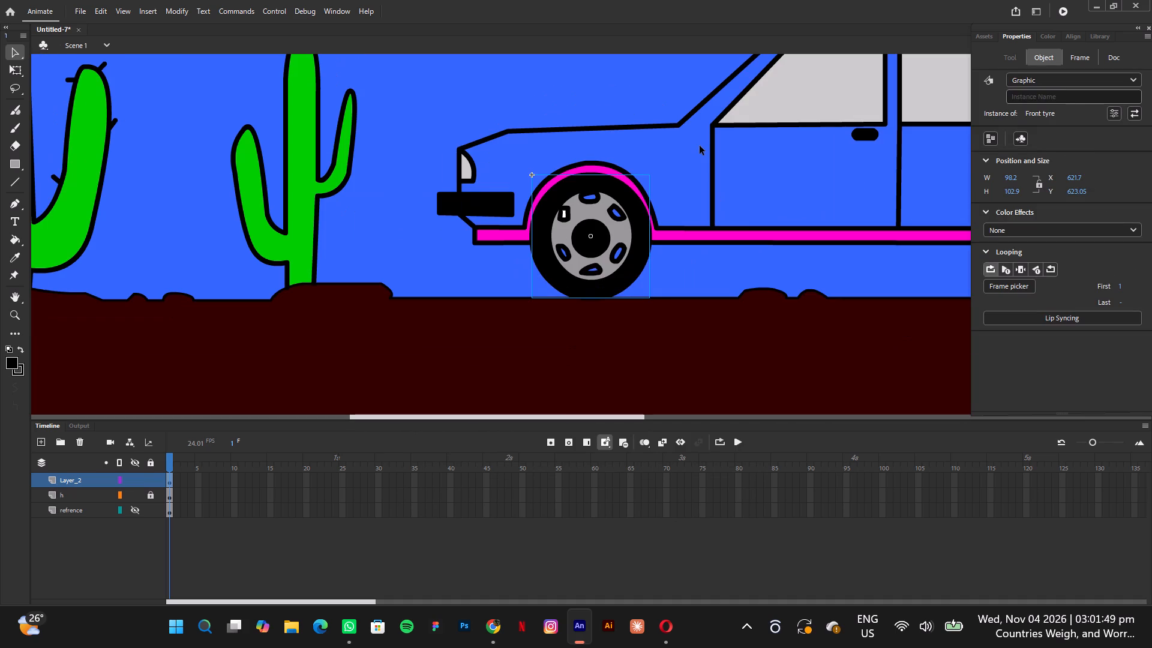
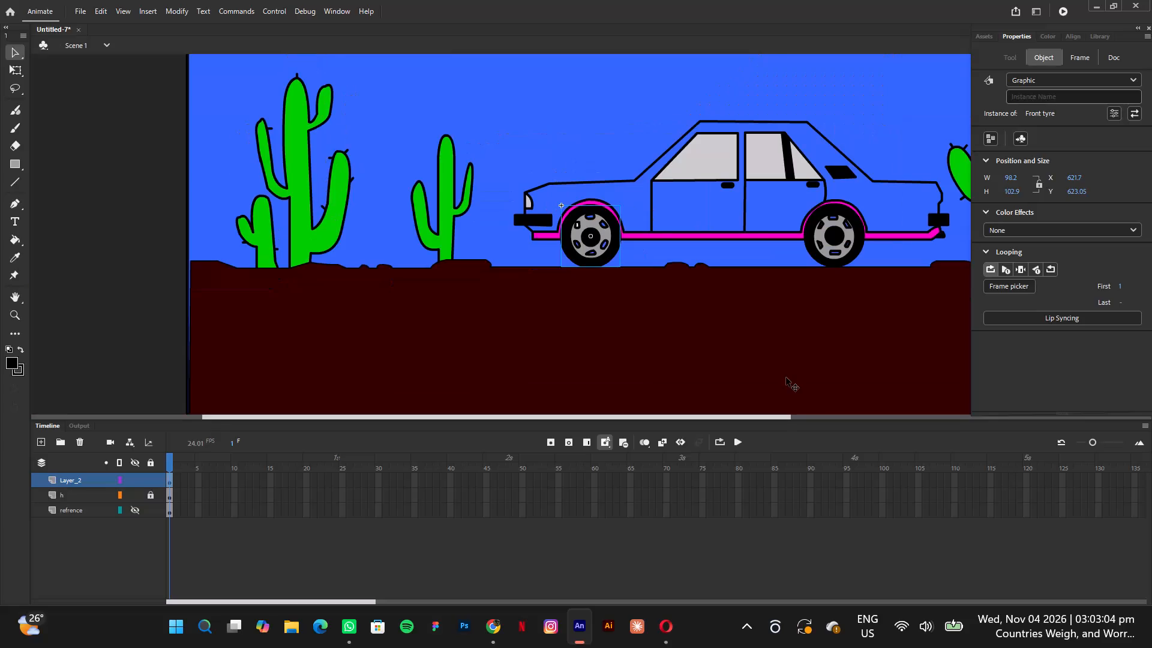
Convert the dark brown ground fill to a Graphic symbol named "ground".
key(ctrl+minus)
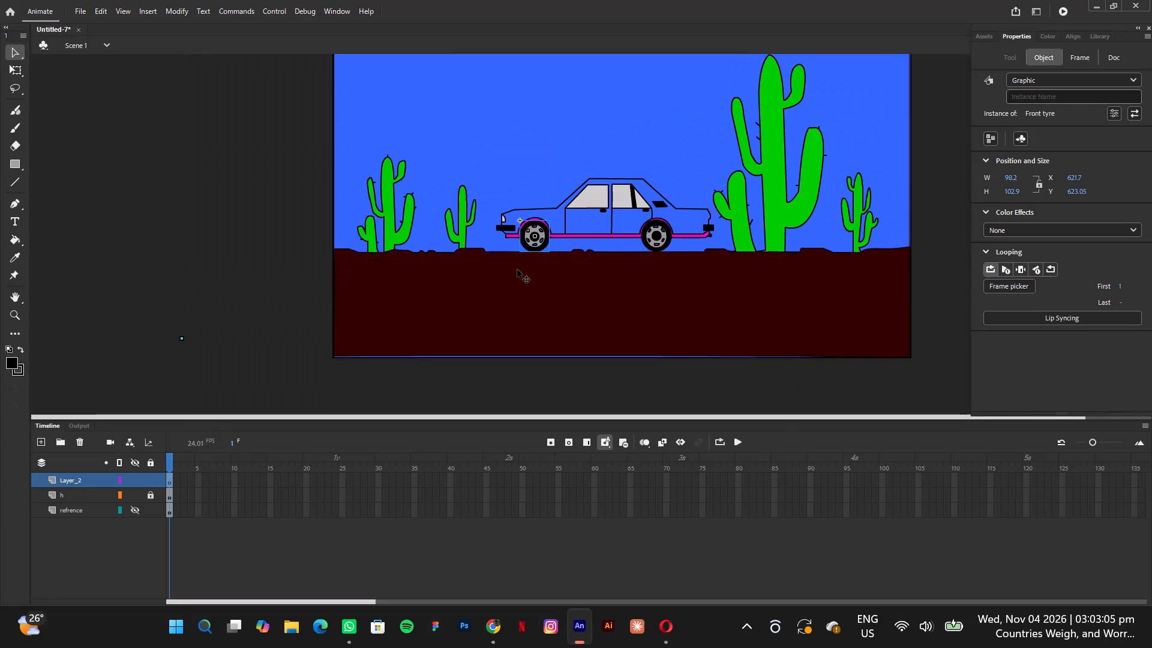
click(409, 301)
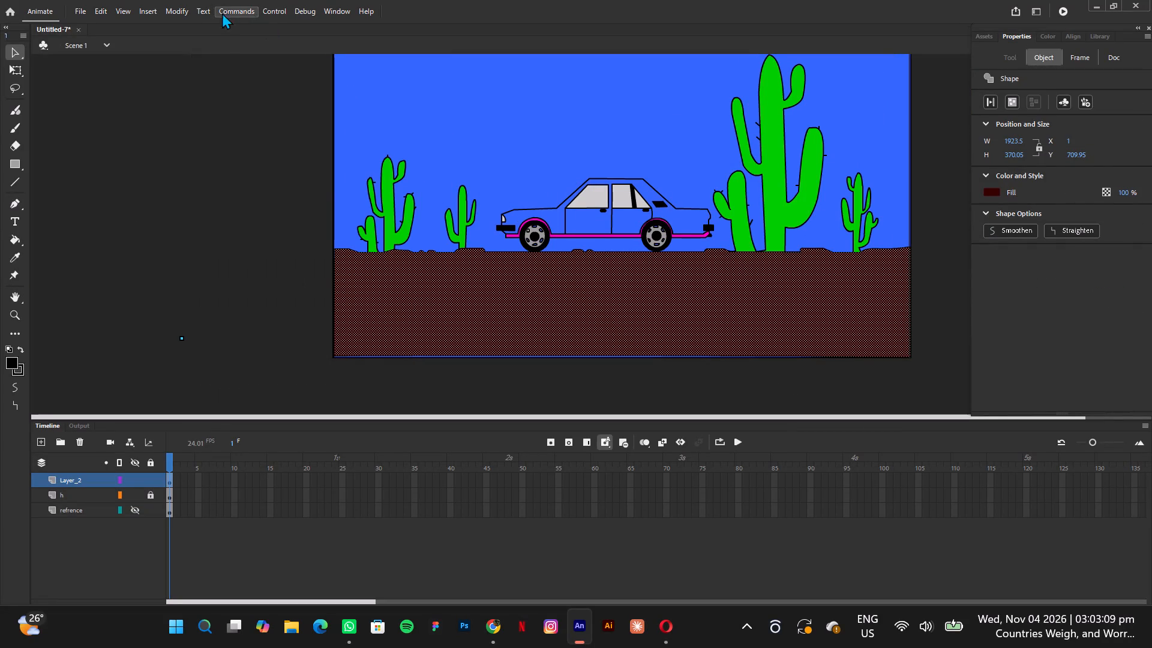
click(184, 13)
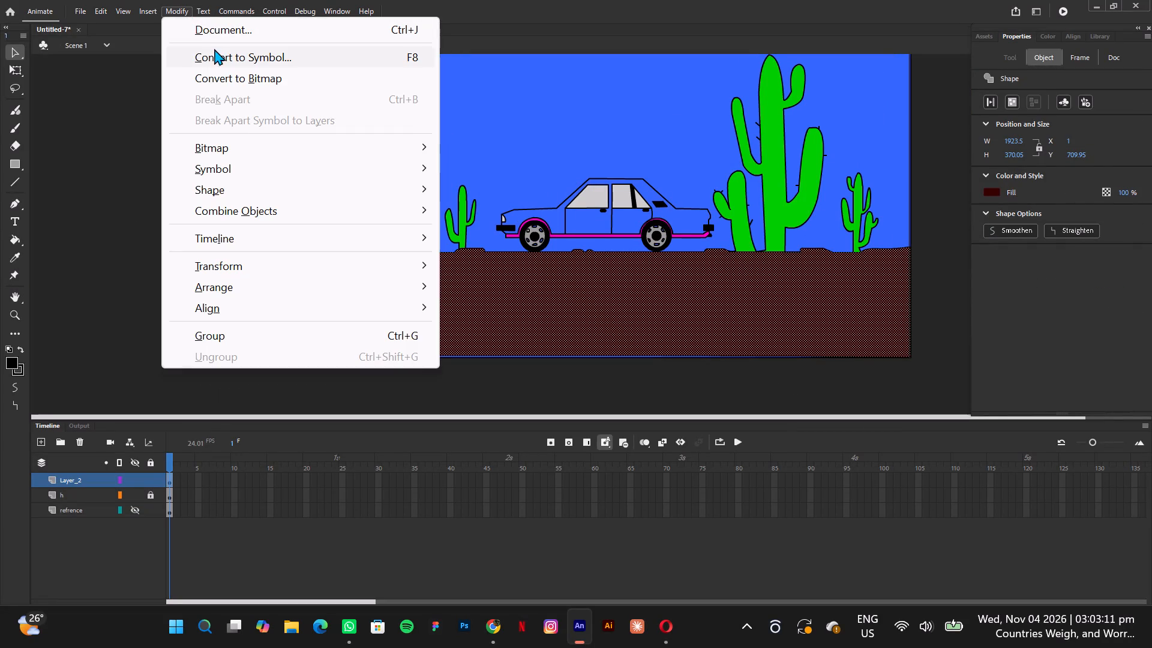
click(215, 52)
key(BackSpace)
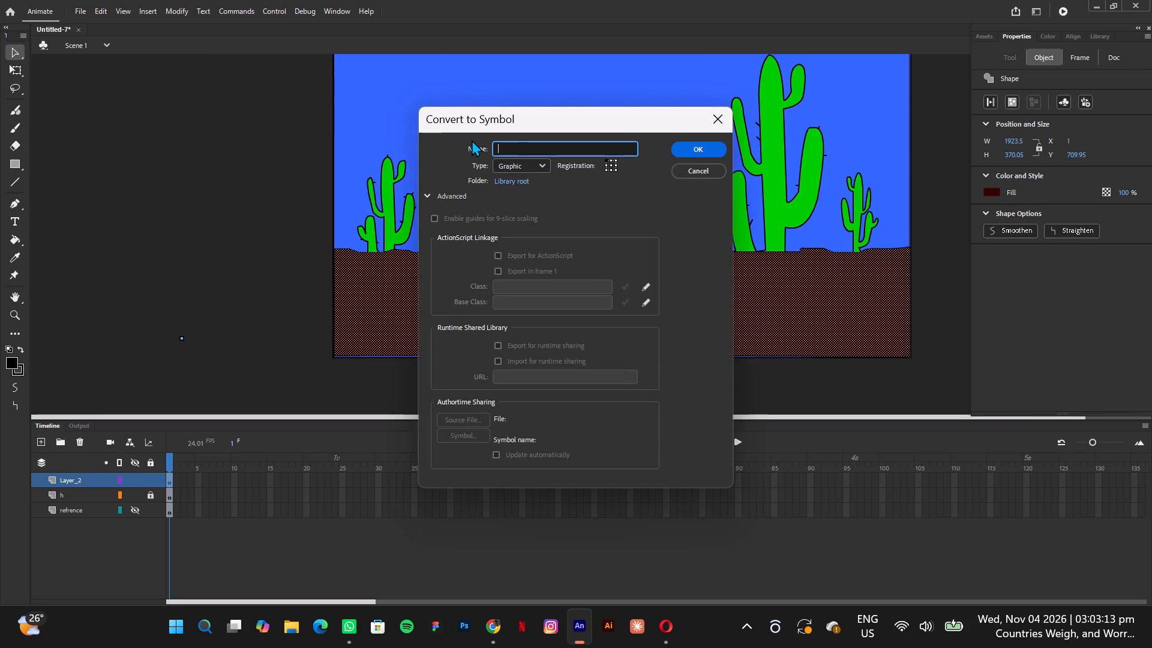
key(s)
key(BackSpace)
key(BackSpace)
text(ground)
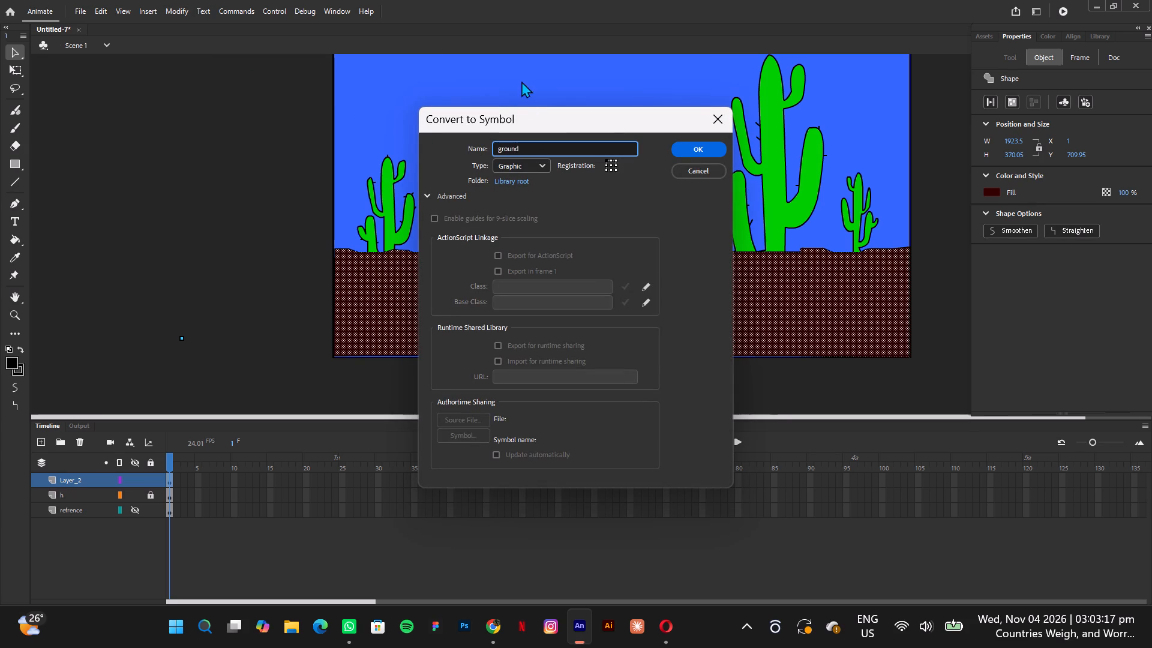
click(685, 143)
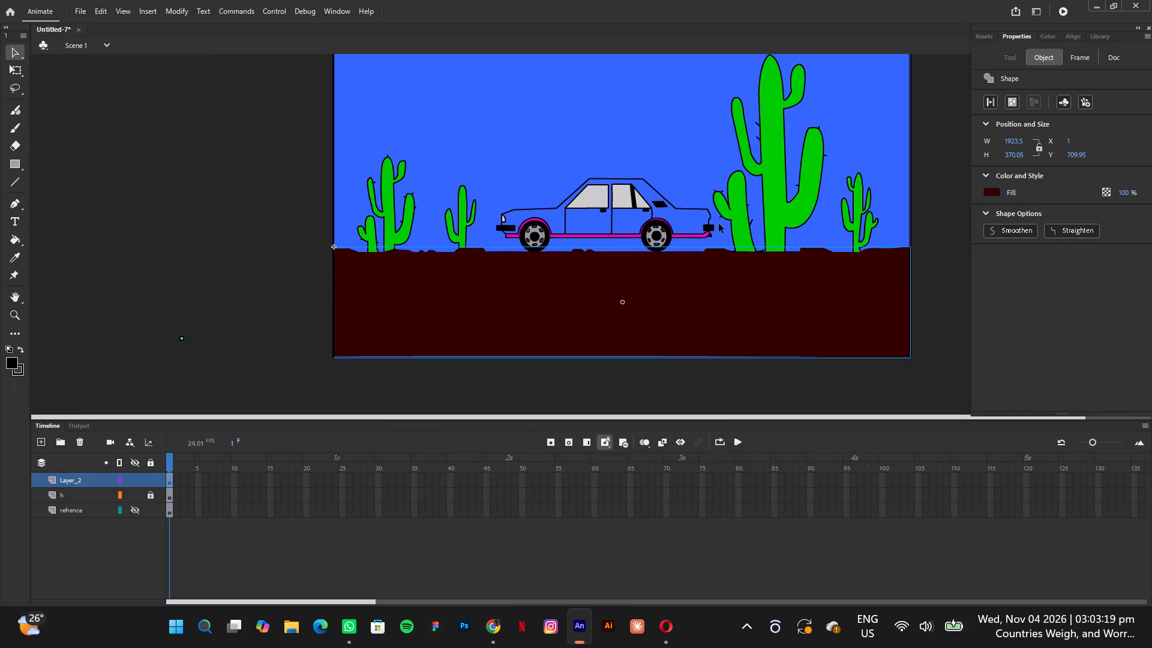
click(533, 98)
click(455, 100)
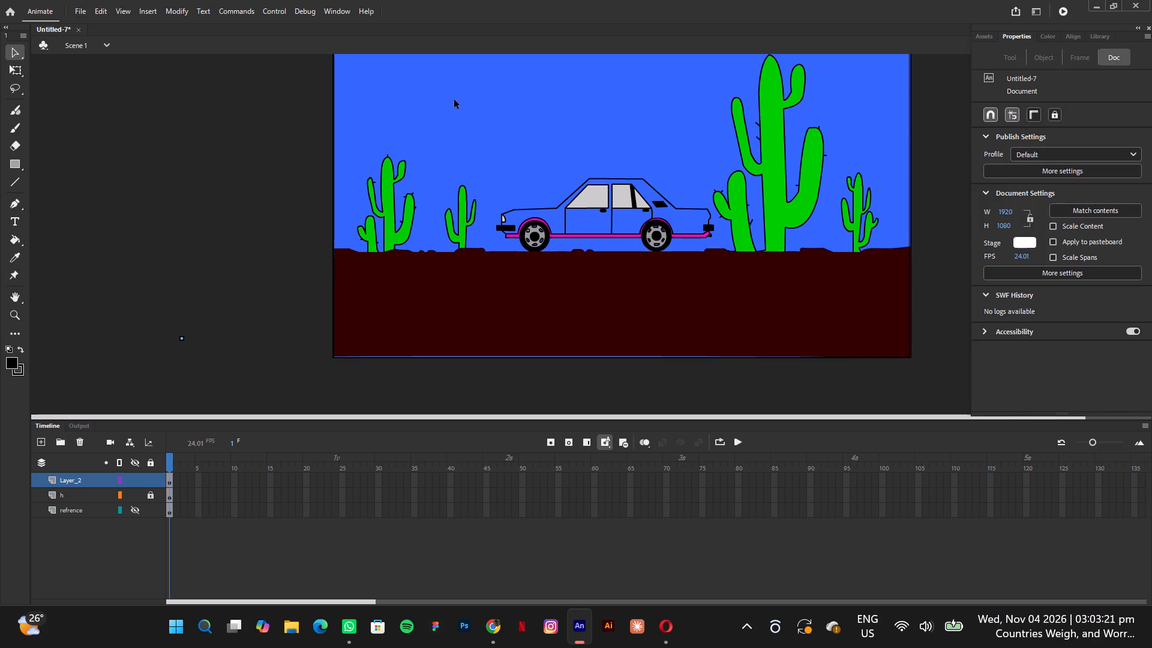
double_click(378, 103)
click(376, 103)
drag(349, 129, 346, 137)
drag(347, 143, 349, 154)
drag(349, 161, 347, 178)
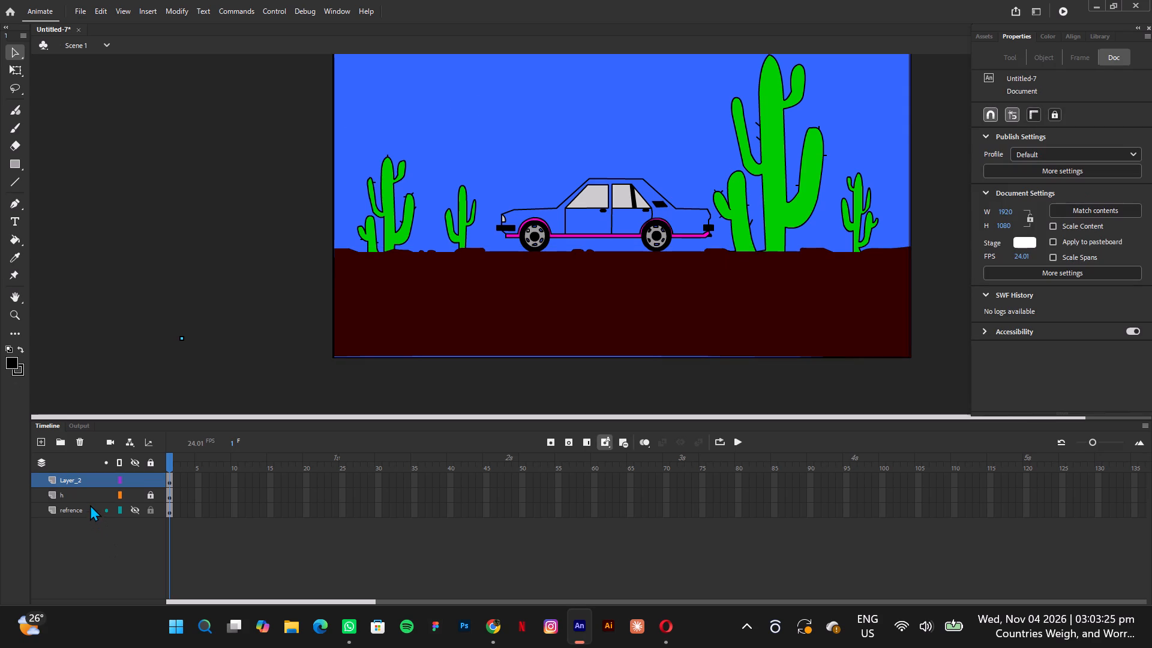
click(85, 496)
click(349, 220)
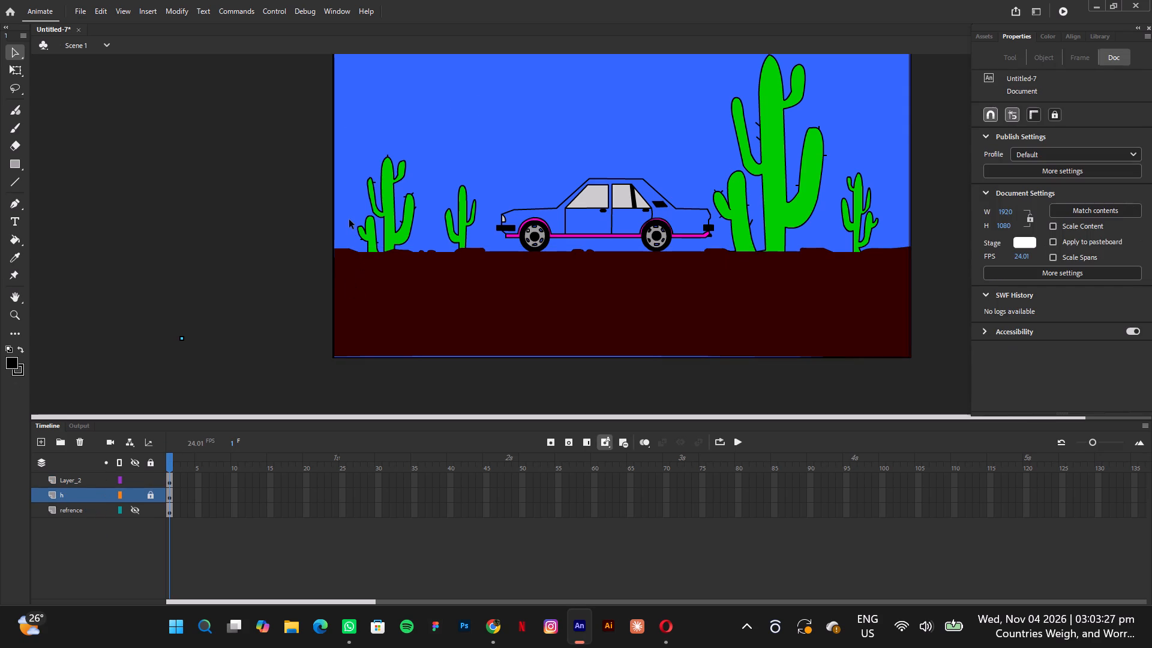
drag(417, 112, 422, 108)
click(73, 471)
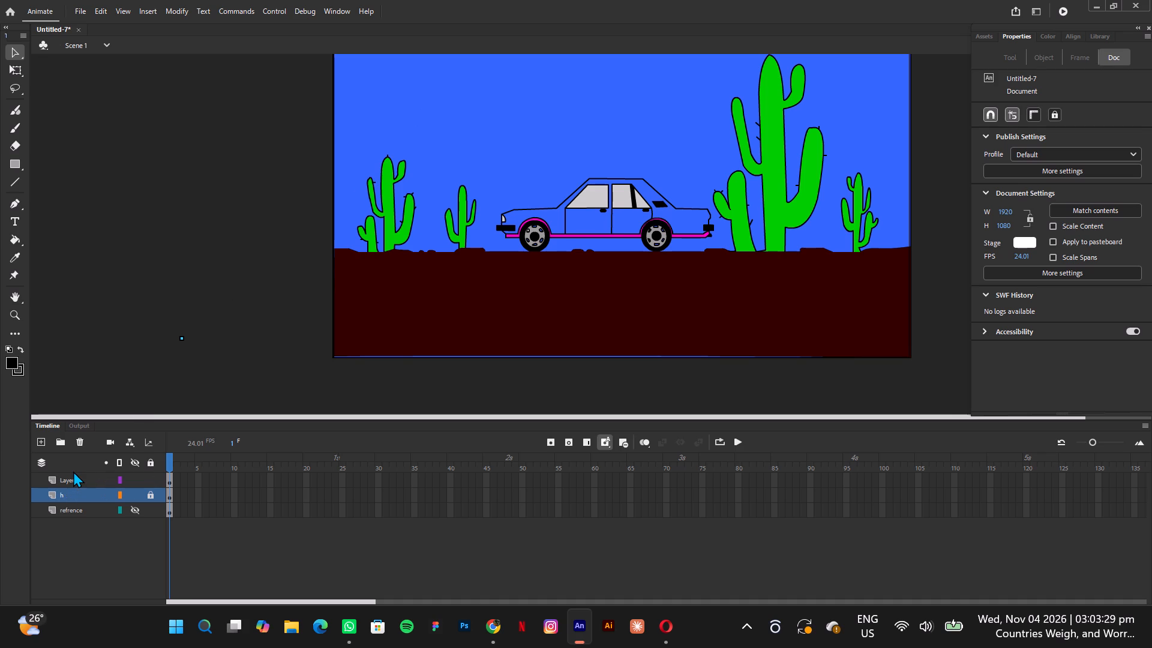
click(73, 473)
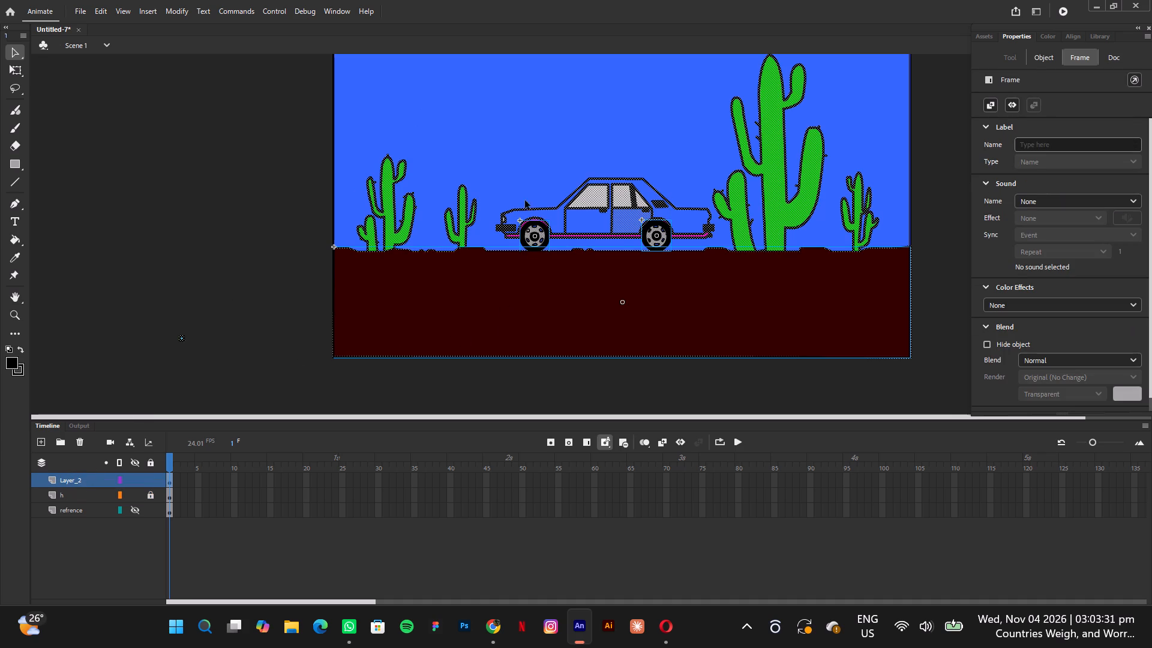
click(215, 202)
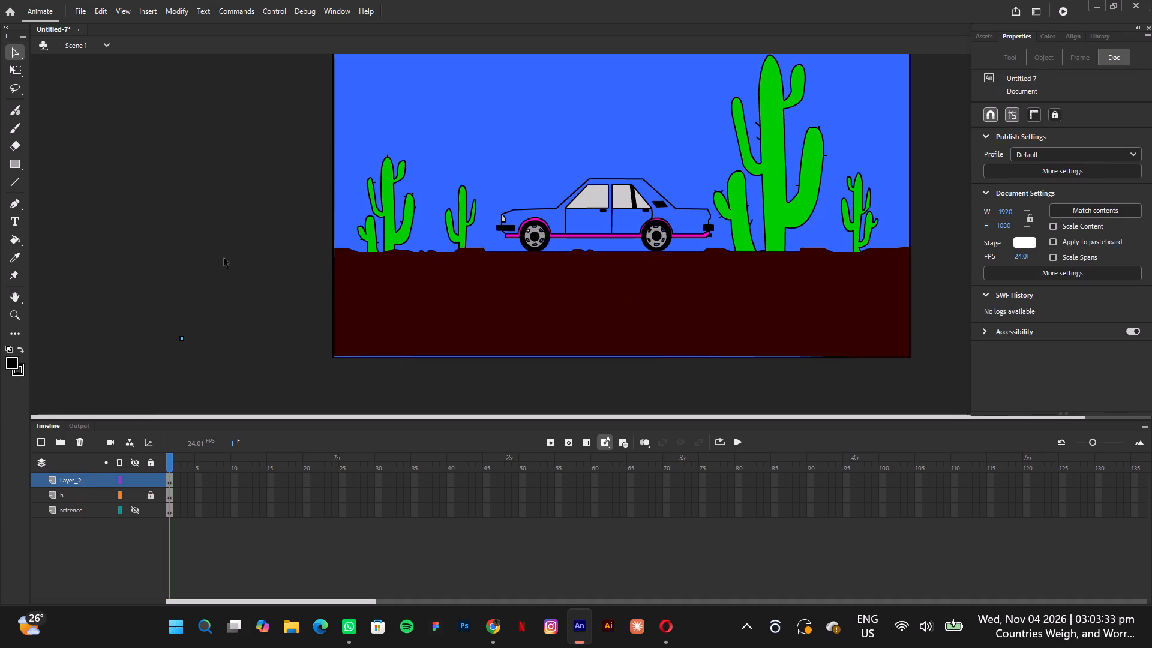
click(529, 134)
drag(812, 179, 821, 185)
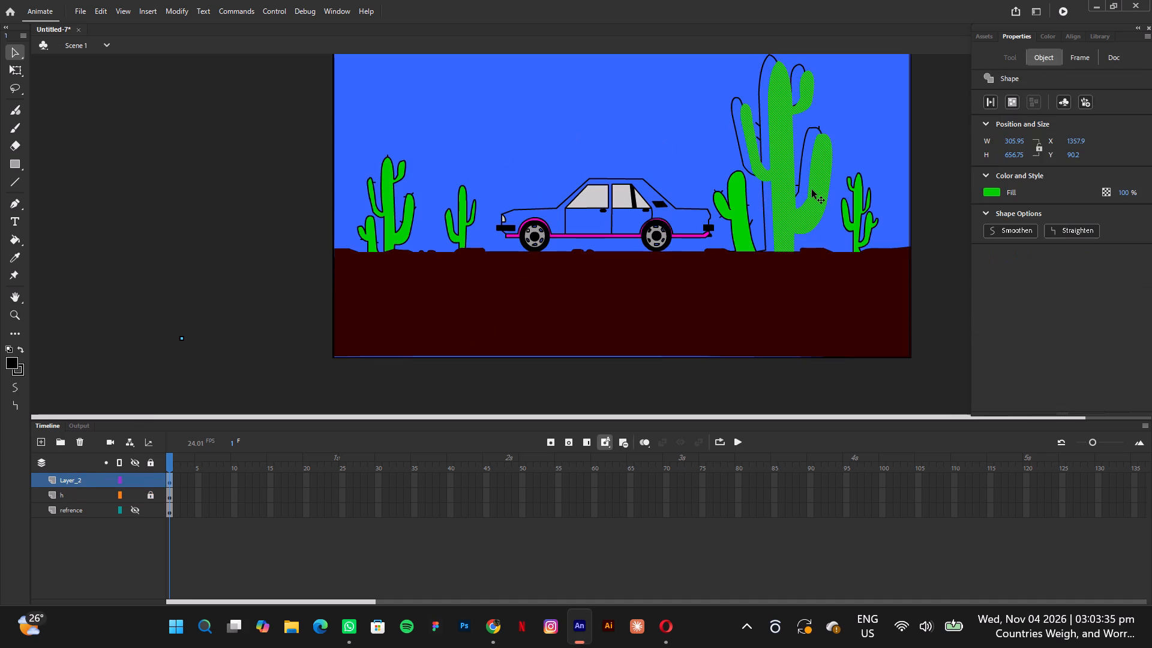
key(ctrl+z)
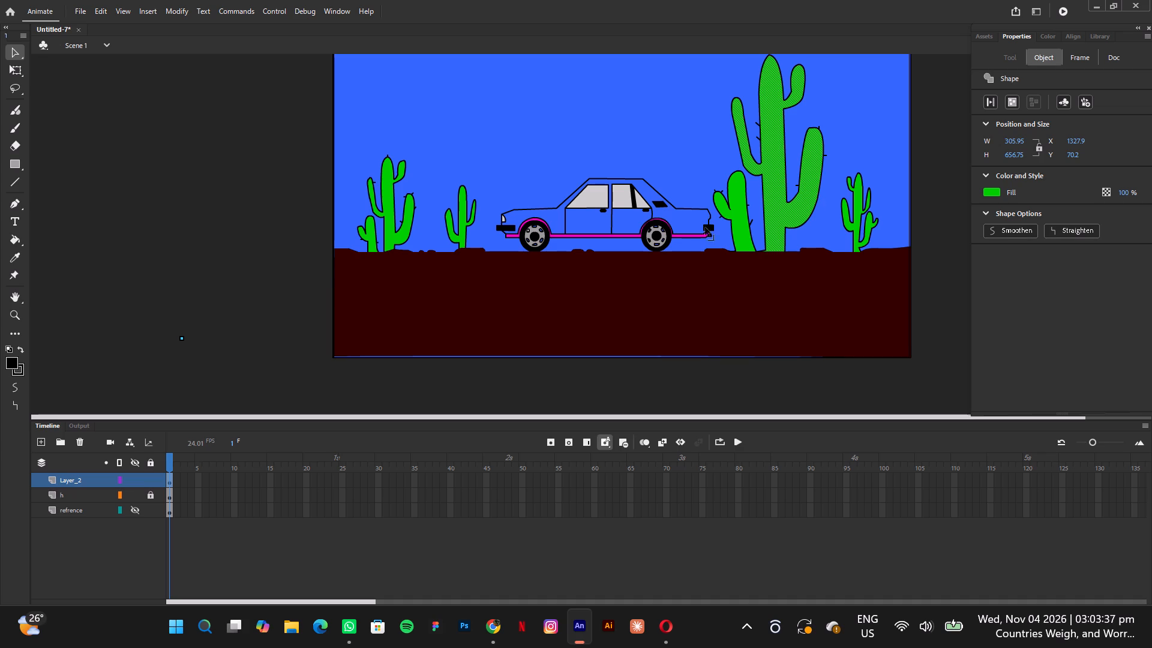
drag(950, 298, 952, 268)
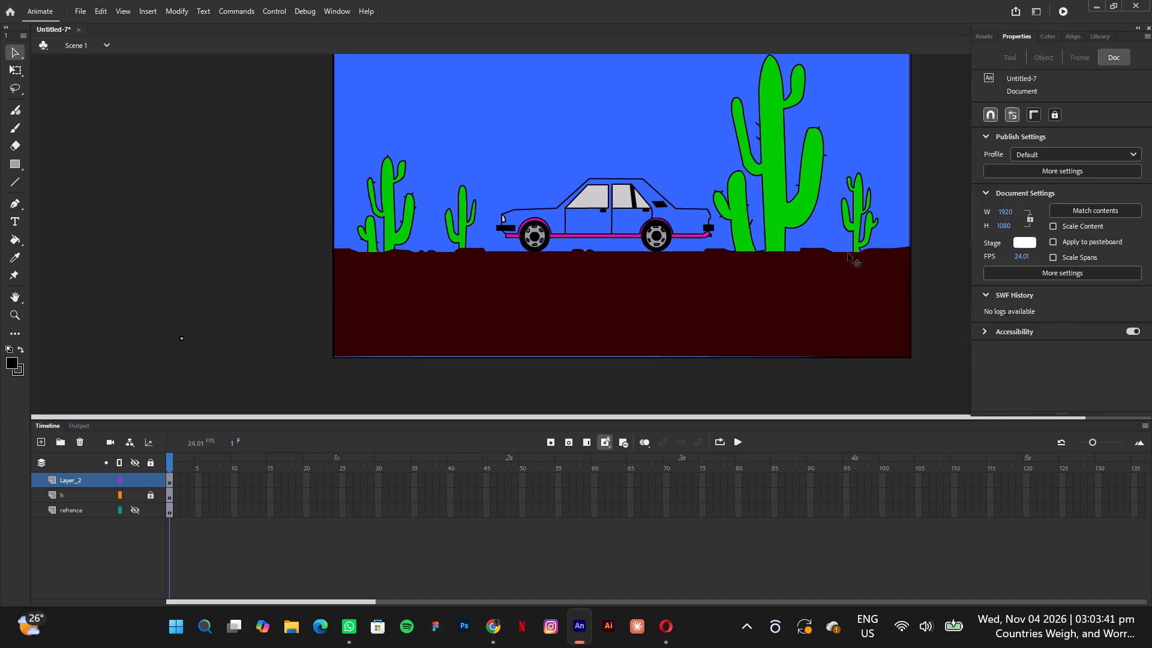
Rename the locked layer "h" as "sky".
key(h)
drag(687, 155, 686, 155)
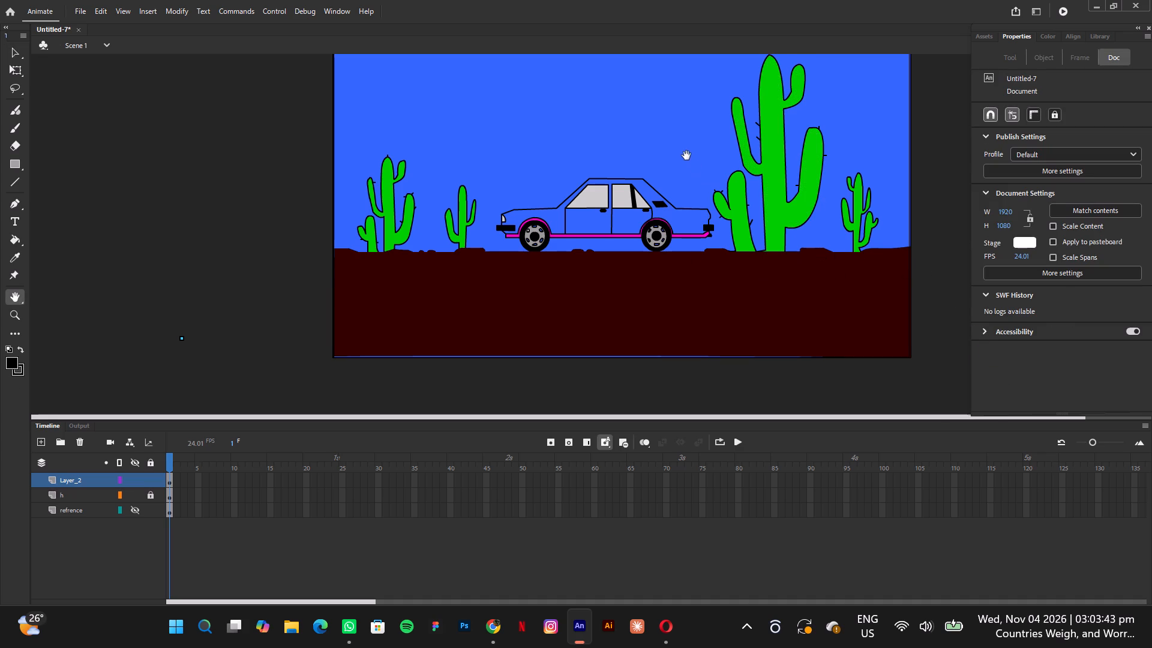
drag(686, 155, 642, 198)
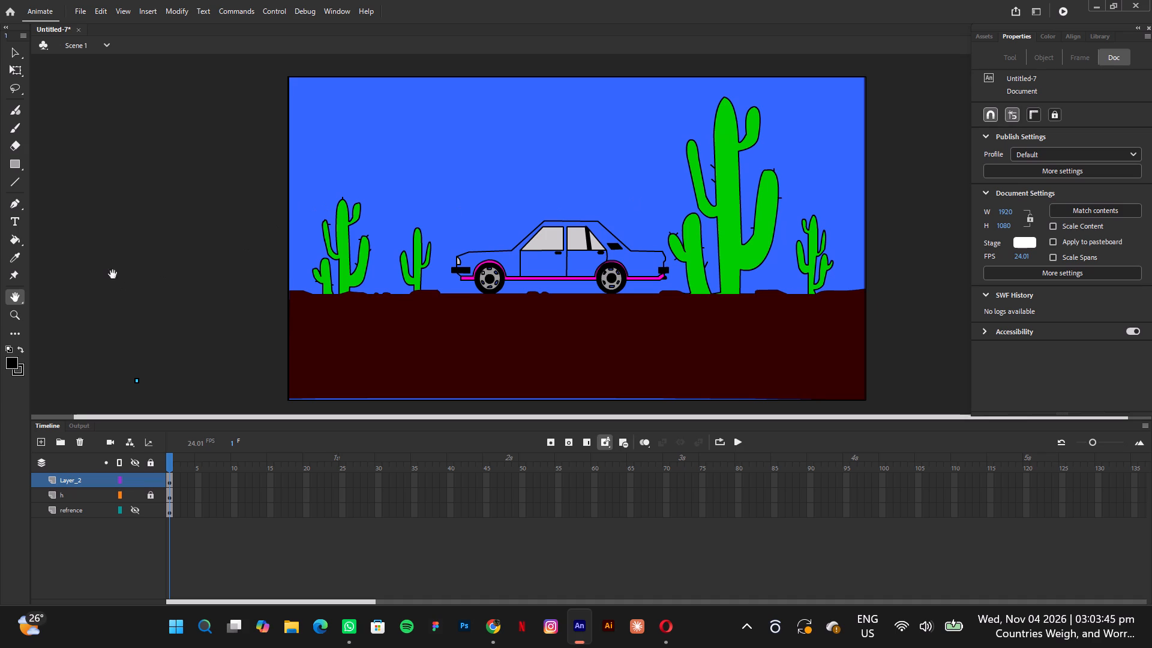
click(8, 49)
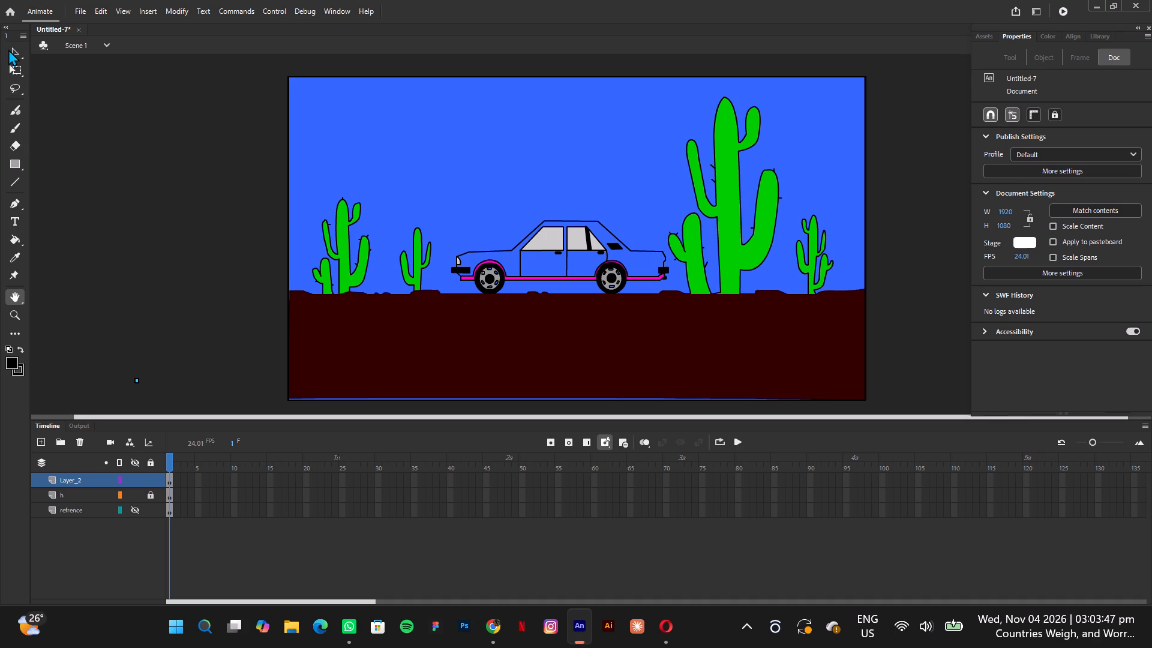
click(86, 493)
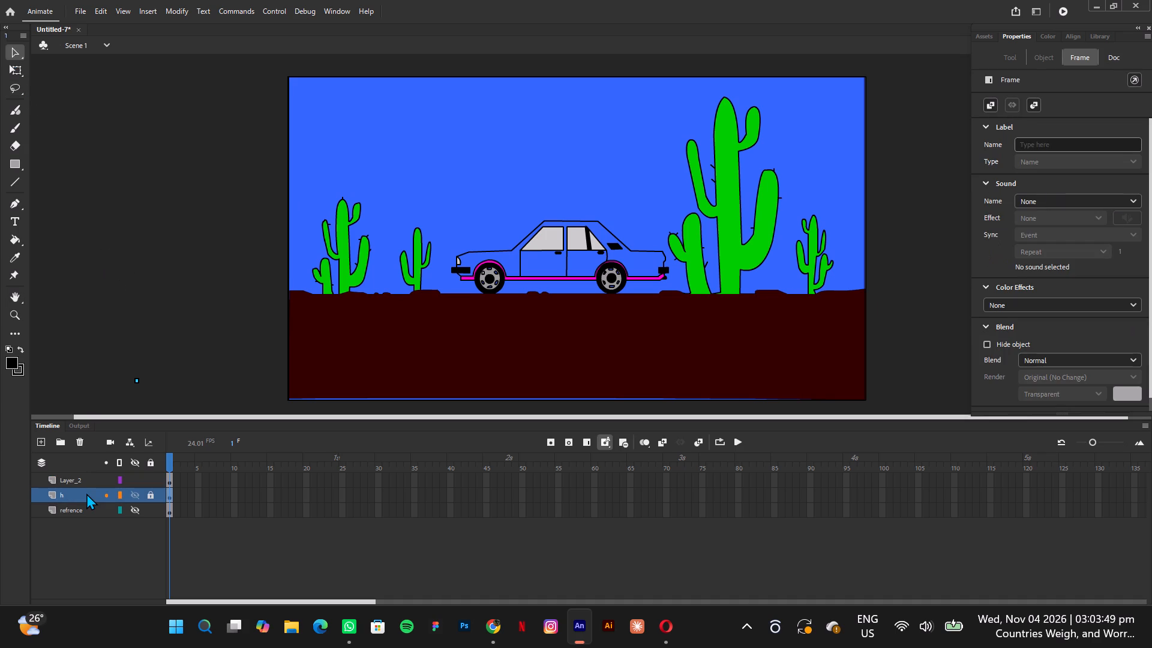
double_click(86, 493)
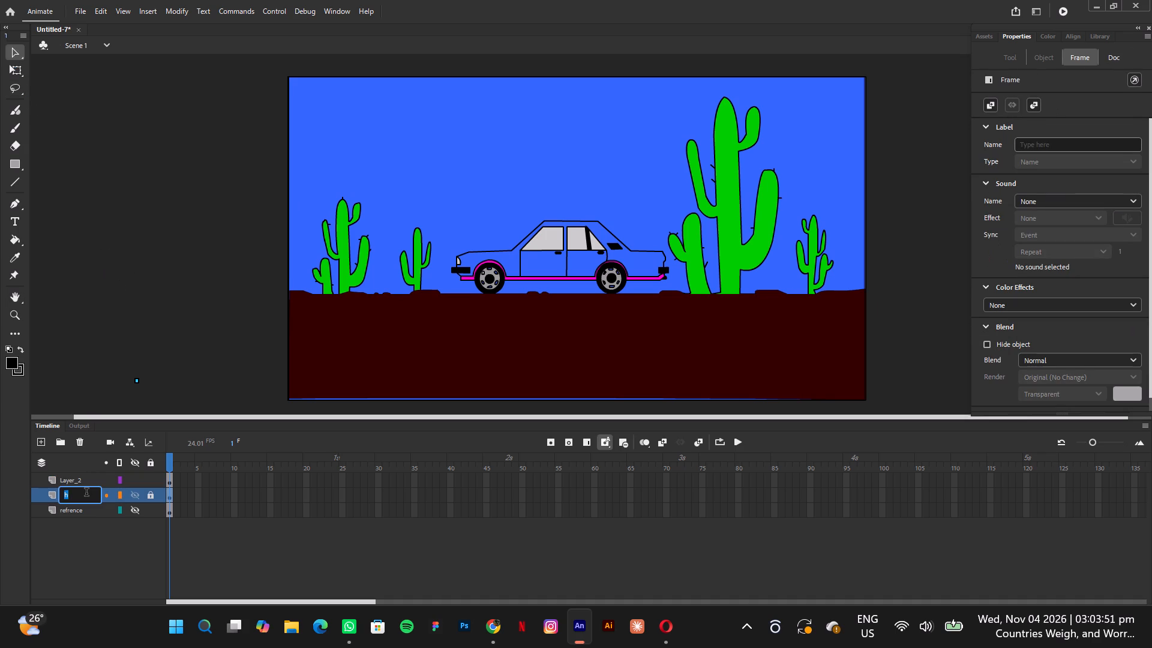
key(BackSpace)
key(s)
text(ky)
key(Return)
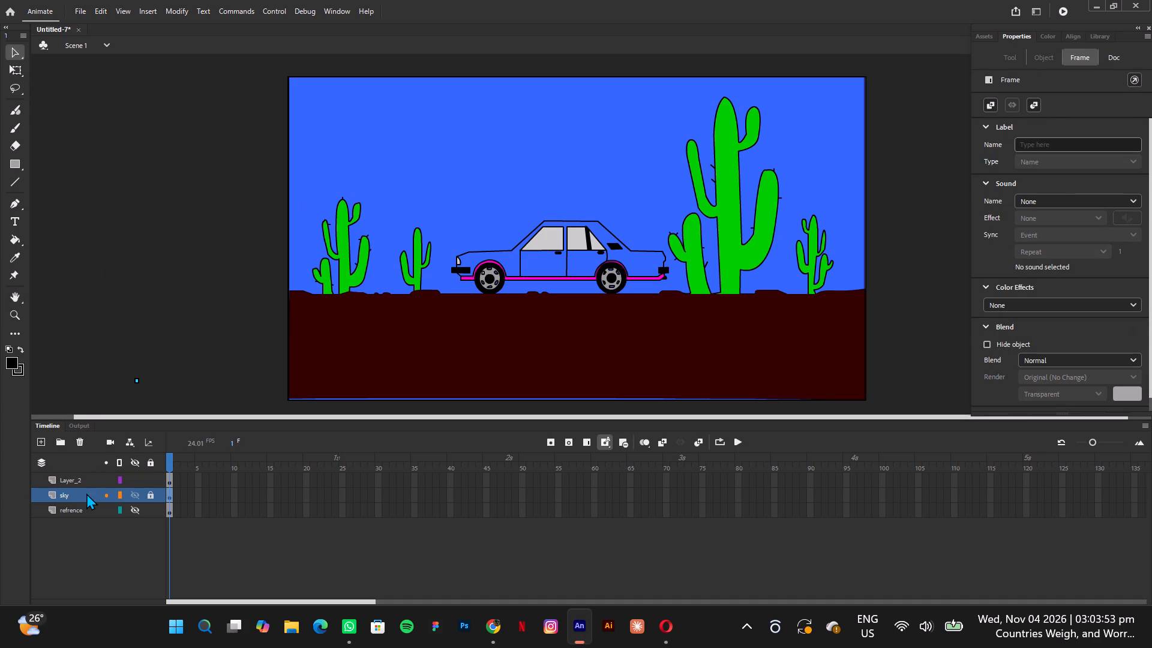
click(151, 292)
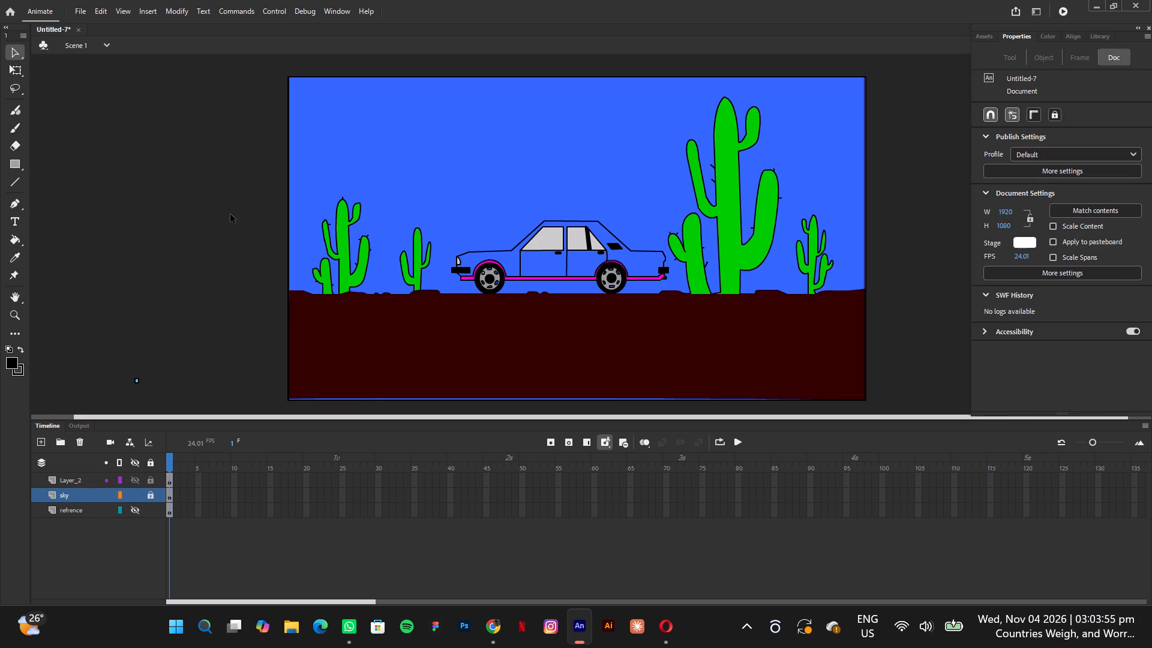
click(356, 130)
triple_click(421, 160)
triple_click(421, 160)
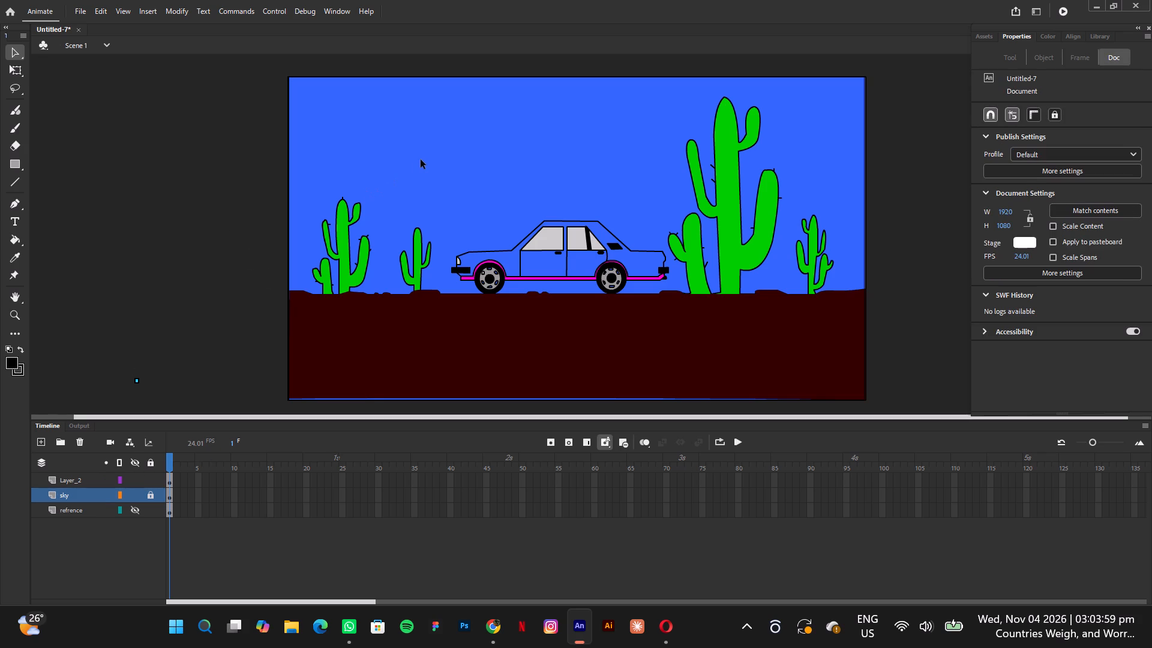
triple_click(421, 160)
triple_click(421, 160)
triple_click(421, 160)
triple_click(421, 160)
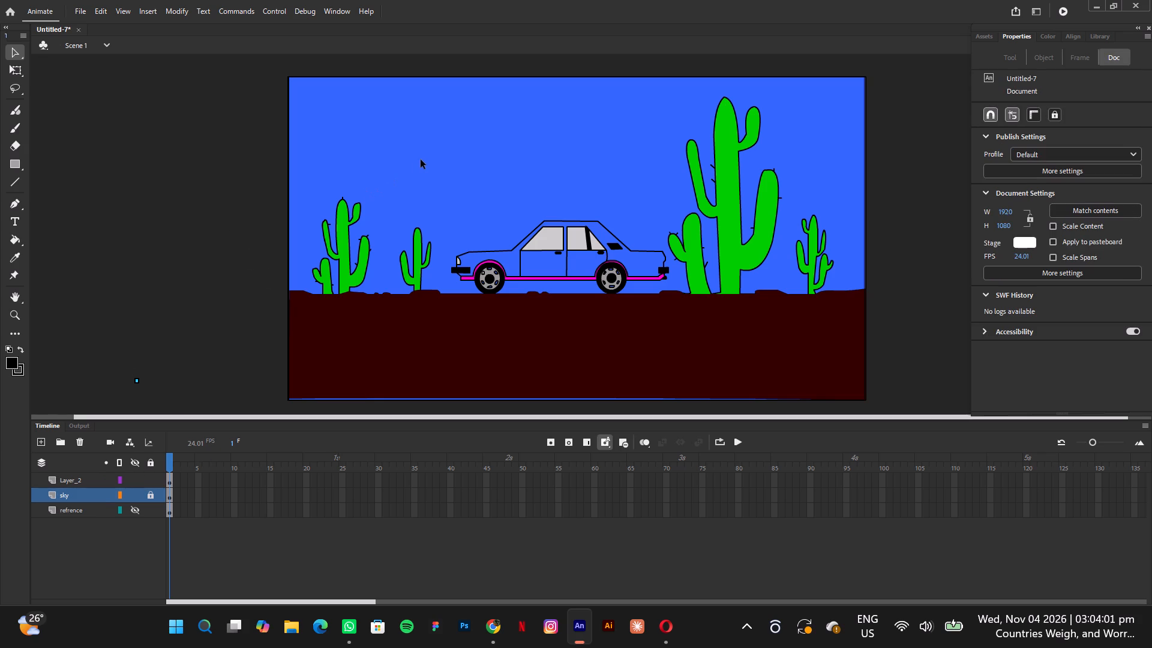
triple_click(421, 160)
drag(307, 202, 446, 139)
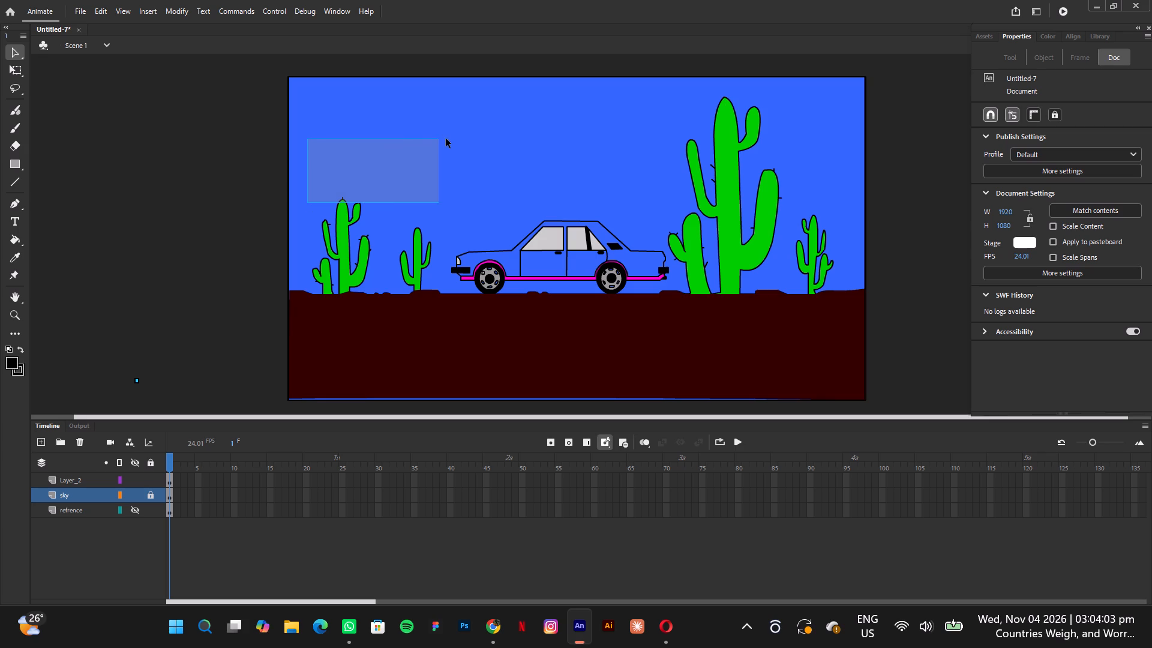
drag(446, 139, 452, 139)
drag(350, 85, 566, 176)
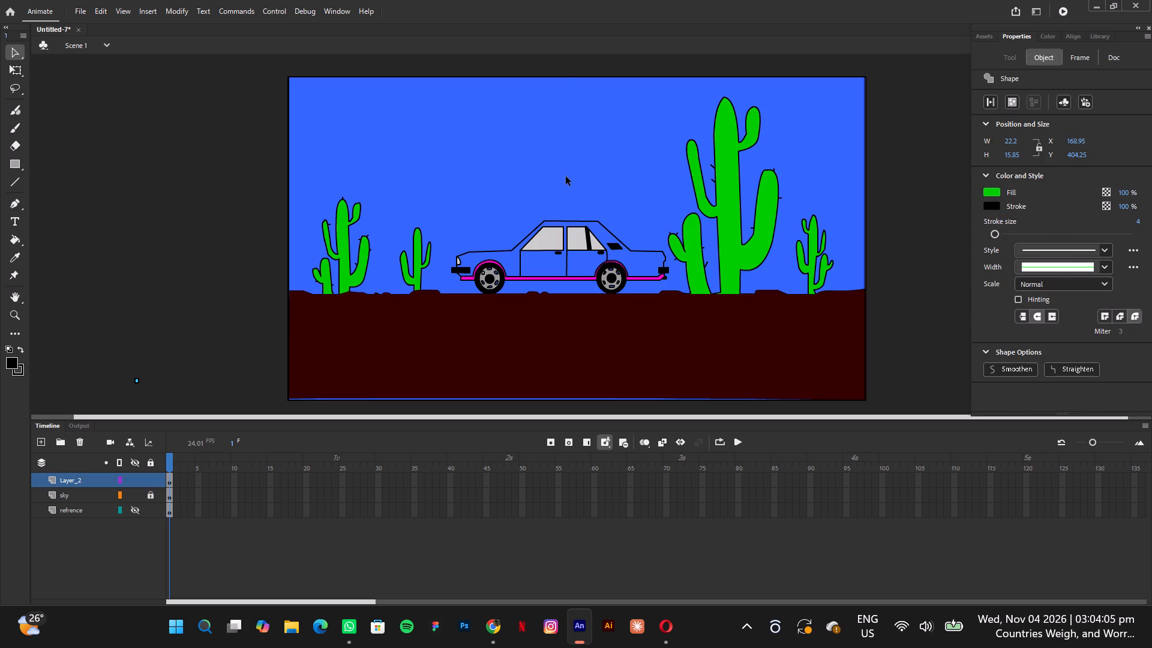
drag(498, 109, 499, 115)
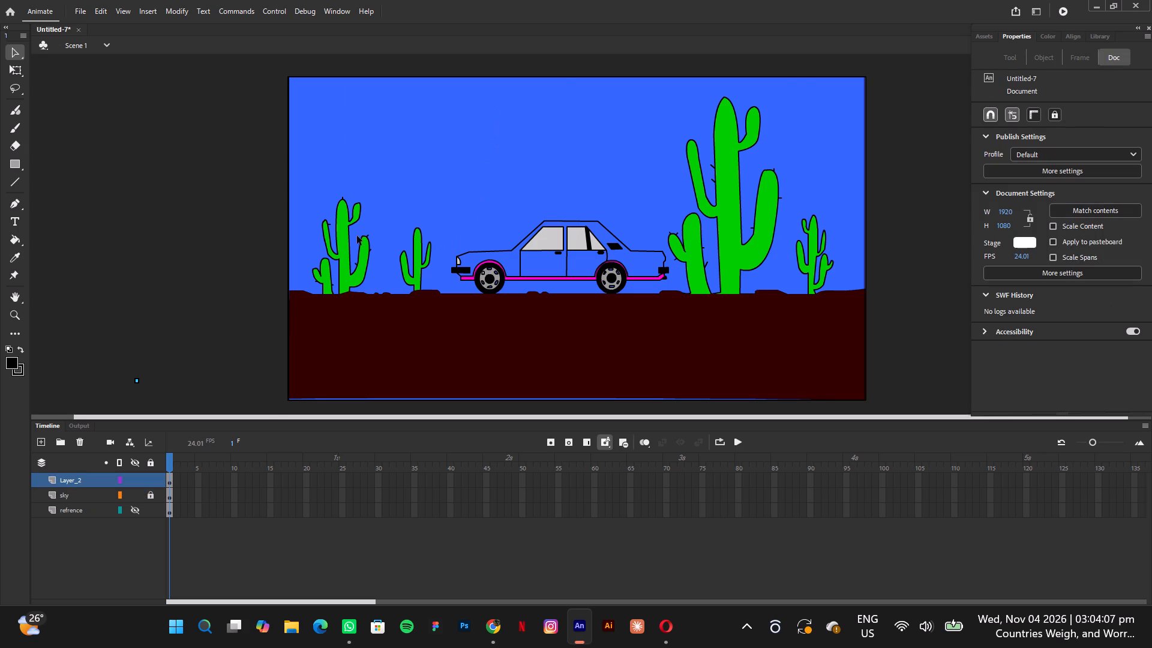
Select the small rightmost cactus with the ground, the big cactus group's green fills, and the two cacti left of the car.
drag(768, 158, 838, 322)
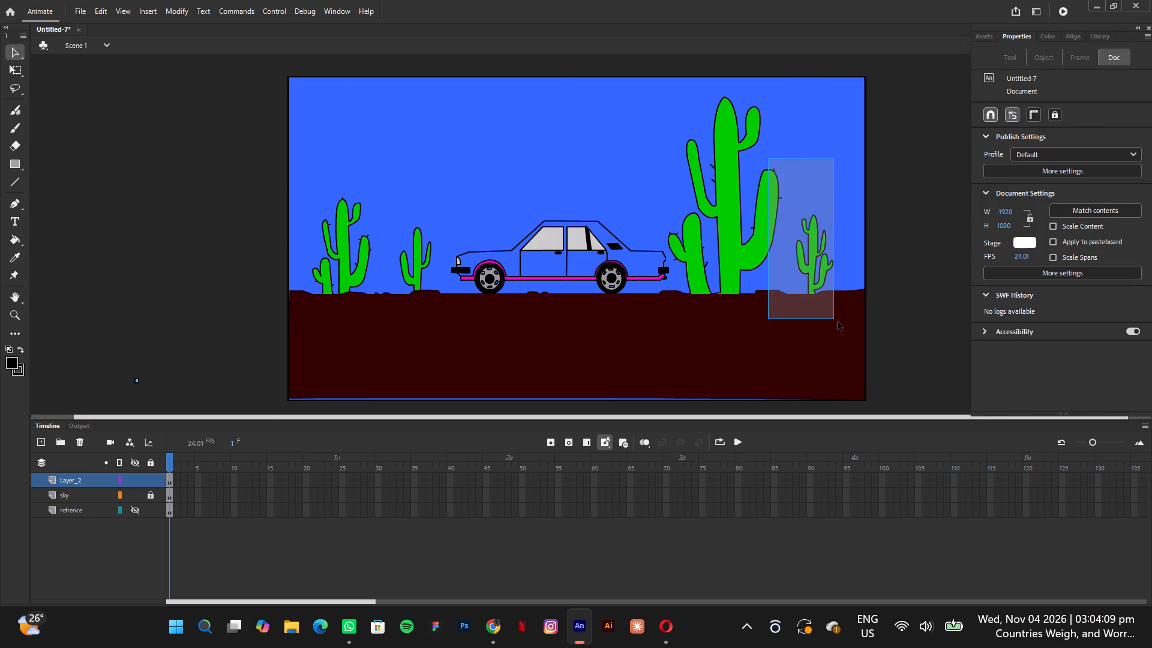
drag(838, 322, 841, 296)
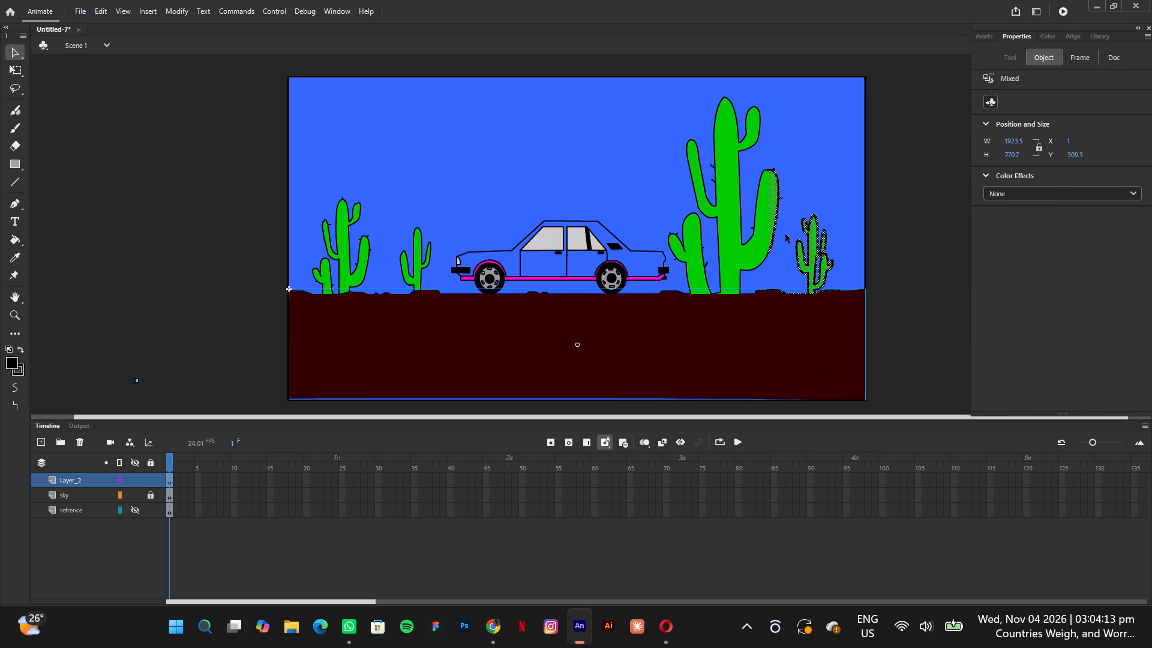
shift+click(726, 218)
shift+scroll(688, 186, up, 1)
shift+click(694, 233)
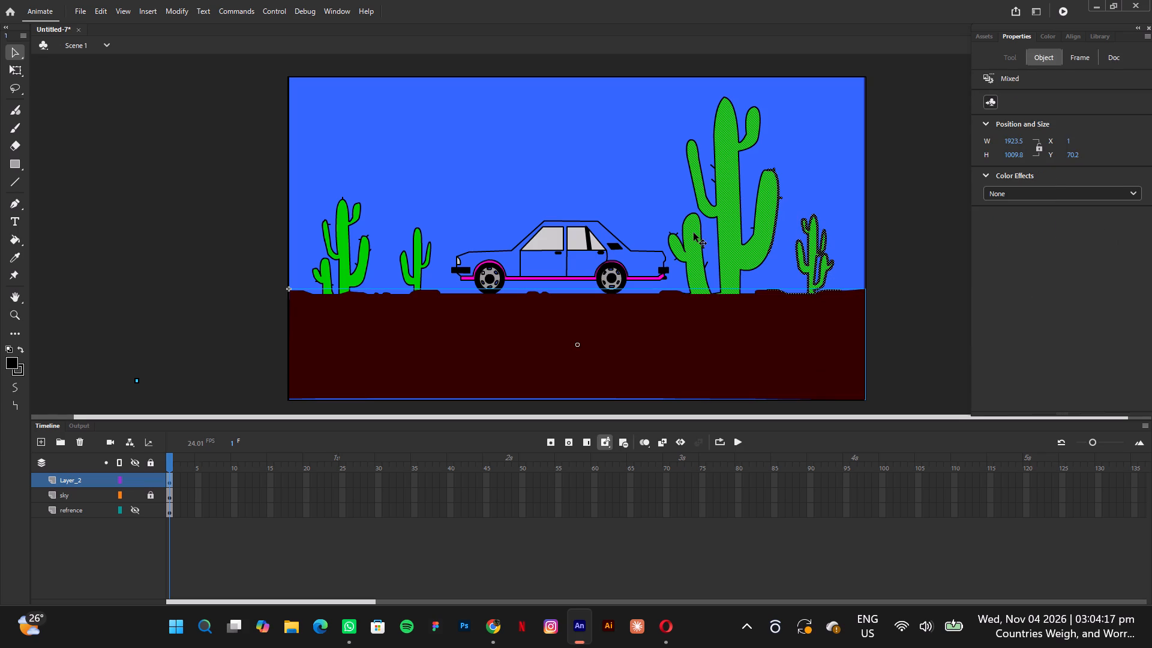
shift+click(419, 251)
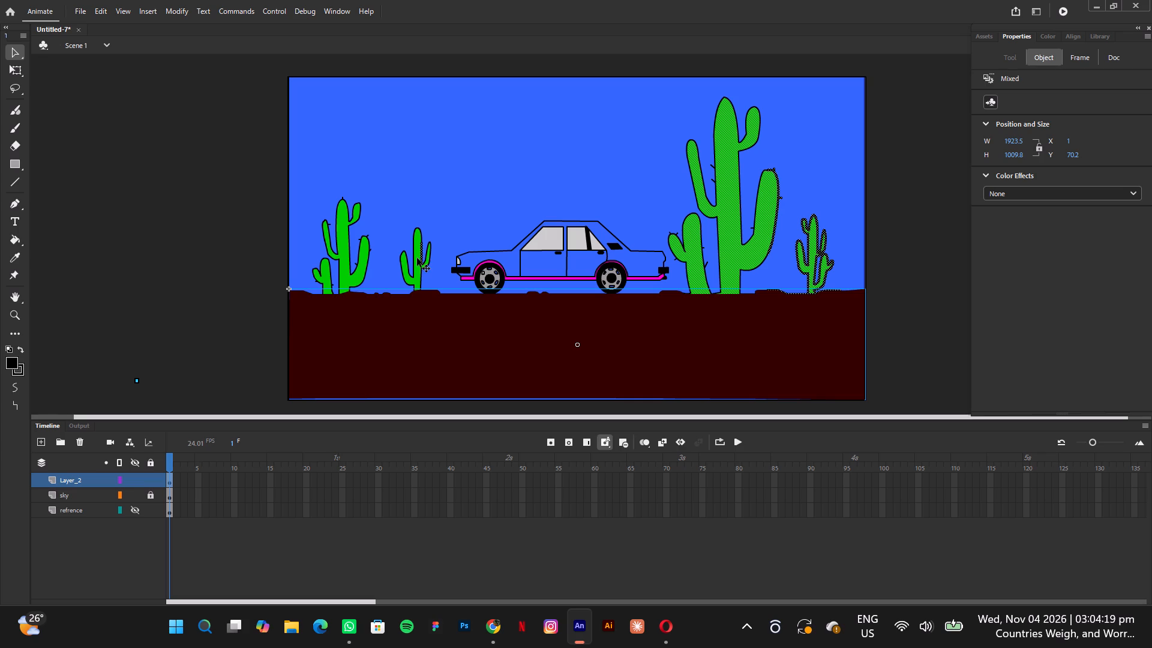
shift+click(417, 260)
shift+drag(306, 197, 370, 293)
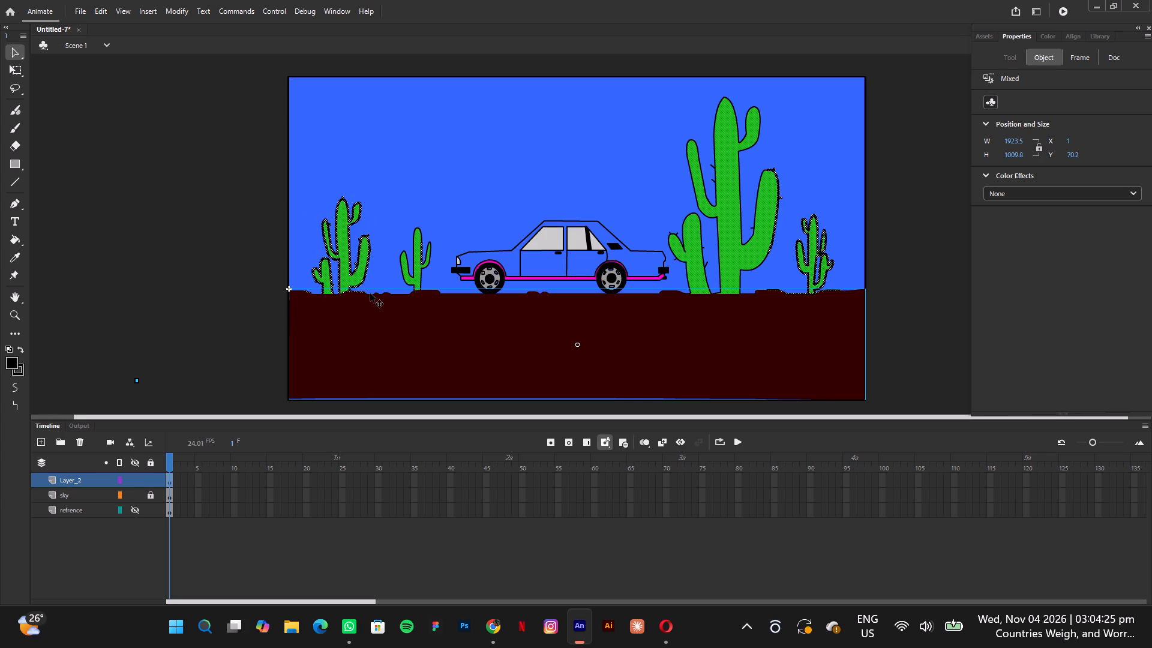
shift+drag(393, 224, 434, 288)
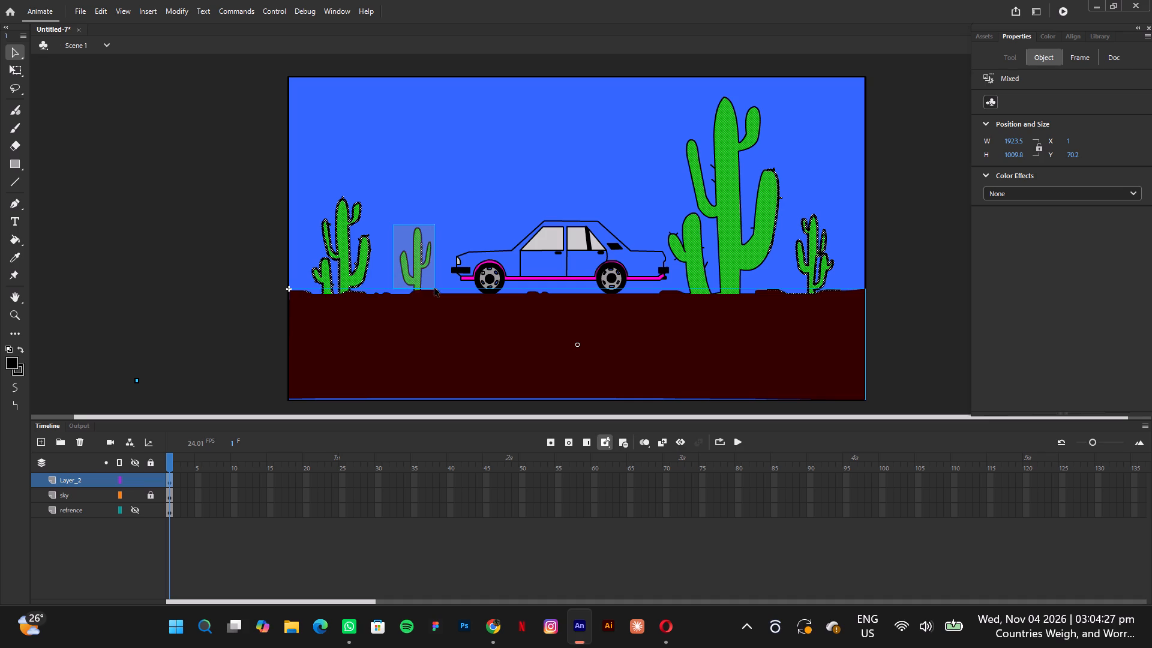
shift+drag(434, 288, 434, 289)
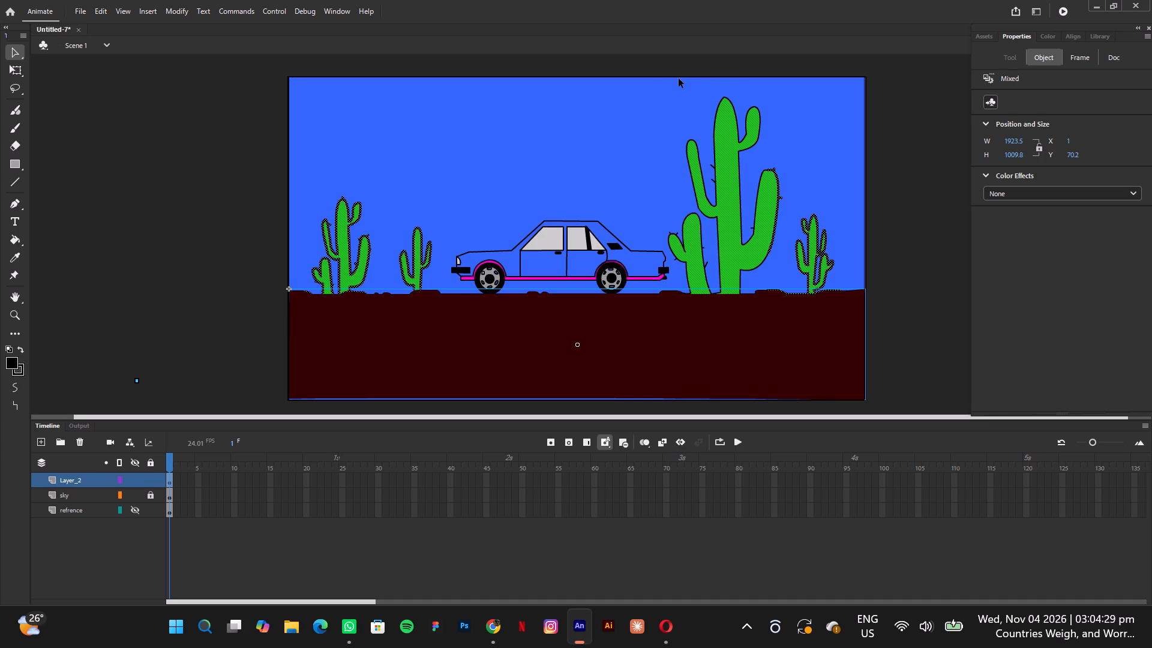
Add the remaining outlines, spines and base pieces of the big cactus group to the selection.
shift+drag(665, 86, 719, 247)
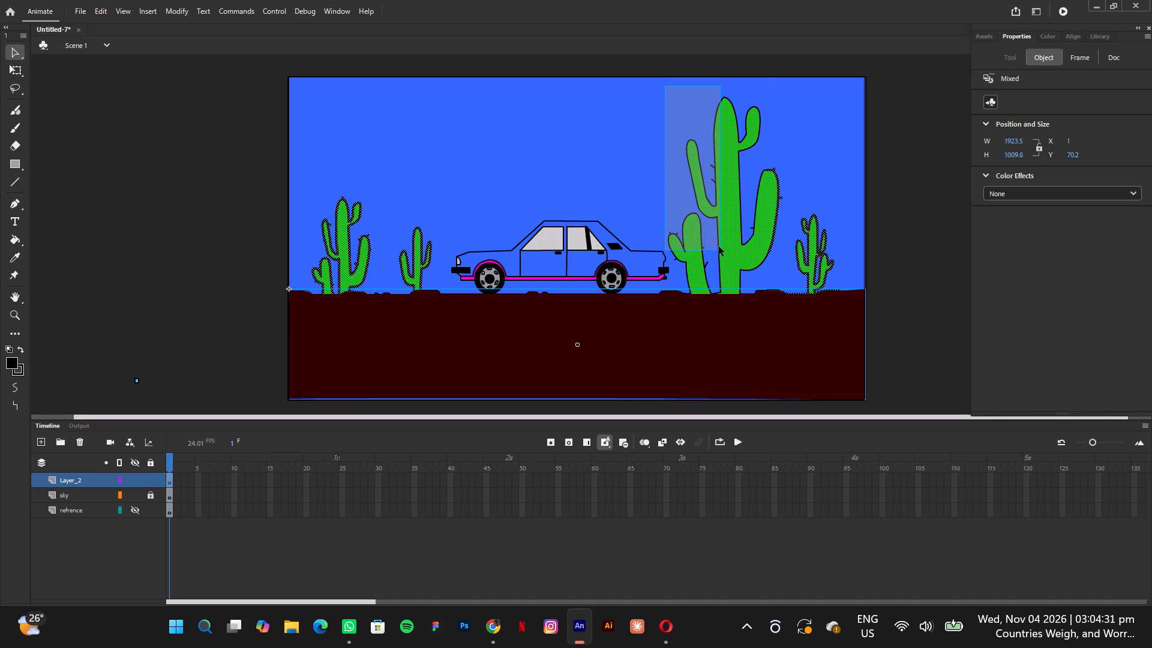
shift+drag(719, 247, 799, 245)
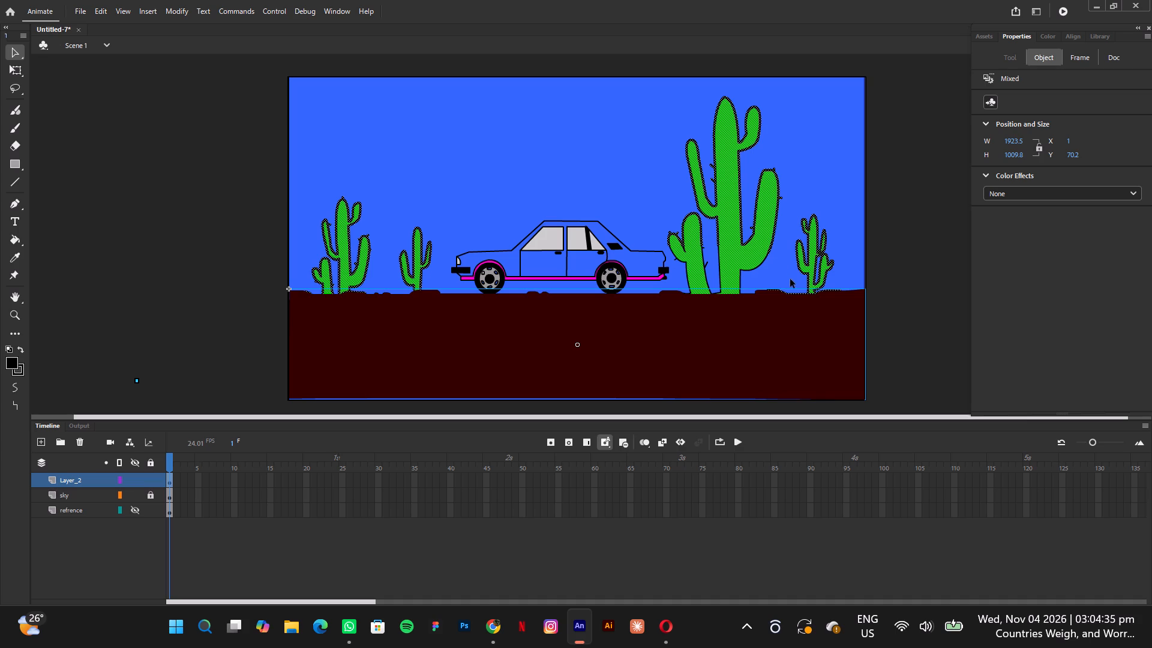
shift+drag(781, 286, 688, 281)
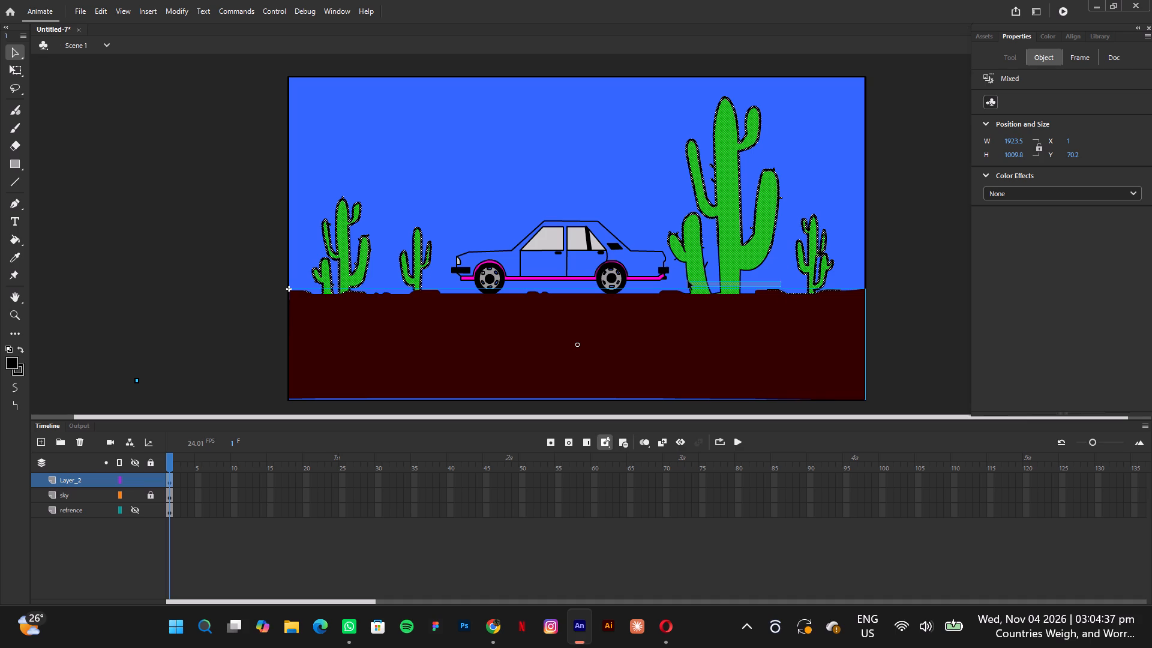
shift+drag(688, 281, 673, 247)
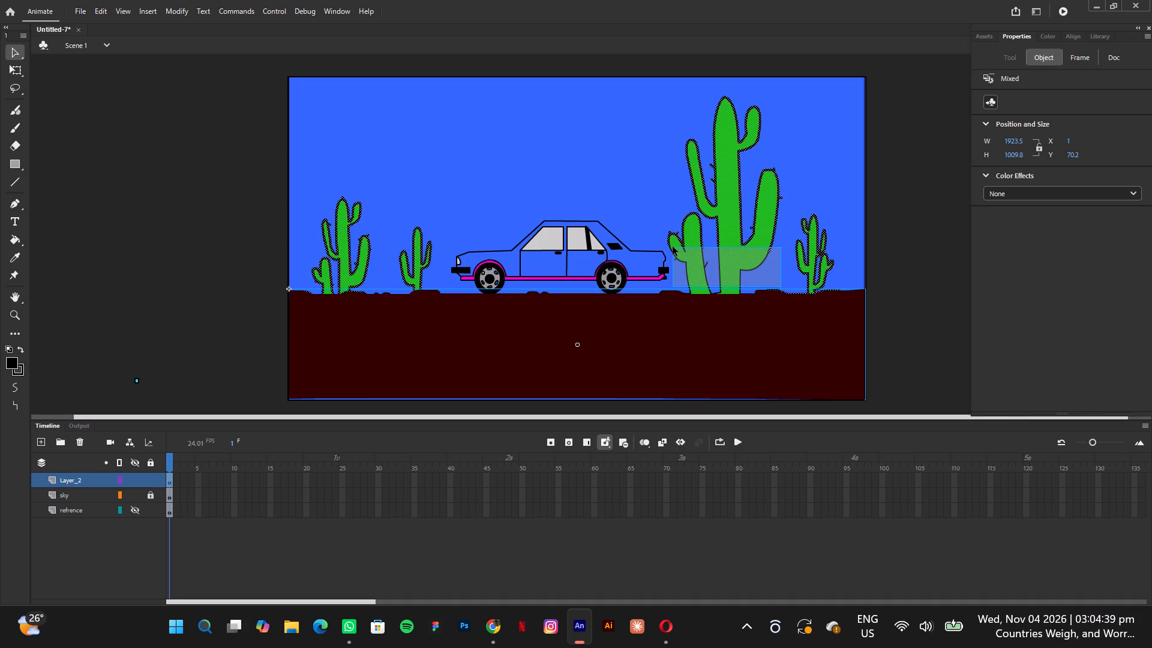
shift+drag(673, 247, 670, 246)
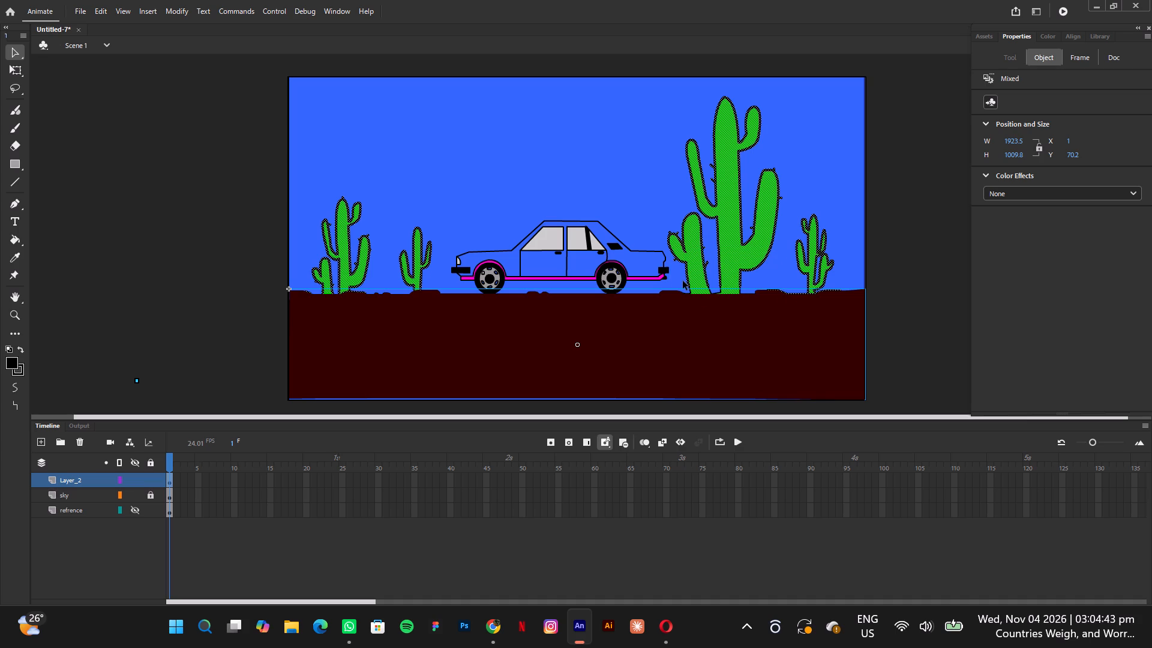
shift+drag(683, 281, 745, 293)
Convert the selected cacti and ground to a Graphic symbol named "cactus".
click(185, 14)
click(219, 54)
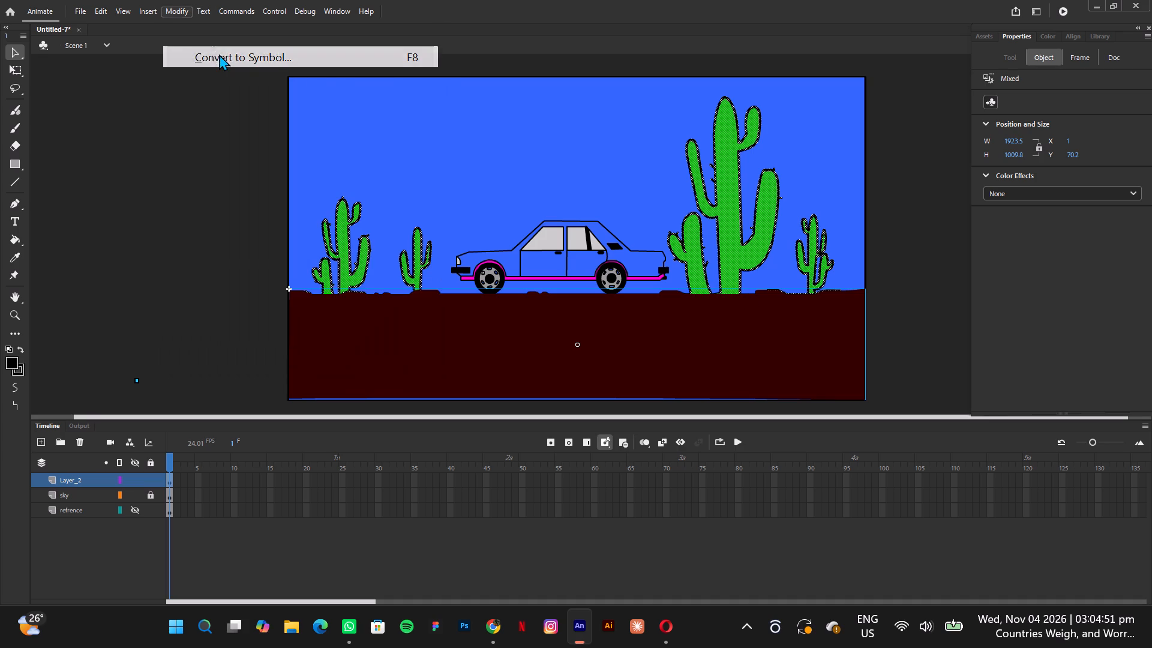
key(BackSpace)
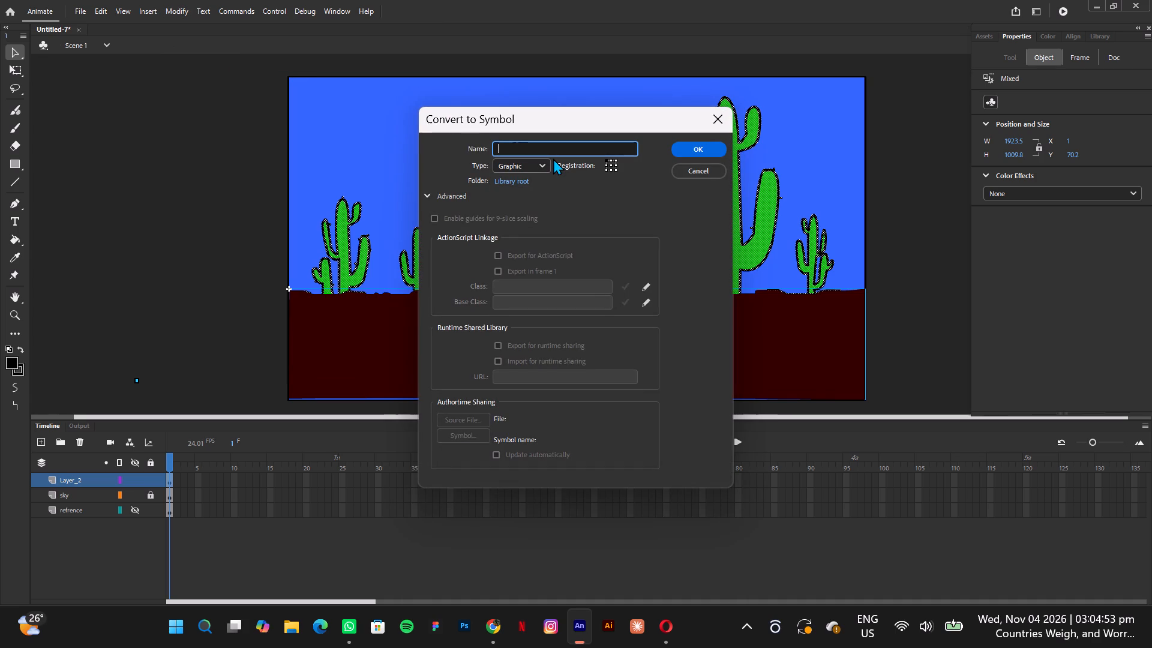
text(cactus)
click(690, 153)
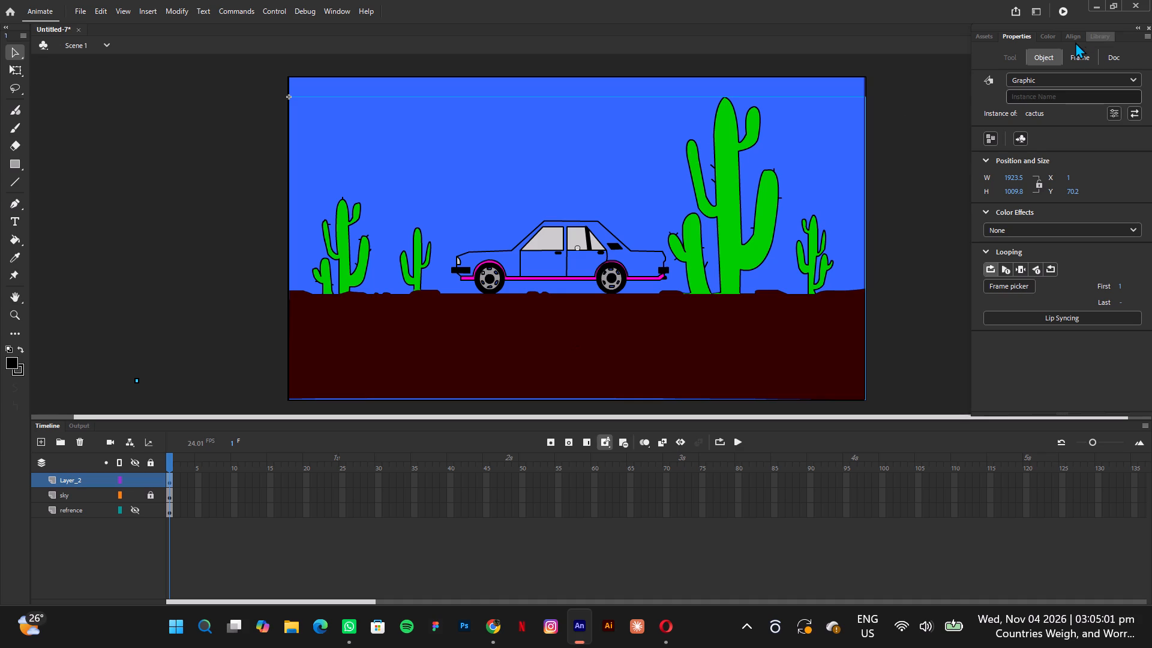
Show the document's library of symbols.
click(1096, 32)
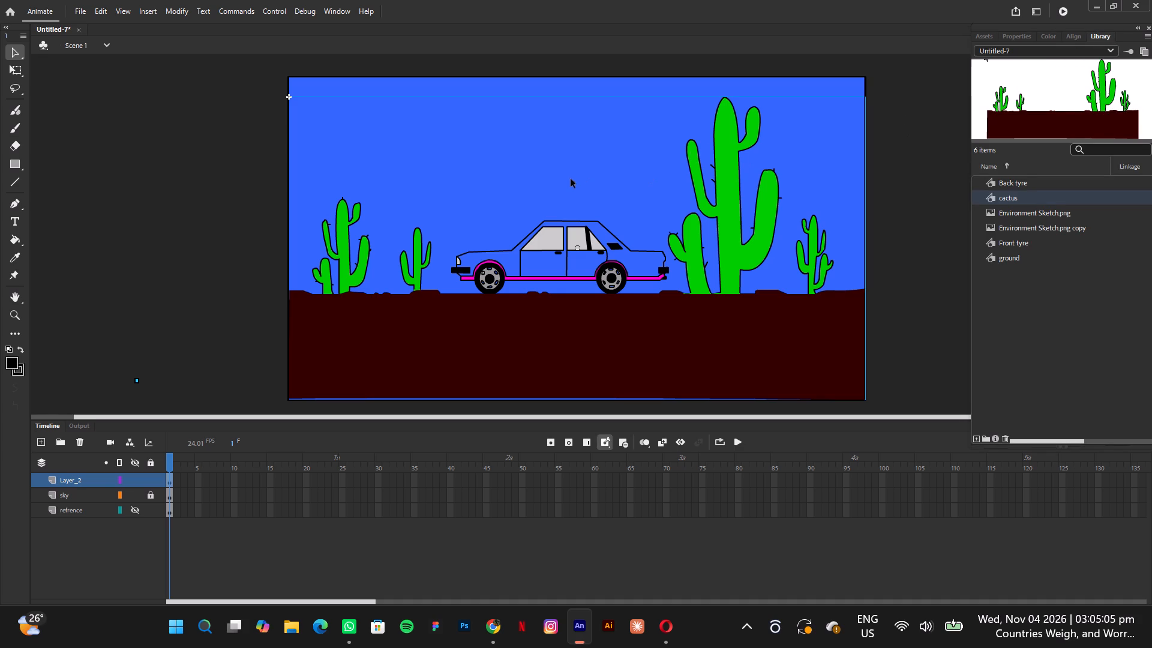
Select the car's upper body, windows and both wheels.
drag(448, 213, 518, 252)
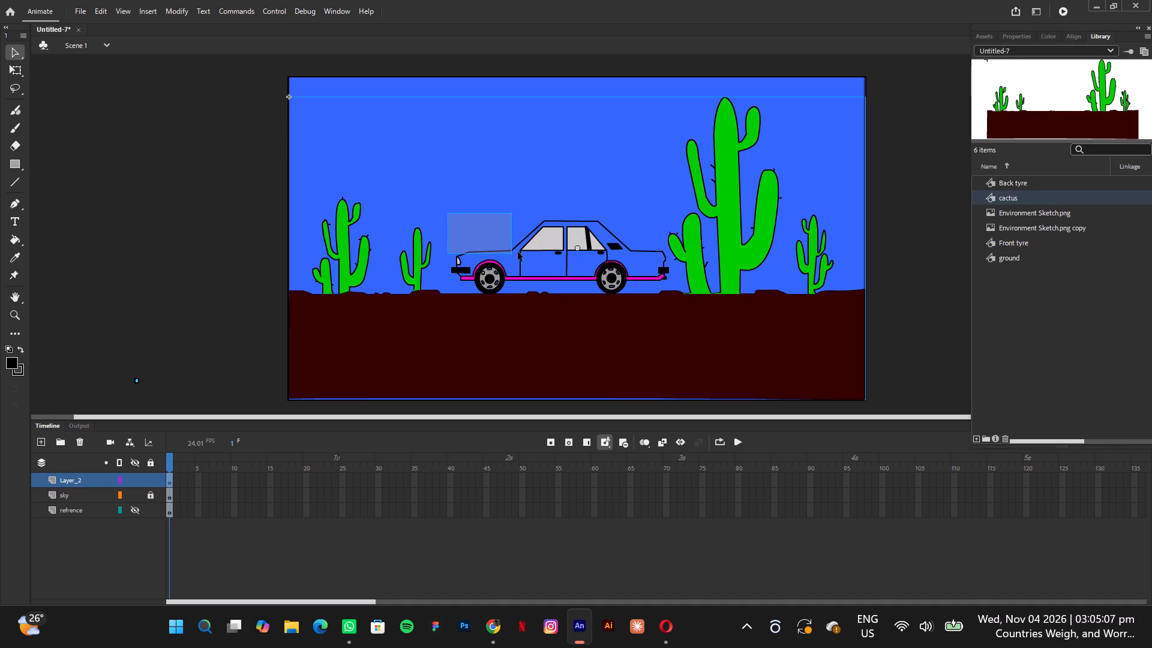
drag(518, 252, 665, 263)
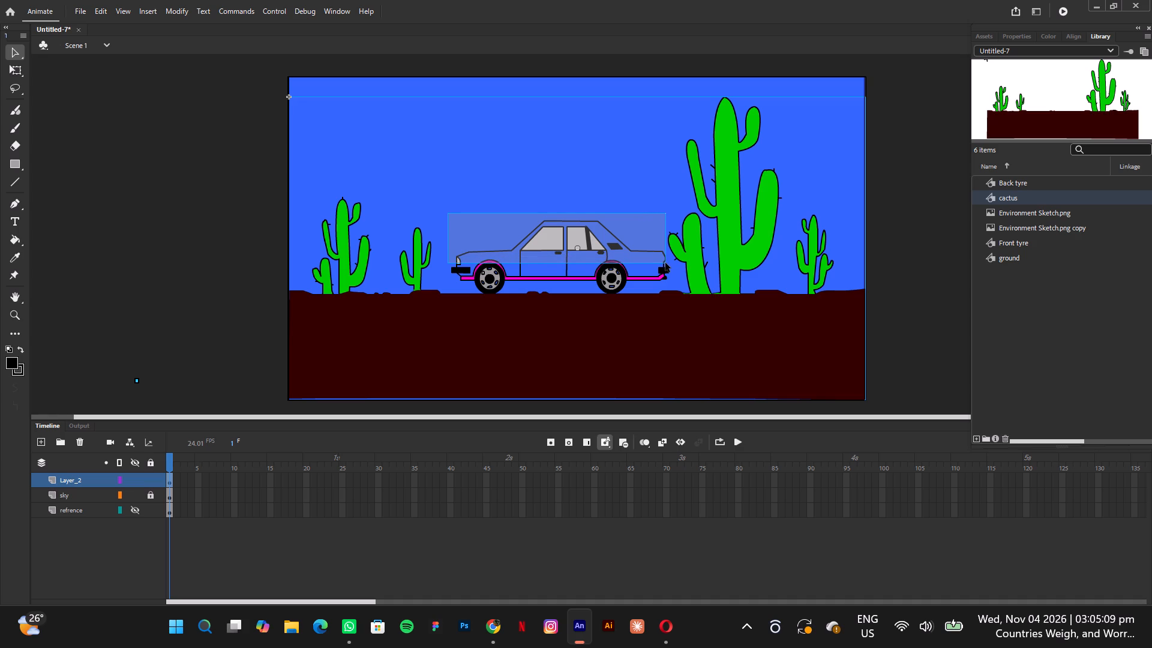
drag(665, 263, 668, 263)
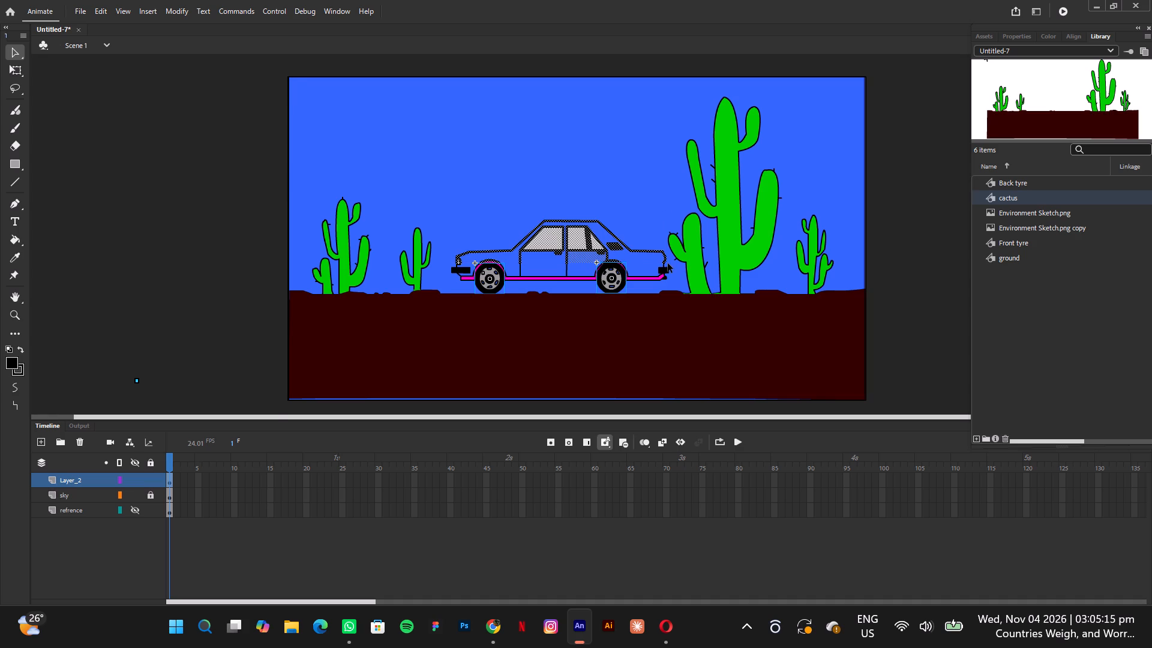
Add the lower door lines, the rear door fill and the lower body line behind the rear wheel to the car selection.
key(ctrl+equal)
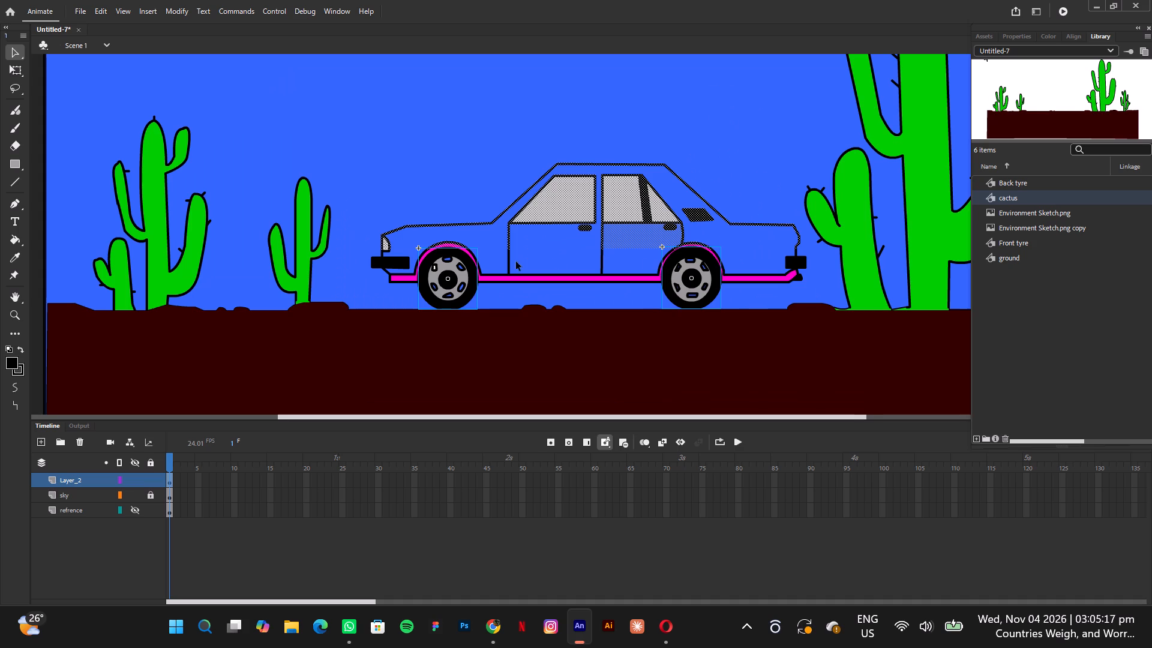
shift+click(511, 261)
shift+click(605, 268)
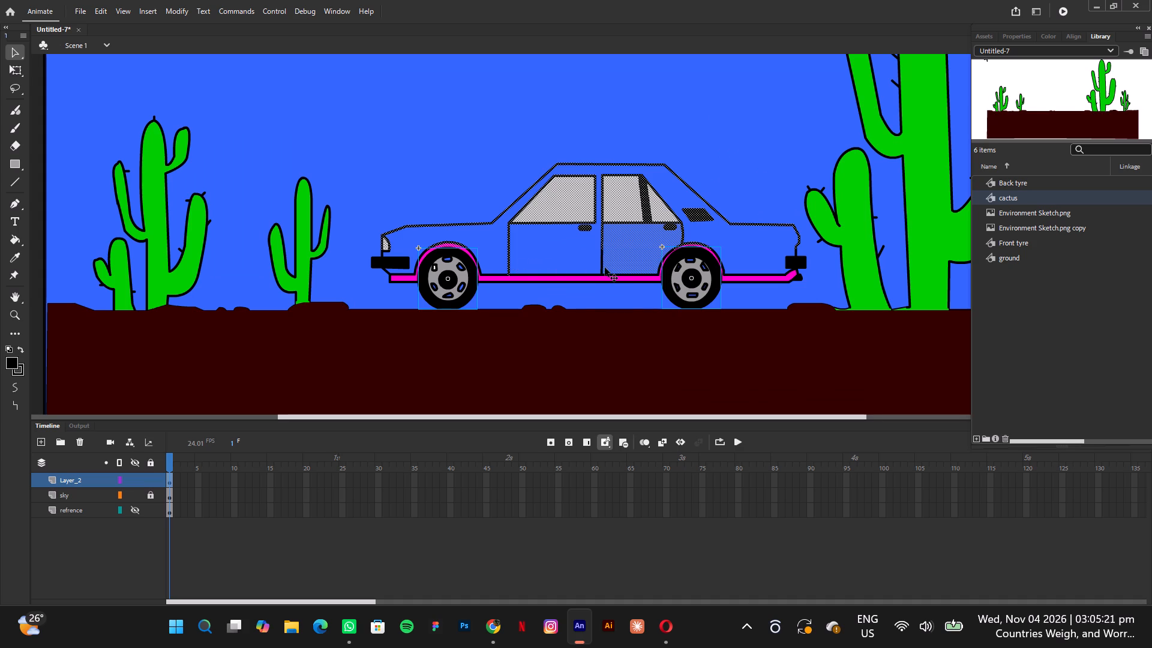
shift+click(602, 268)
shift+click(565, 251)
shift+click(479, 242)
shift+click(775, 276)
shift+click(725, 268)
Add the rear bumper's black fill and its surrounding outline pieces to the car selection.
shift+click(792, 263)
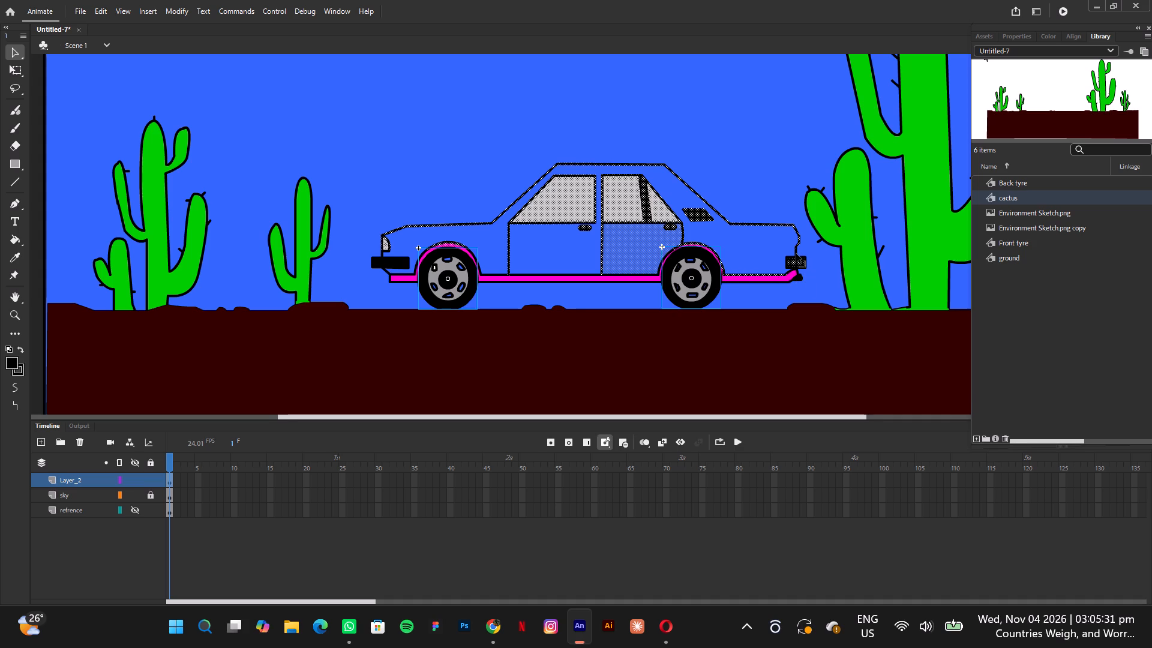
shift+click(796, 254)
shift+click(799, 259)
shift+click(806, 259)
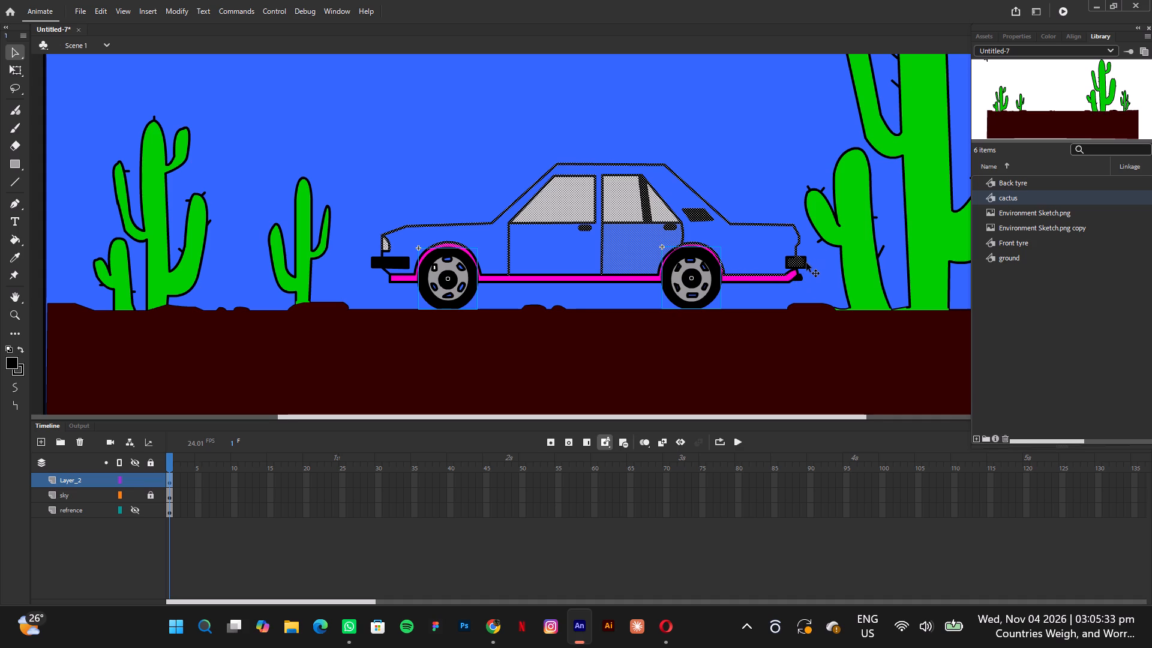
shift+click(800, 257)
shift+click(789, 259)
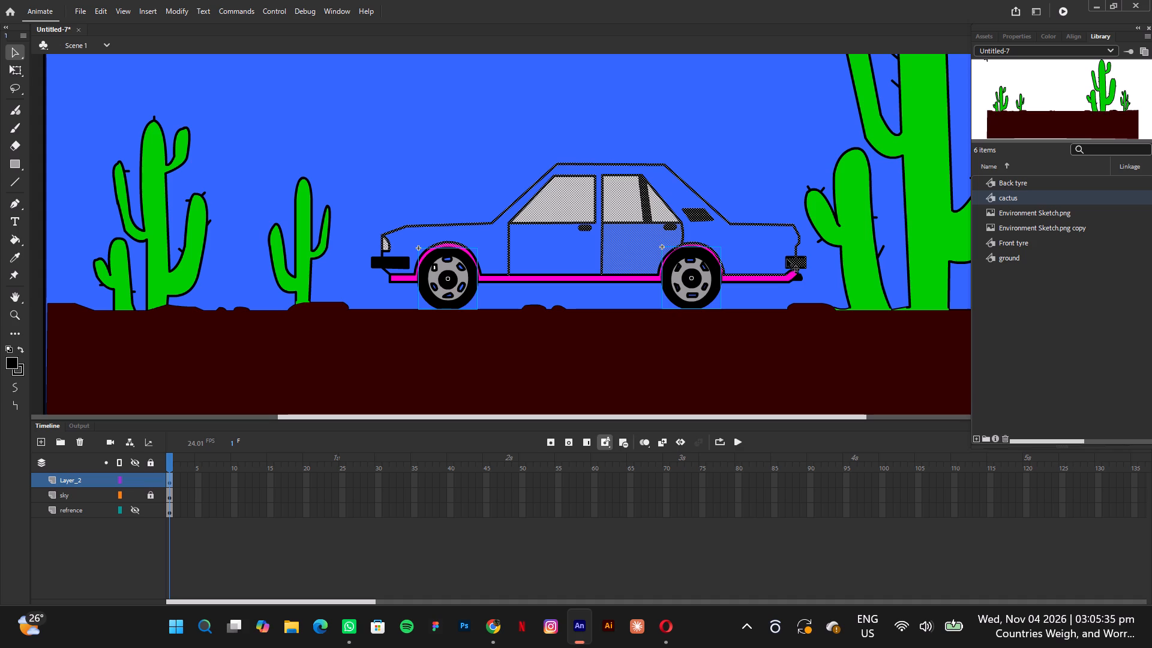
shift+click(786, 260)
shift+click(792, 270)
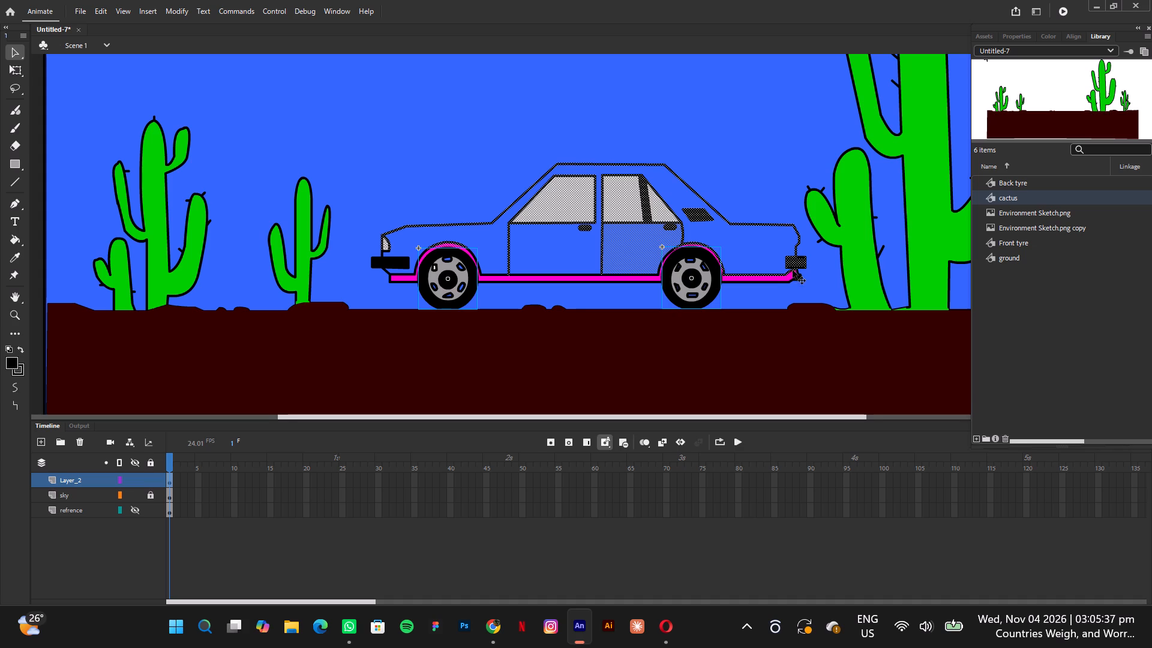
shift+click(800, 268)
shift+click(791, 268)
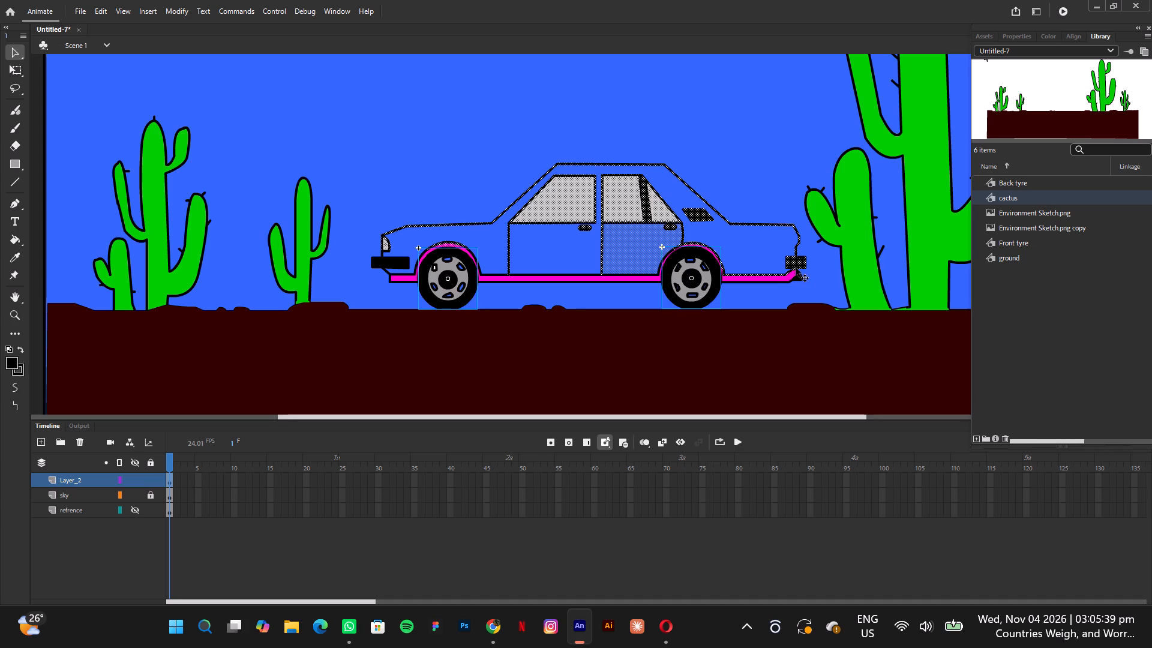
shift+click(802, 257)
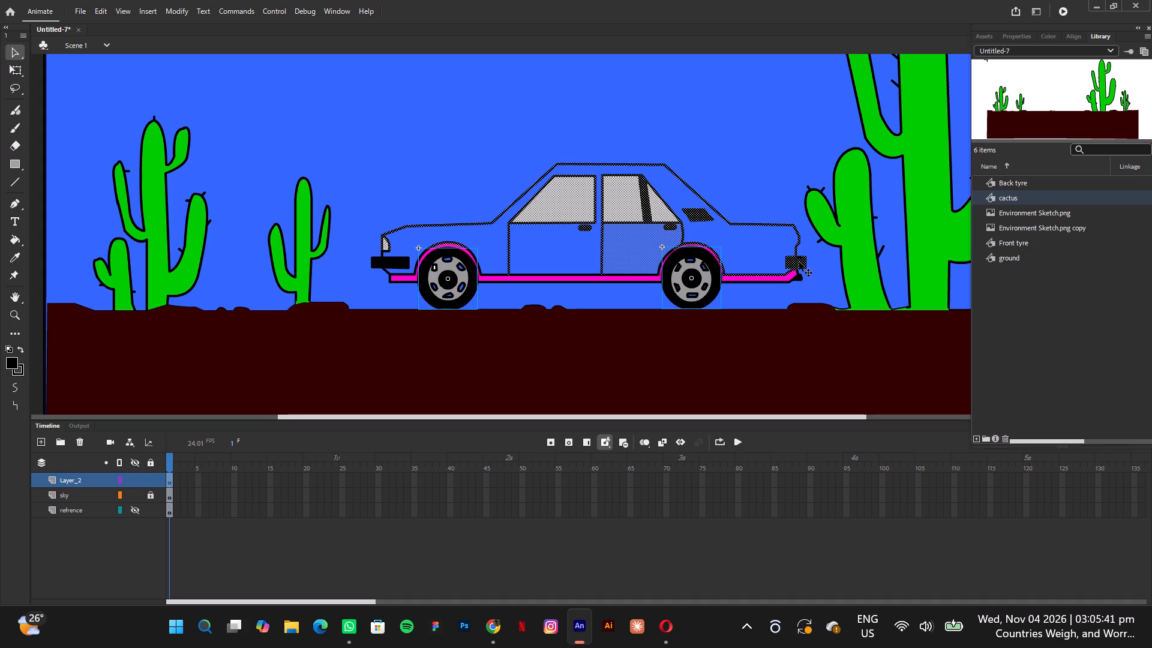
shift+click(799, 257)
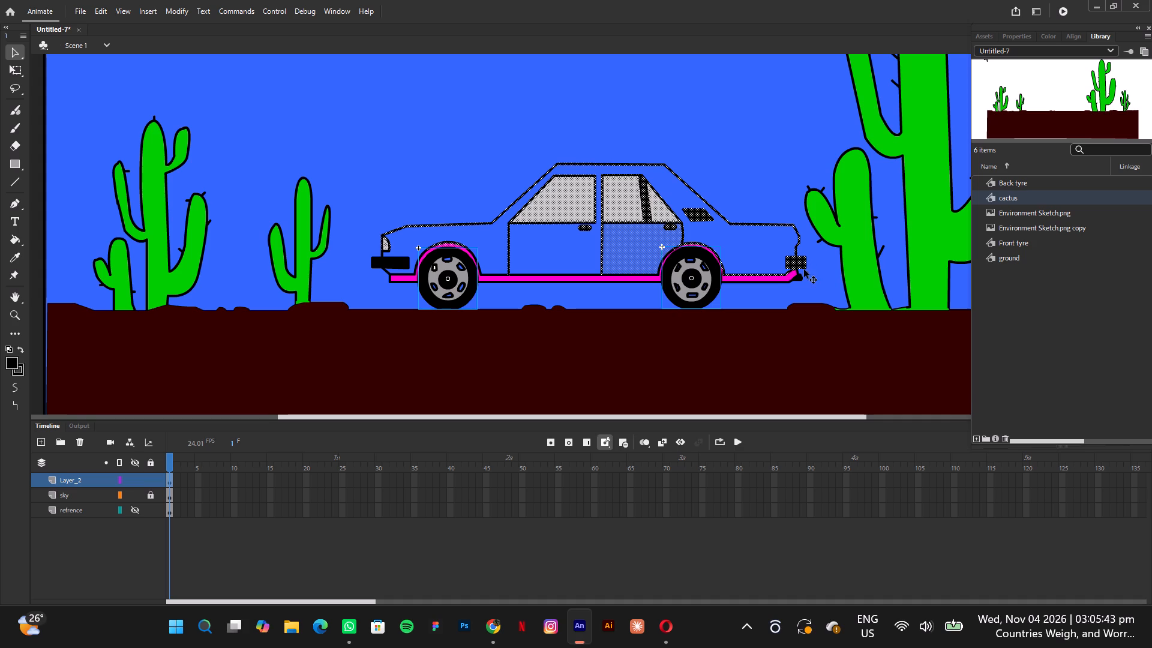
Add the corner piece below the rear bumper and the lower sill outlines as far as the front wheel to the car selection.
shift+click(799, 274)
shift+click(801, 281)
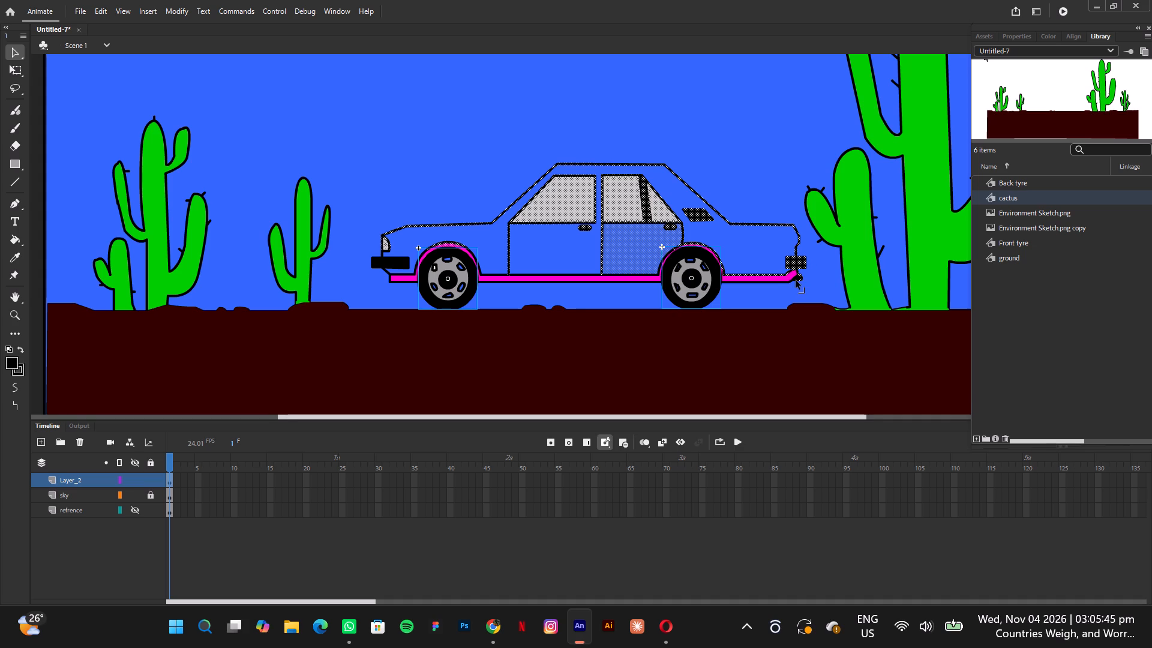
shift+click(796, 280)
shift+click(796, 277)
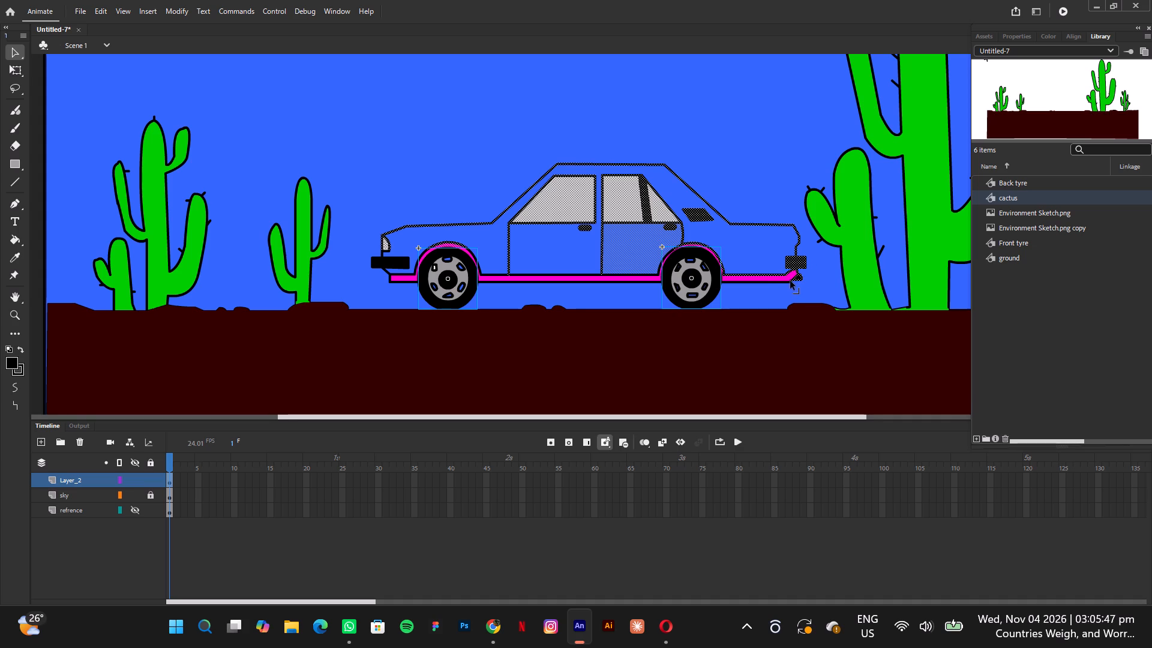
shift+click(788, 281)
shift+click(776, 281)
shift+click(648, 282)
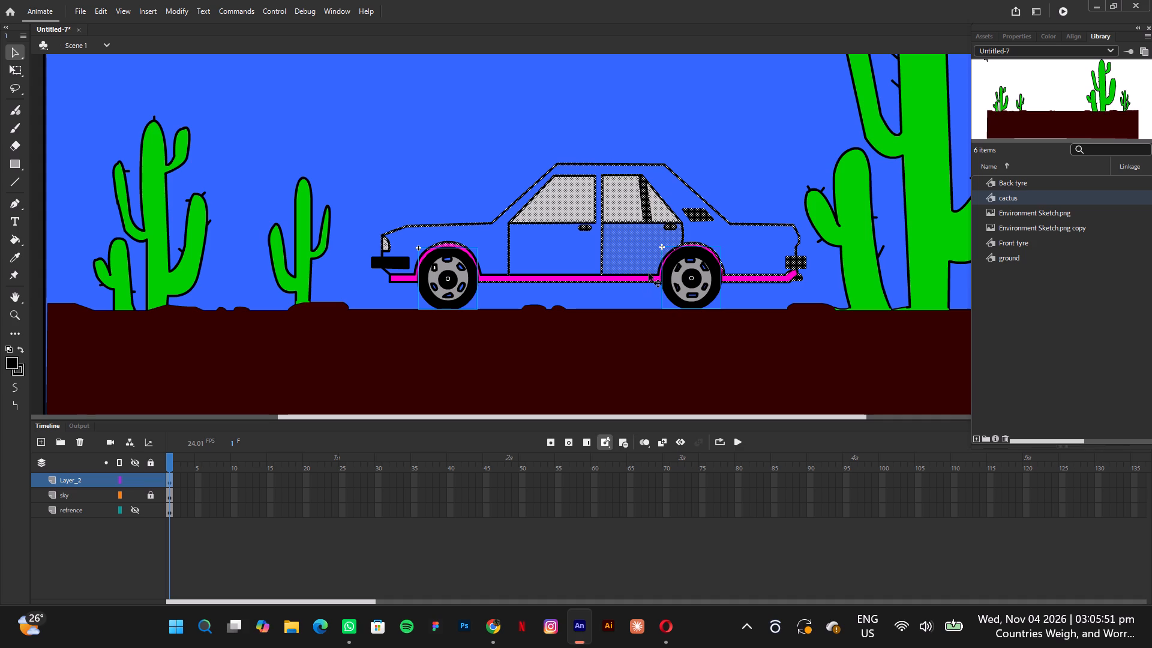
shift+click(649, 273)
shift+click(658, 270)
shift+click(583, 275)
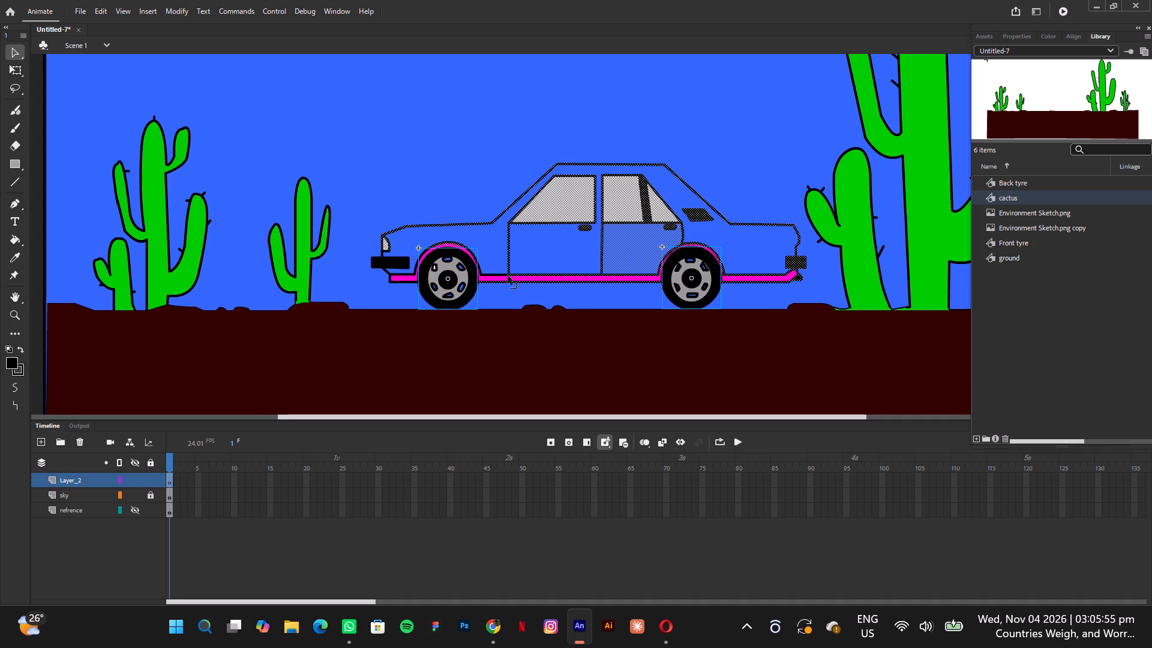
shift+click(500, 275)
shift+click(480, 269)
Add the outlines just ahead of the front wheel and the whole front bumper to the car selection.
shift+click(418, 258)
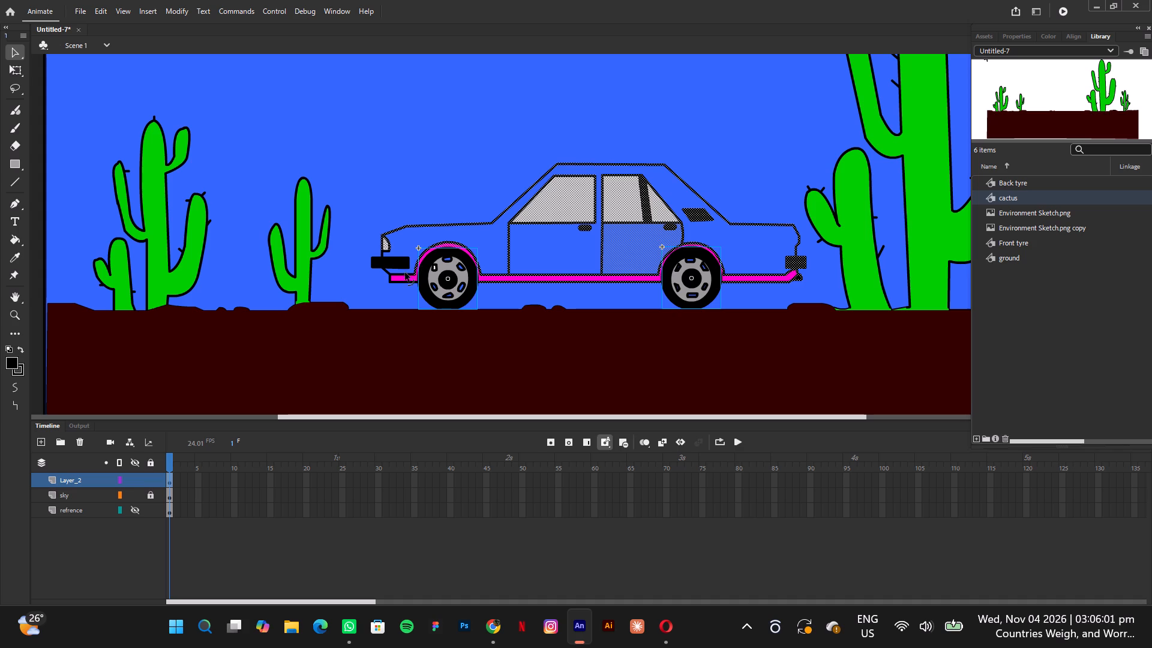
shift+click(401, 274)
shift+click(386, 266)
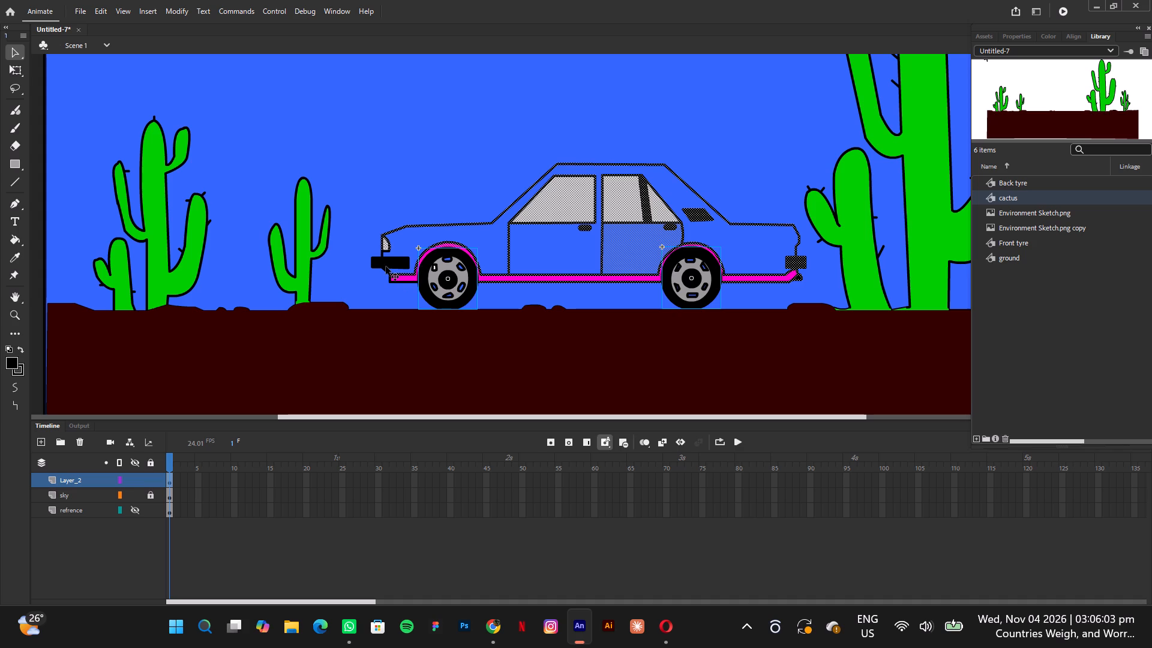
shift+click(377, 265)
shift+click(378, 260)
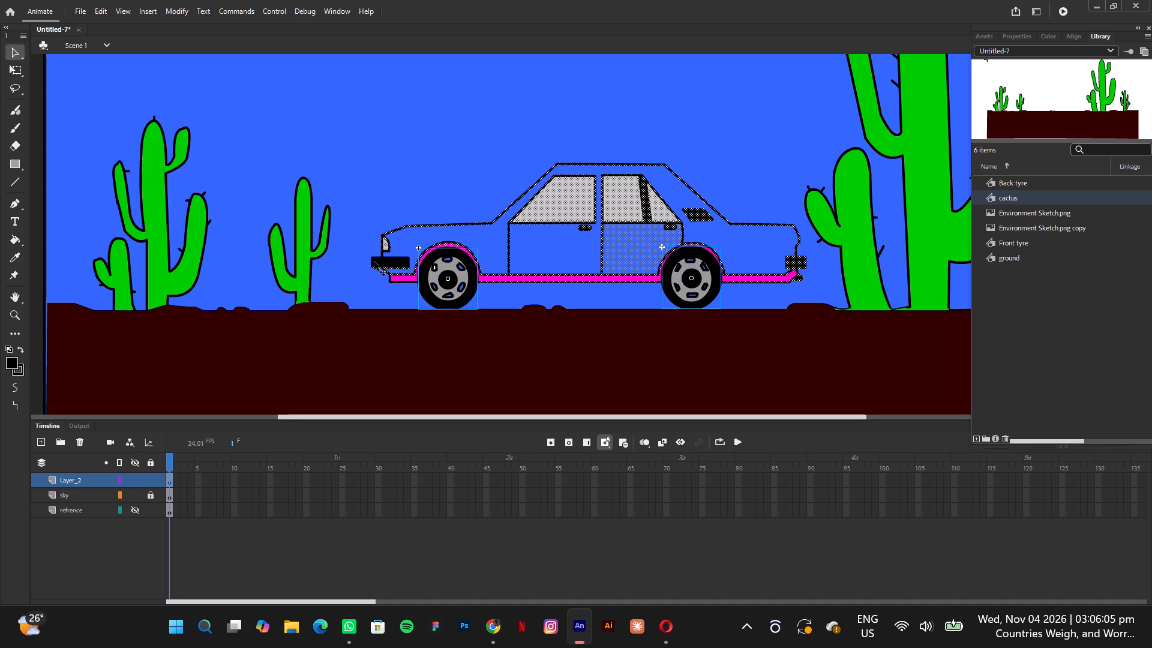
shift+click(370, 262)
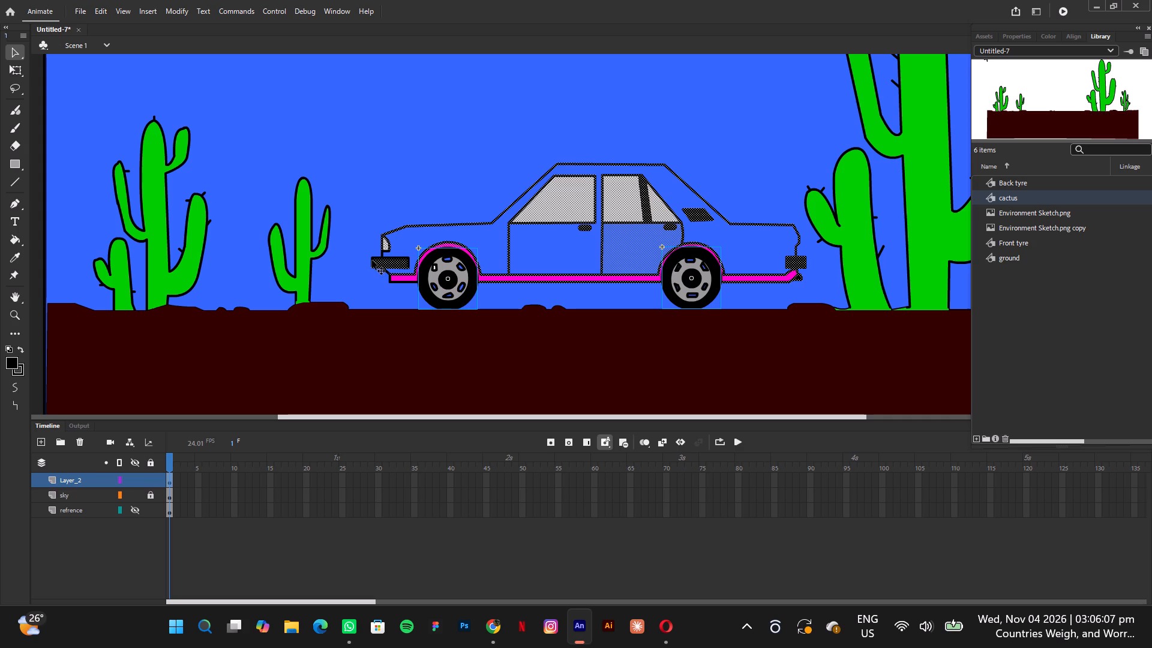
shift+click(372, 260)
shift+click(380, 257)
shift+click(404, 257)
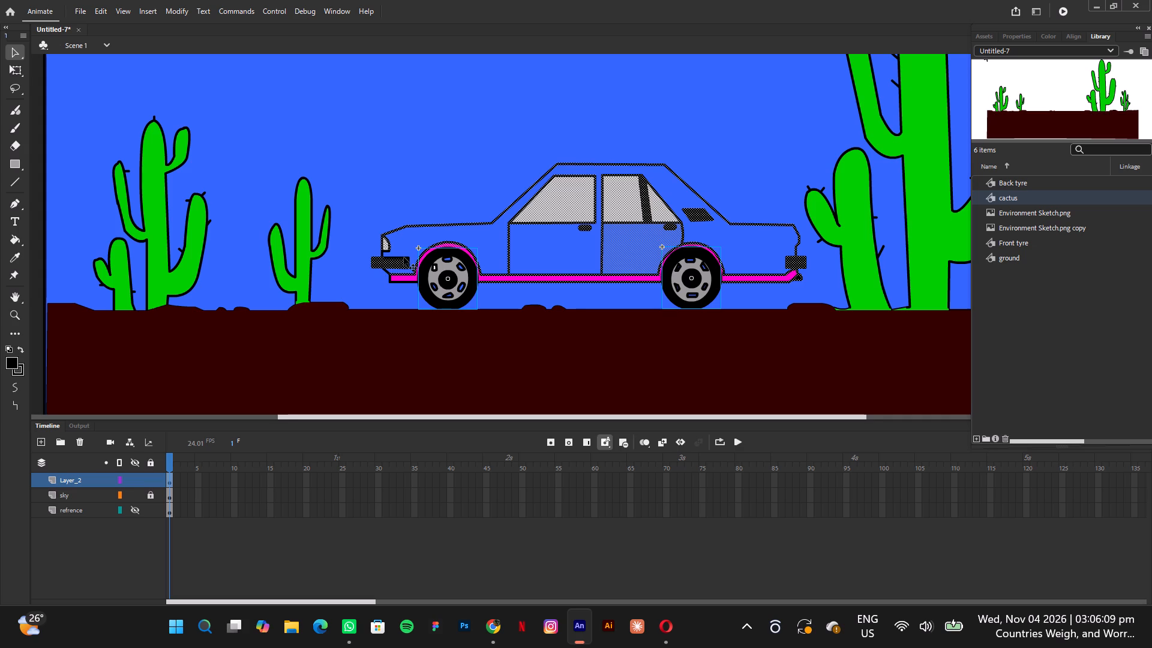
shift+click(408, 263)
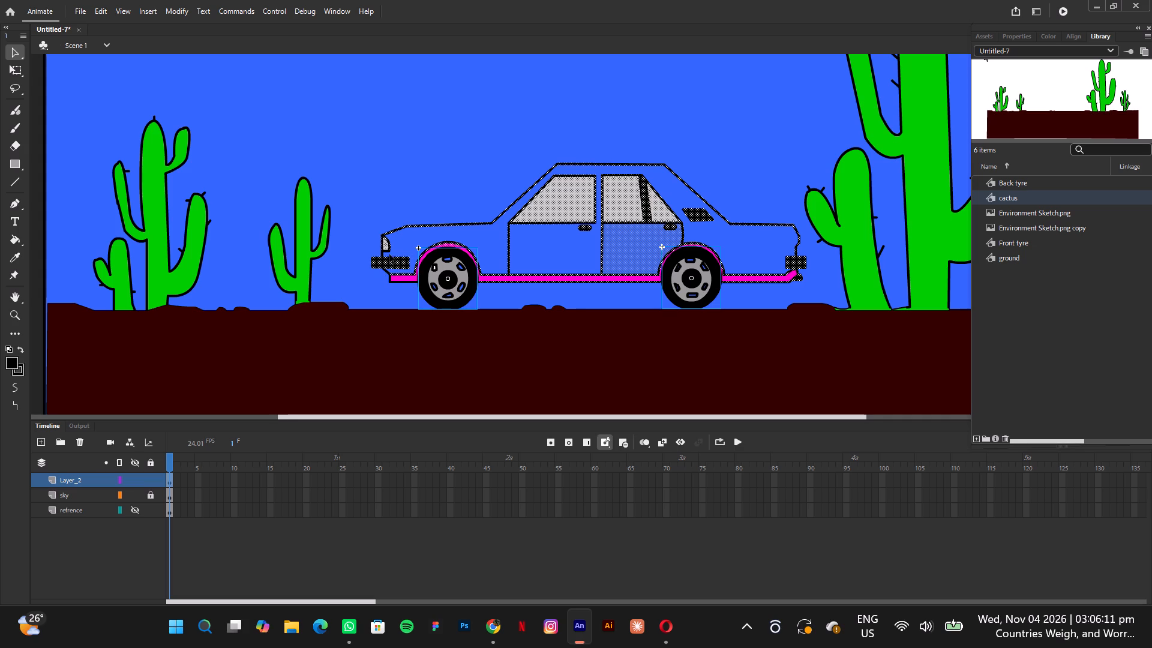
Add the remaining outline pieces around the front bumper and the pink strip ahead of the front wheel to the car selection.
shift+click(387, 251)
shift+click(382, 255)
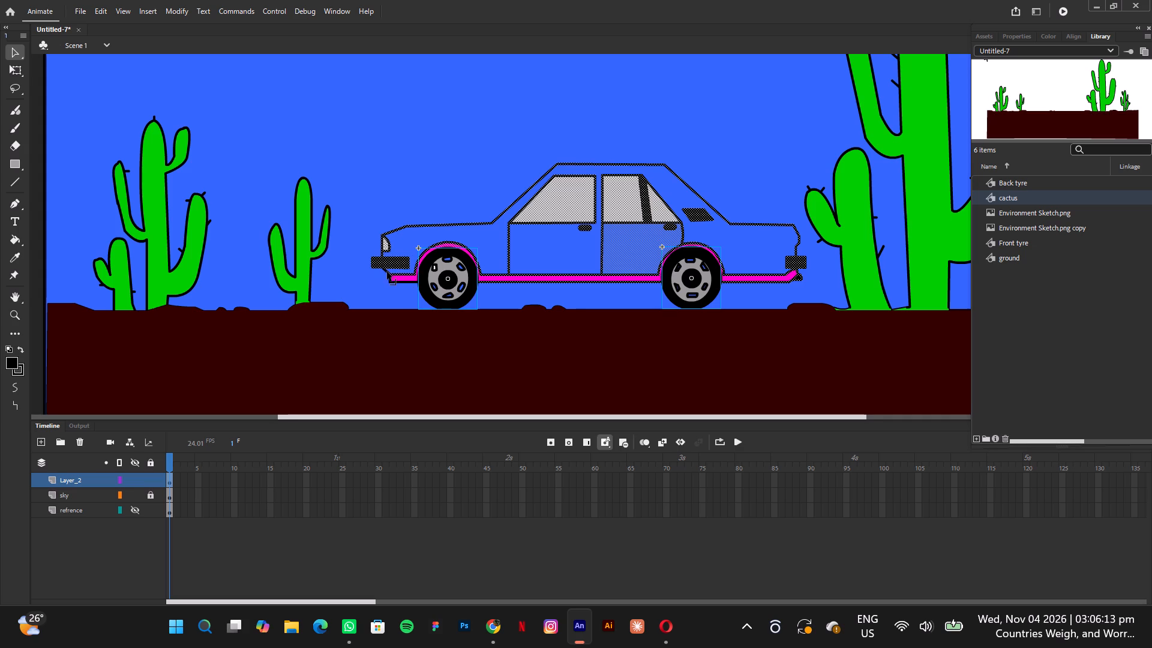
shift+click(387, 272)
shift+click(391, 278)
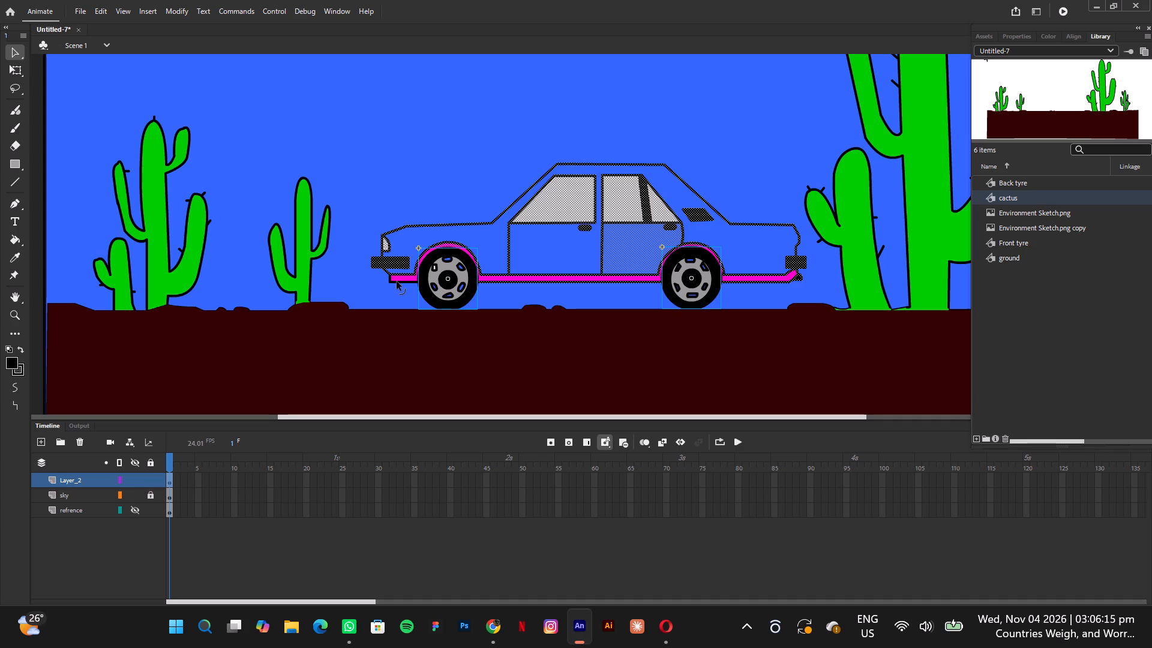
shift+click(398, 282)
shift+click(407, 278)
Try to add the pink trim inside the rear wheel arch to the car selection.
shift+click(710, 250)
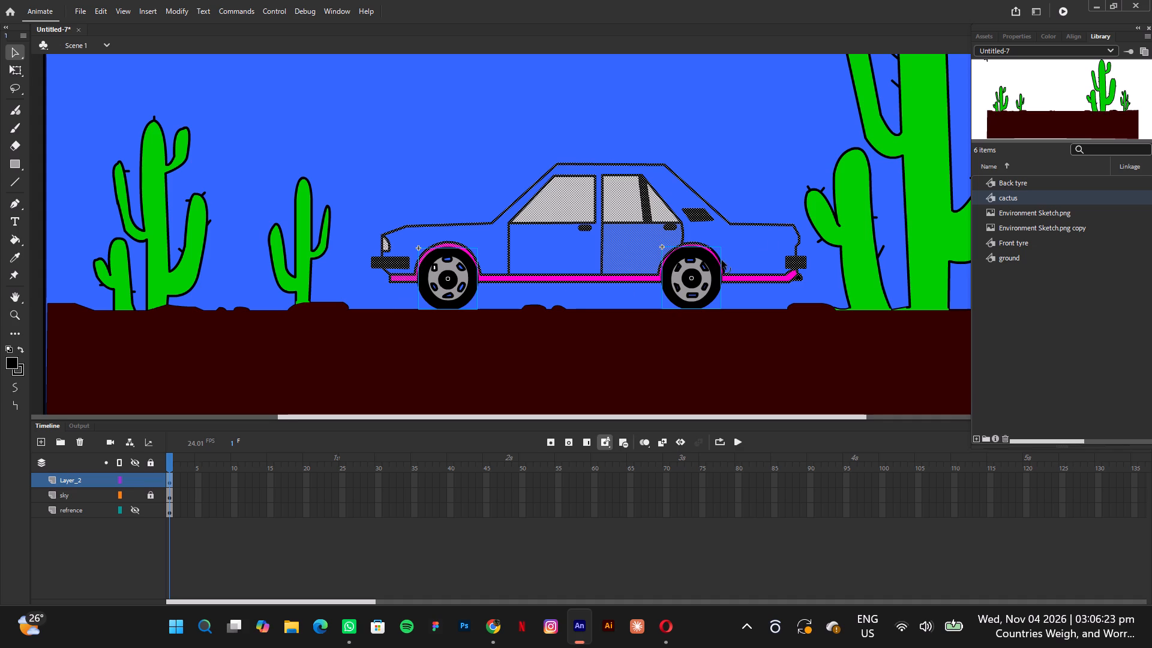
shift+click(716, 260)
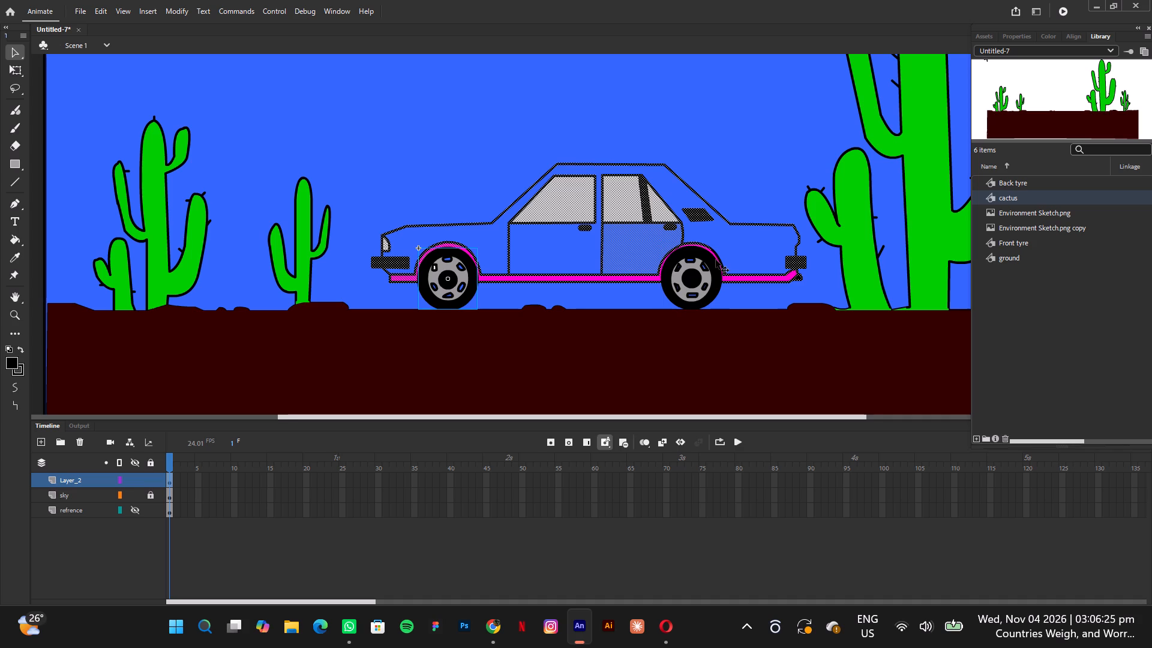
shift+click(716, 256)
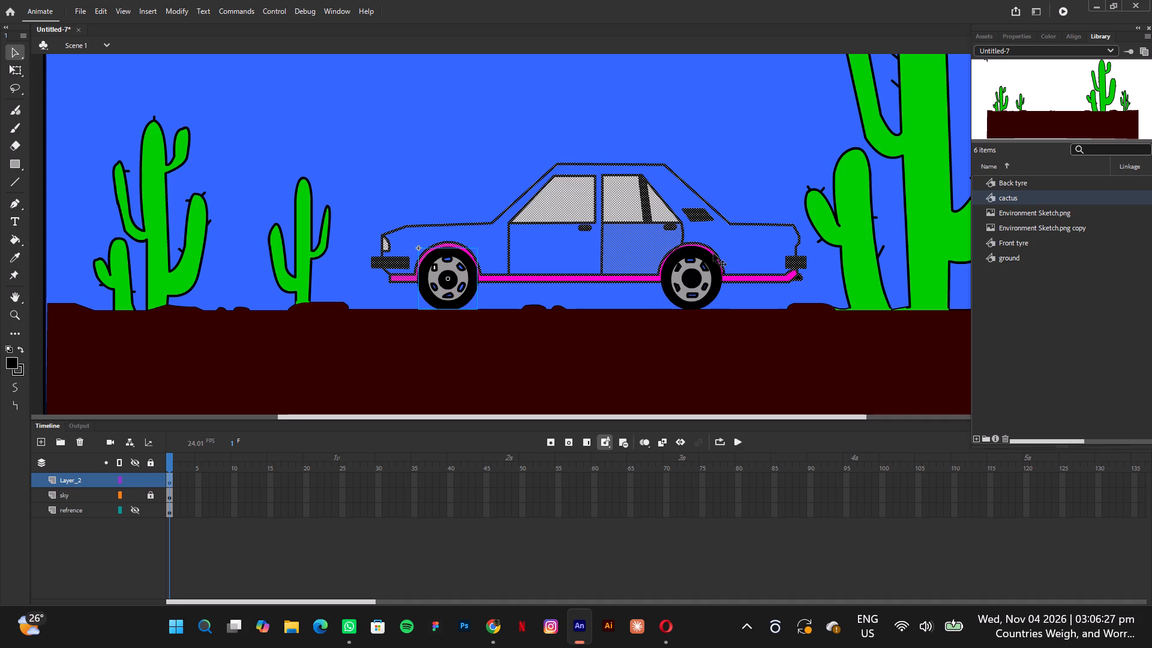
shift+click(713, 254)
Add the pink sill, the pink trim around the rear wheel arch and the arch's last outline piece to the car selection.
key(ctrl+equal)
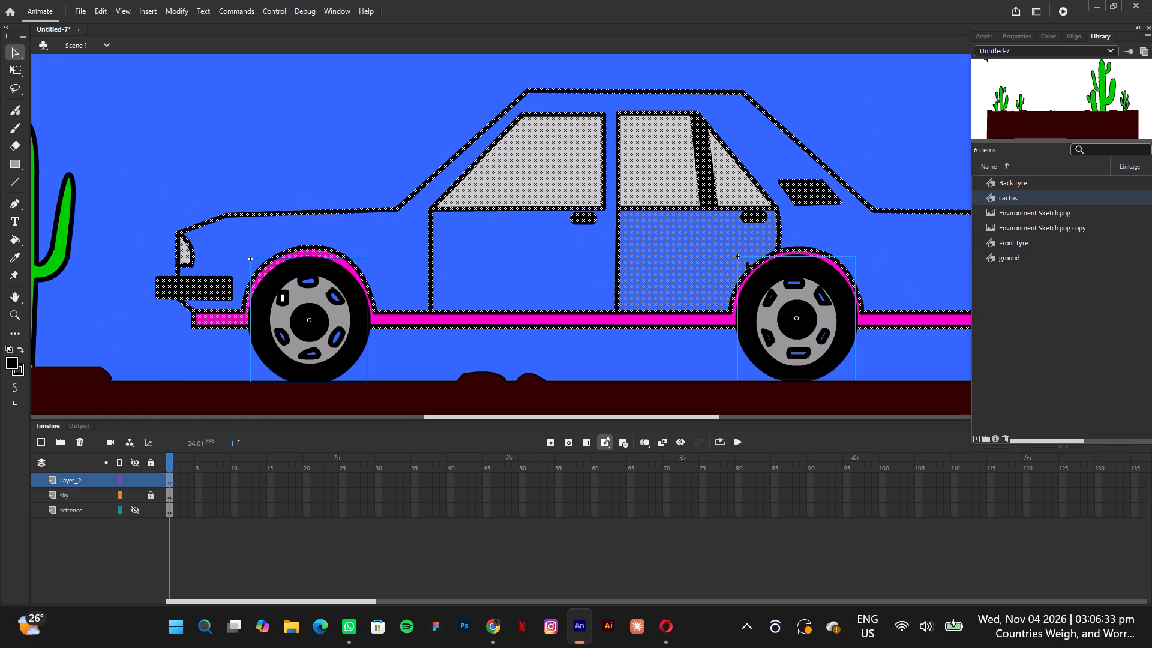
key(ctrl+equal)
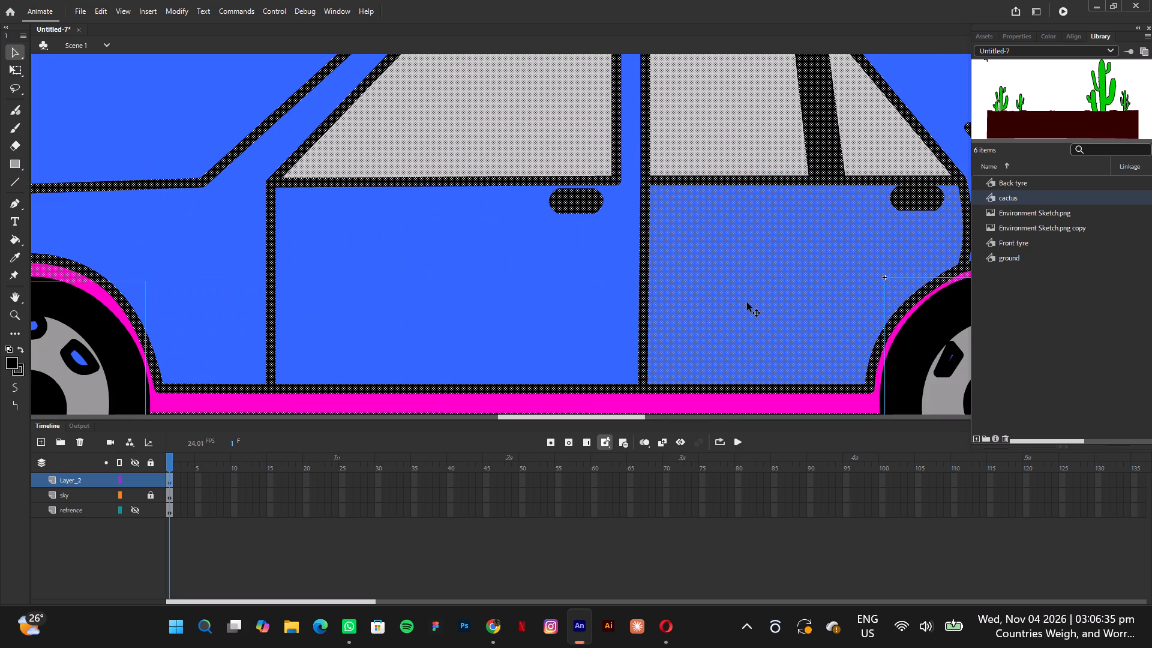
shift+click(767, 403)
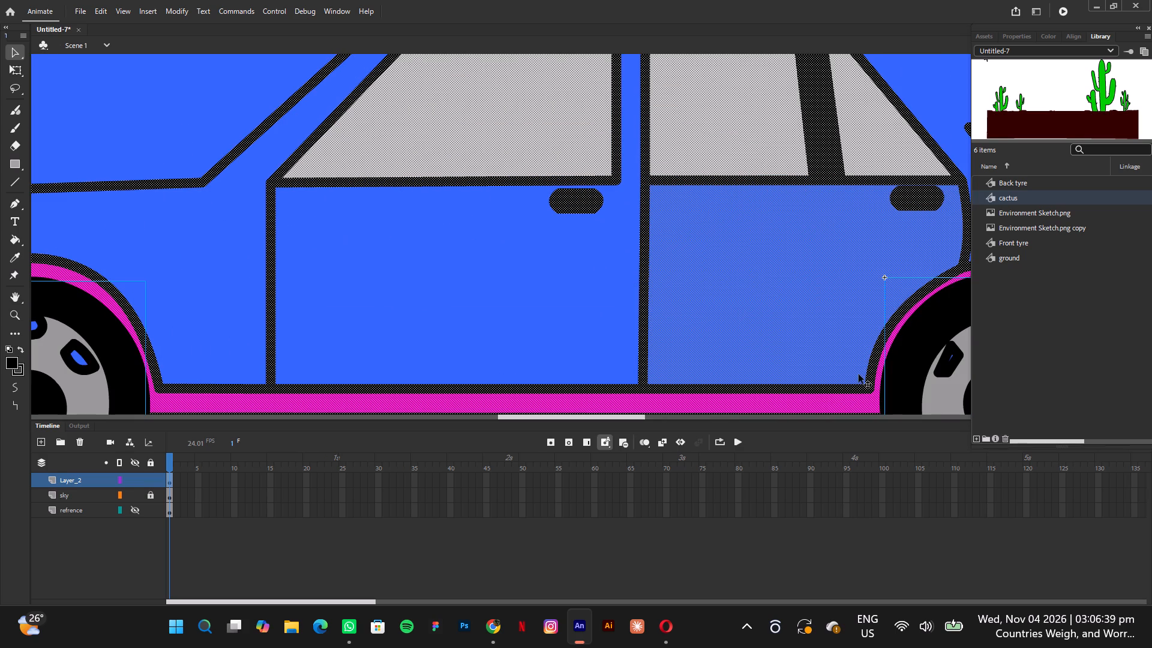
key(h)
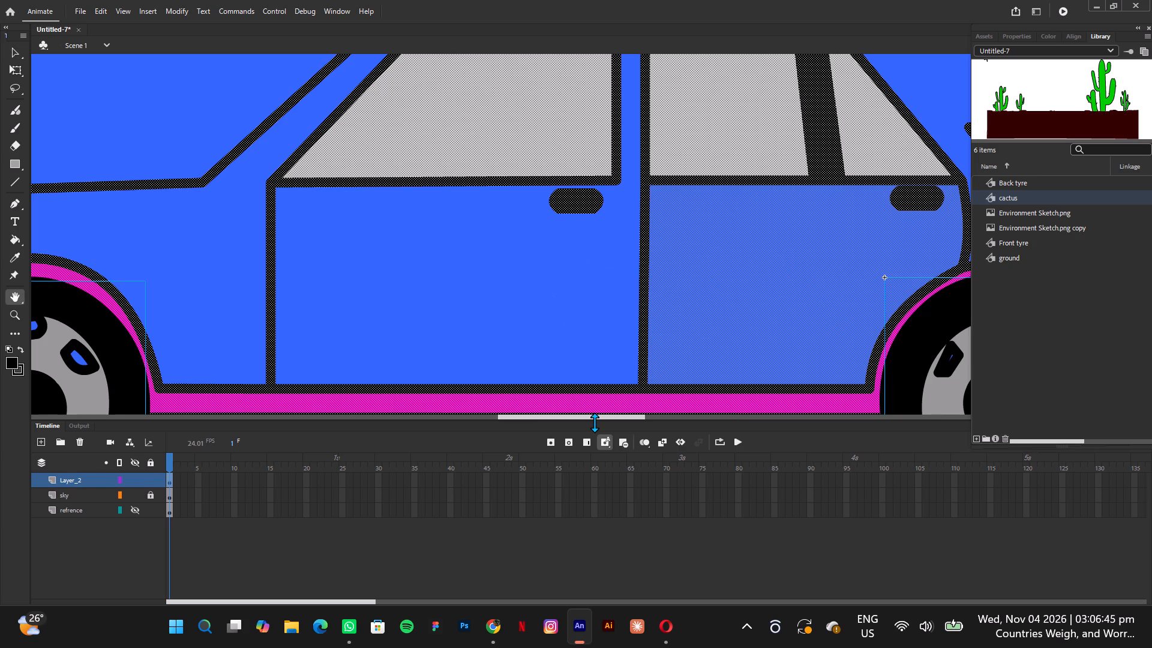
drag(598, 417, 616, 416)
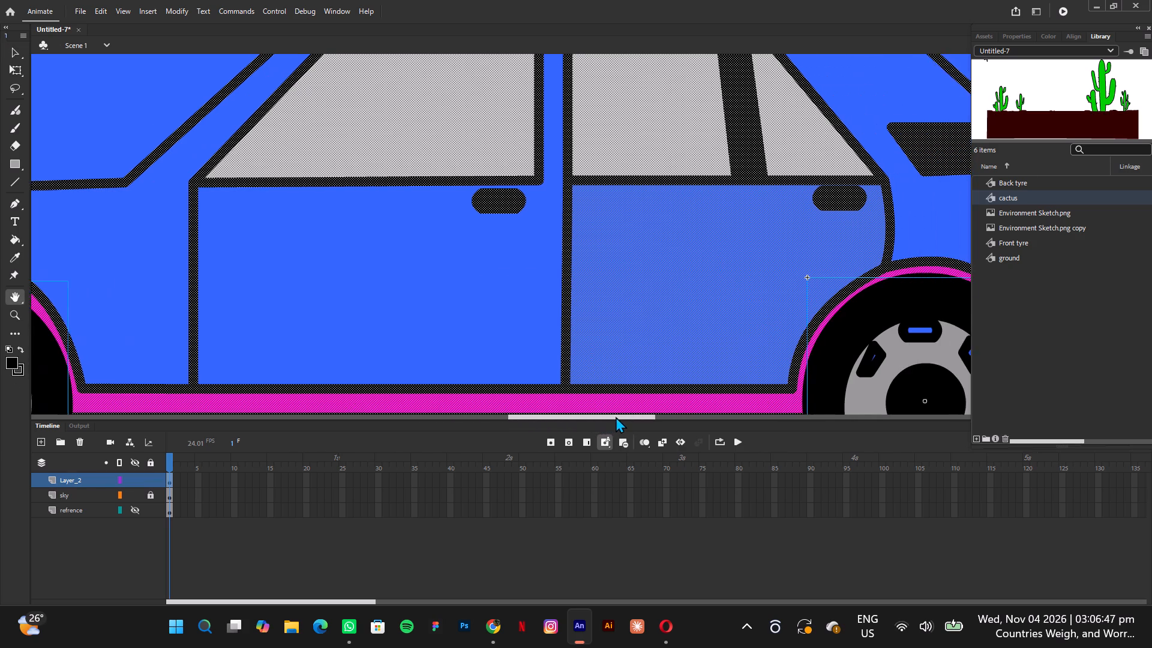
drag(616, 416, 641, 416)
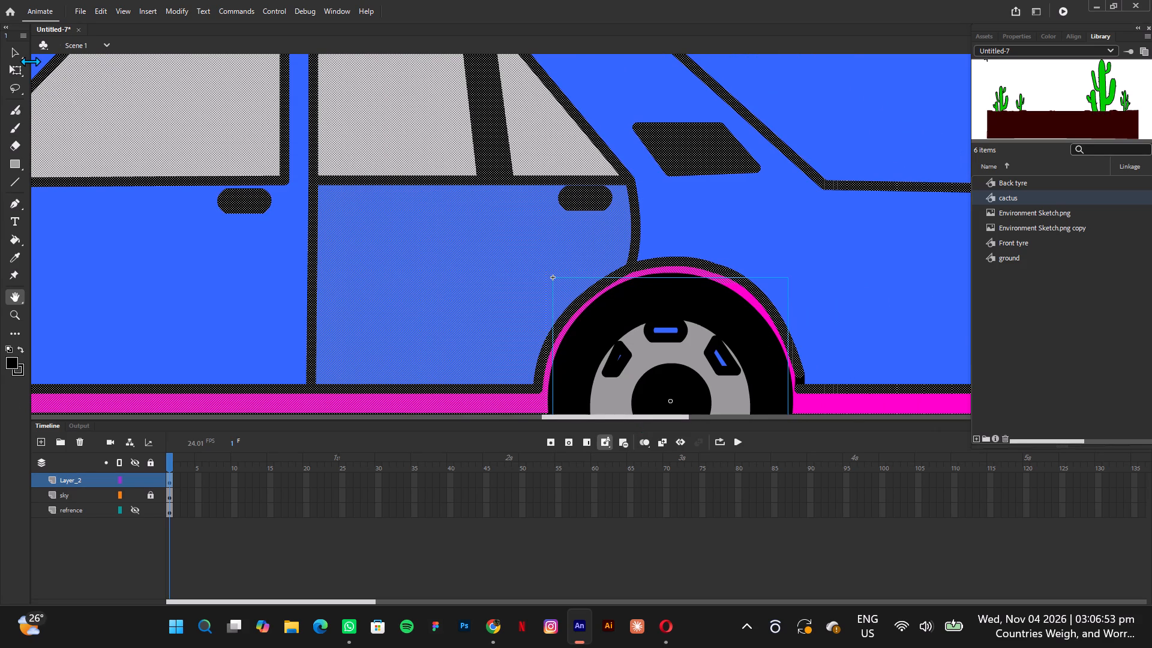
key(v)
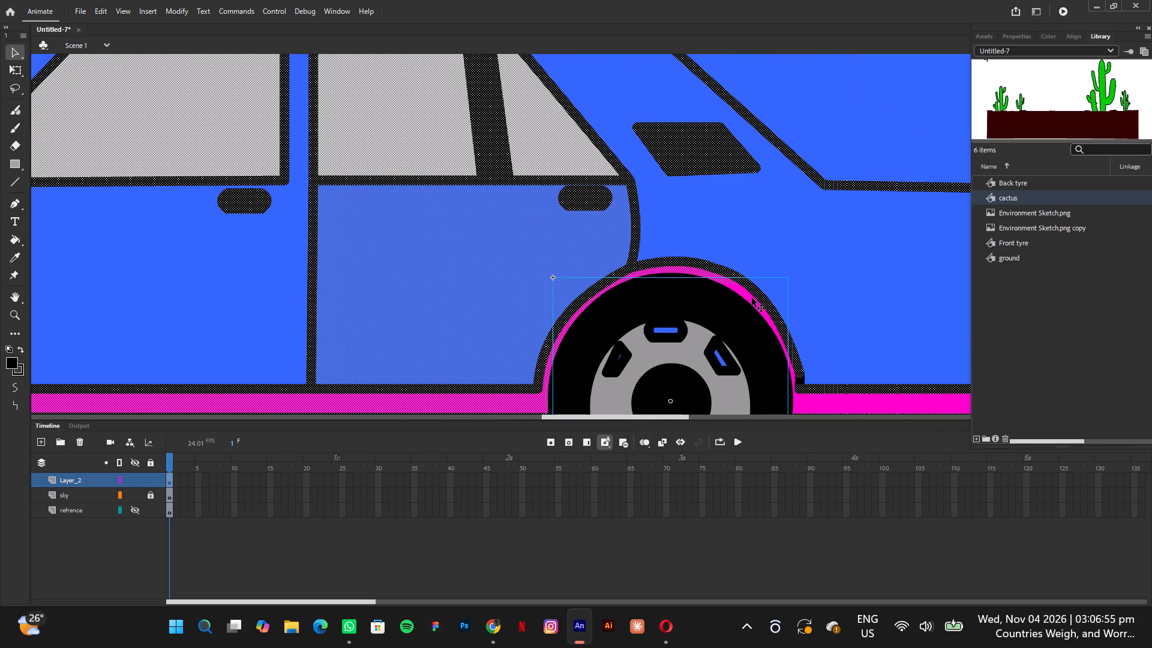
shift+click(752, 298)
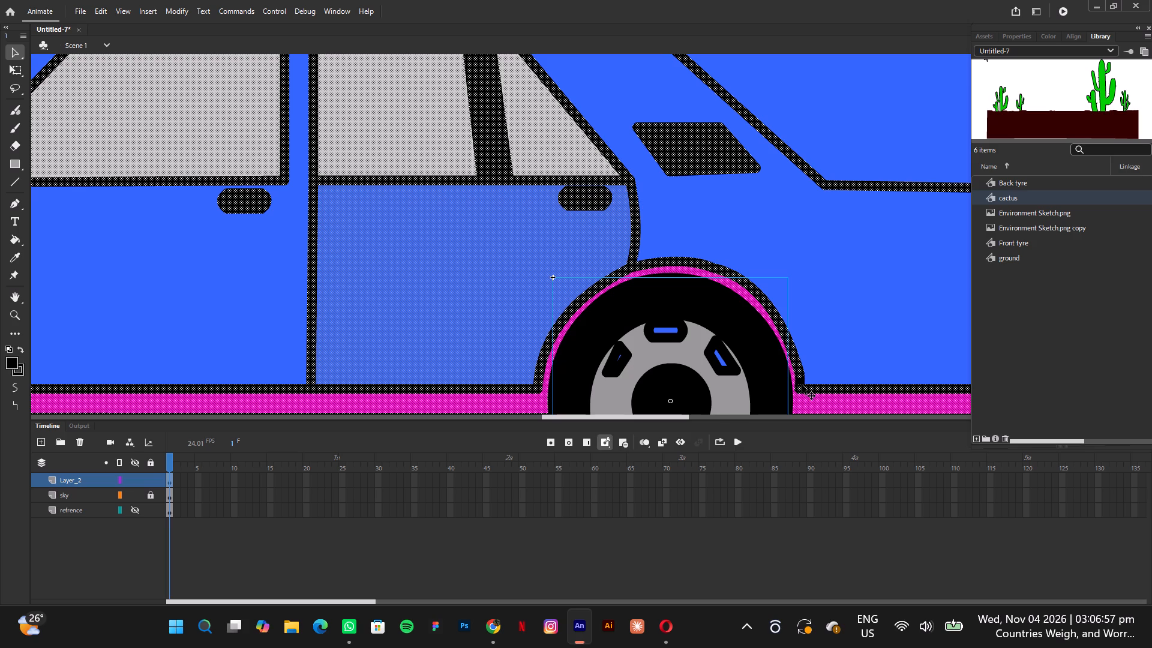
shift+click(802, 381)
Convert the selected car parts to a Graphic symbol named "car body".
click(185, 15)
click(212, 50)
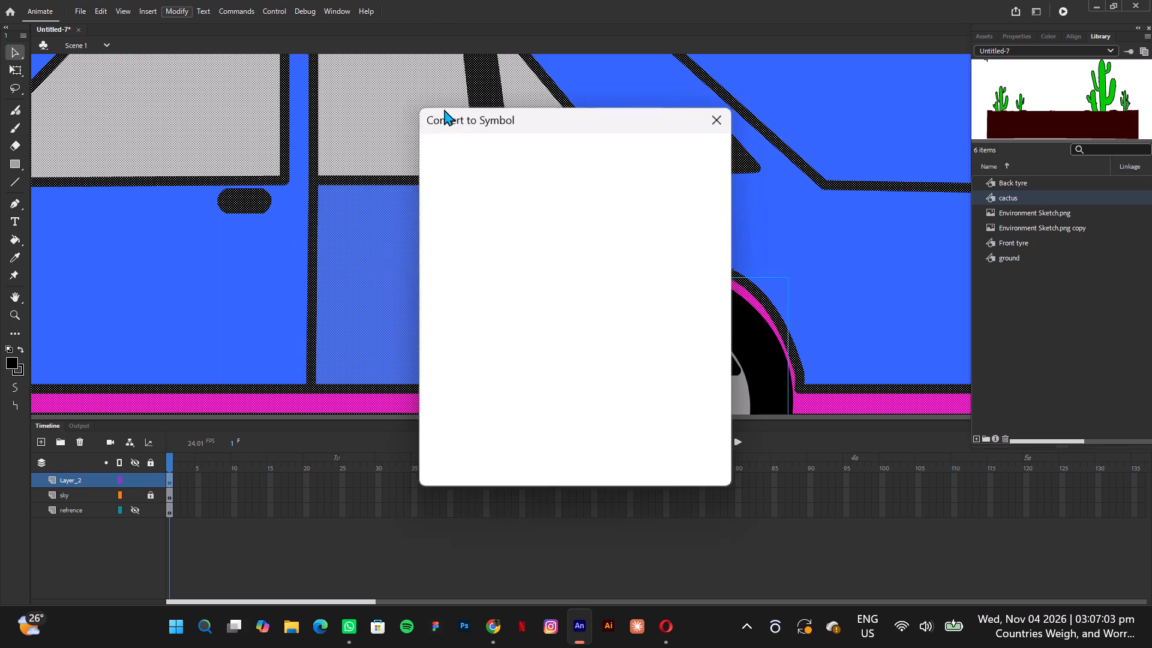
key(BackSpace)
text(car)
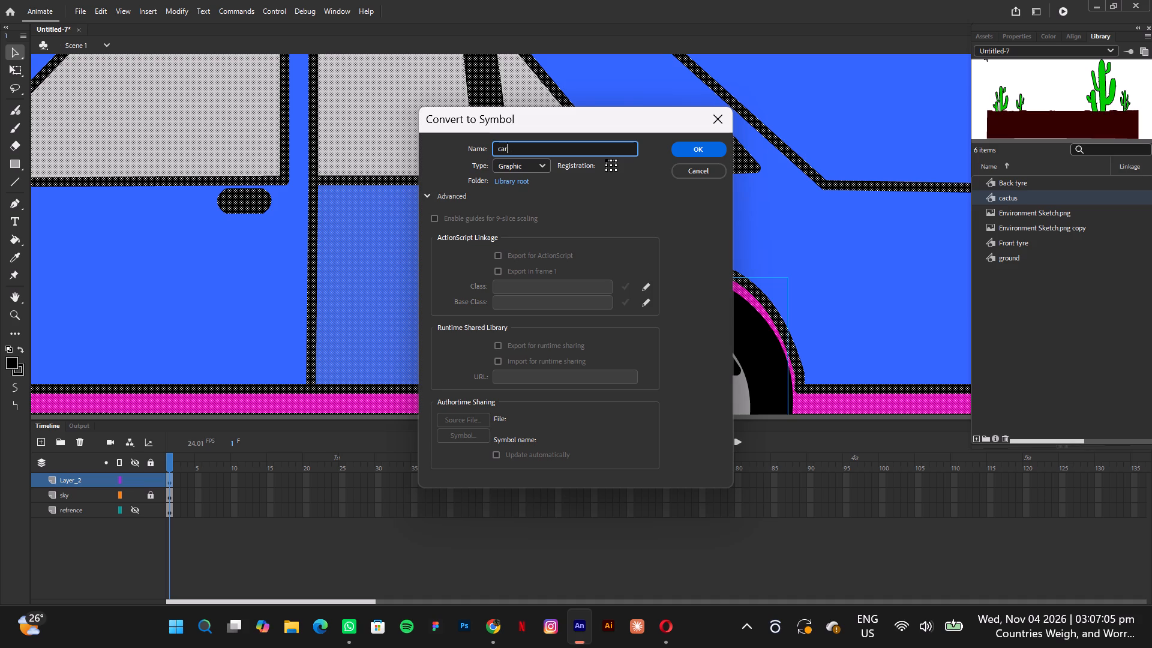
key(space)
text(bo)
text(dy)
key(Return)
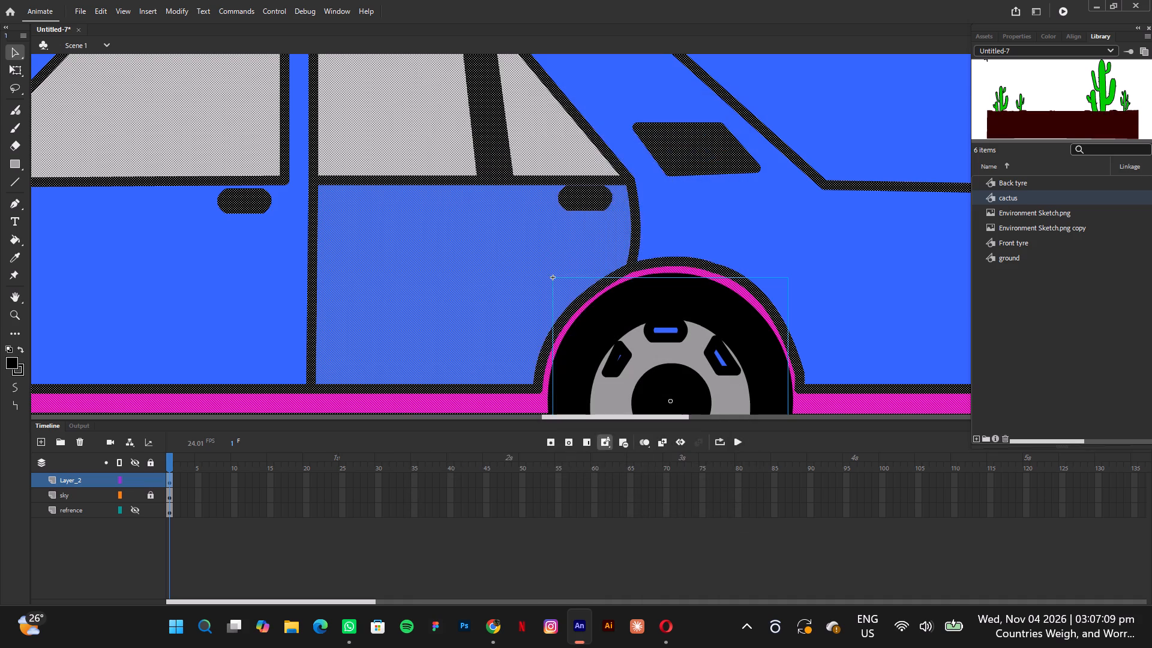
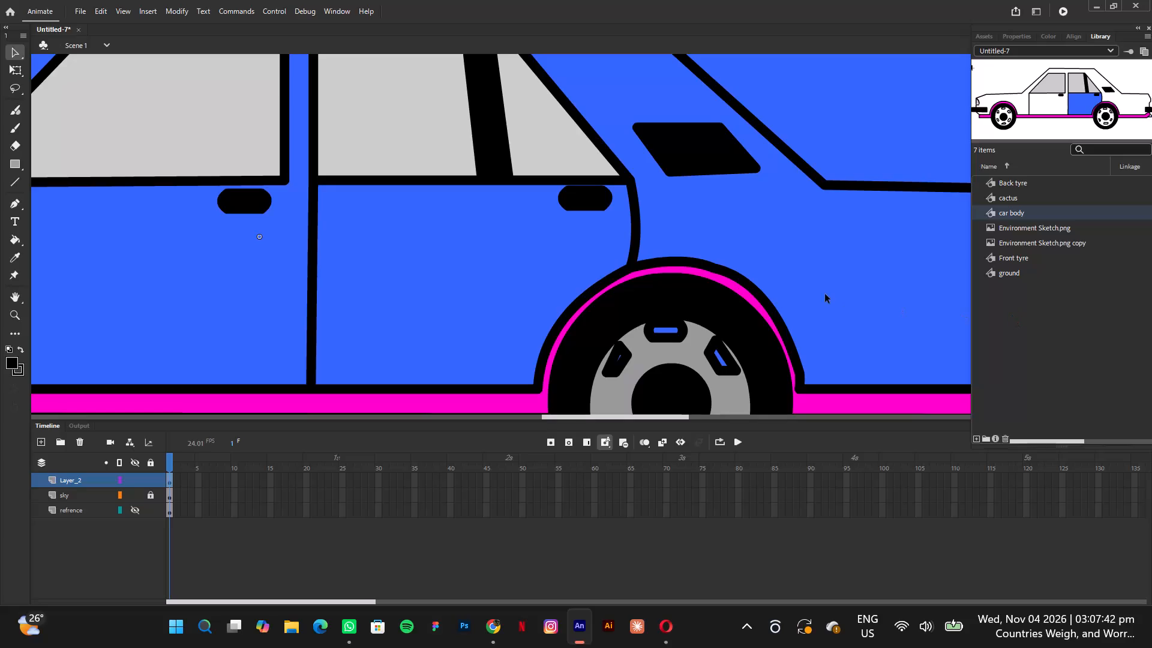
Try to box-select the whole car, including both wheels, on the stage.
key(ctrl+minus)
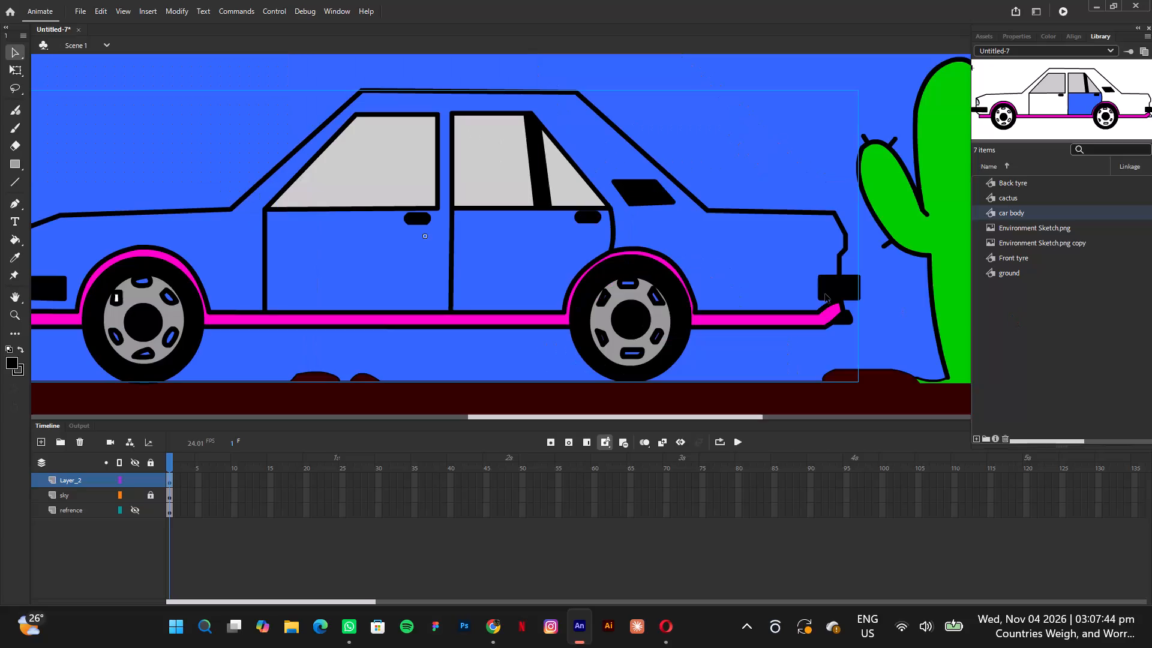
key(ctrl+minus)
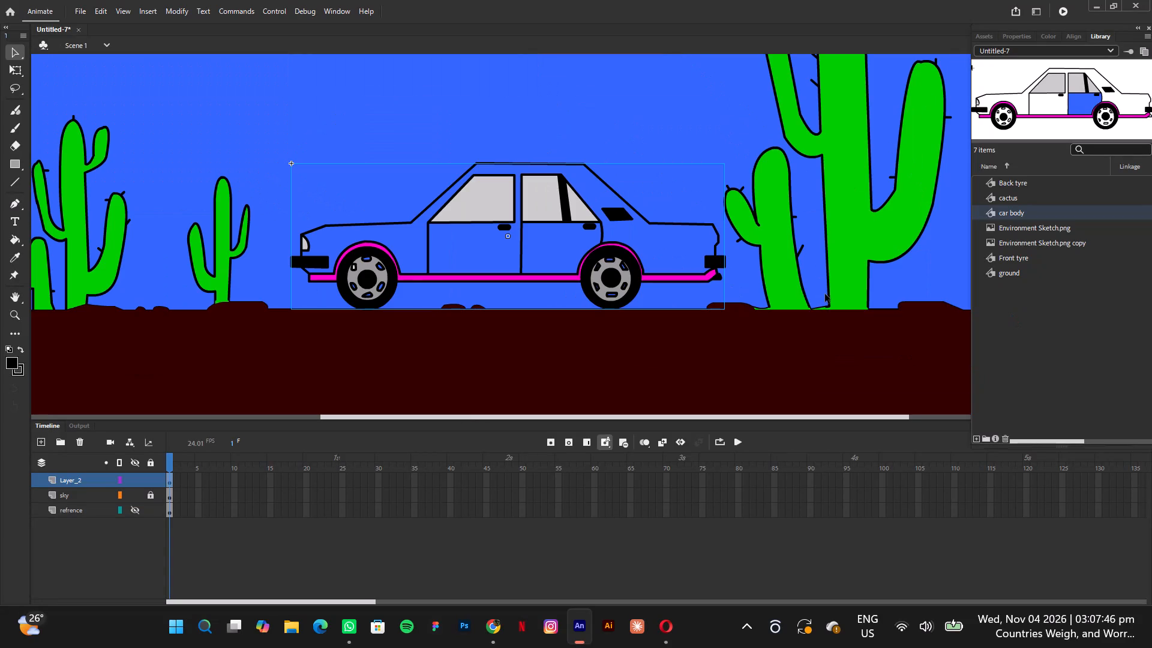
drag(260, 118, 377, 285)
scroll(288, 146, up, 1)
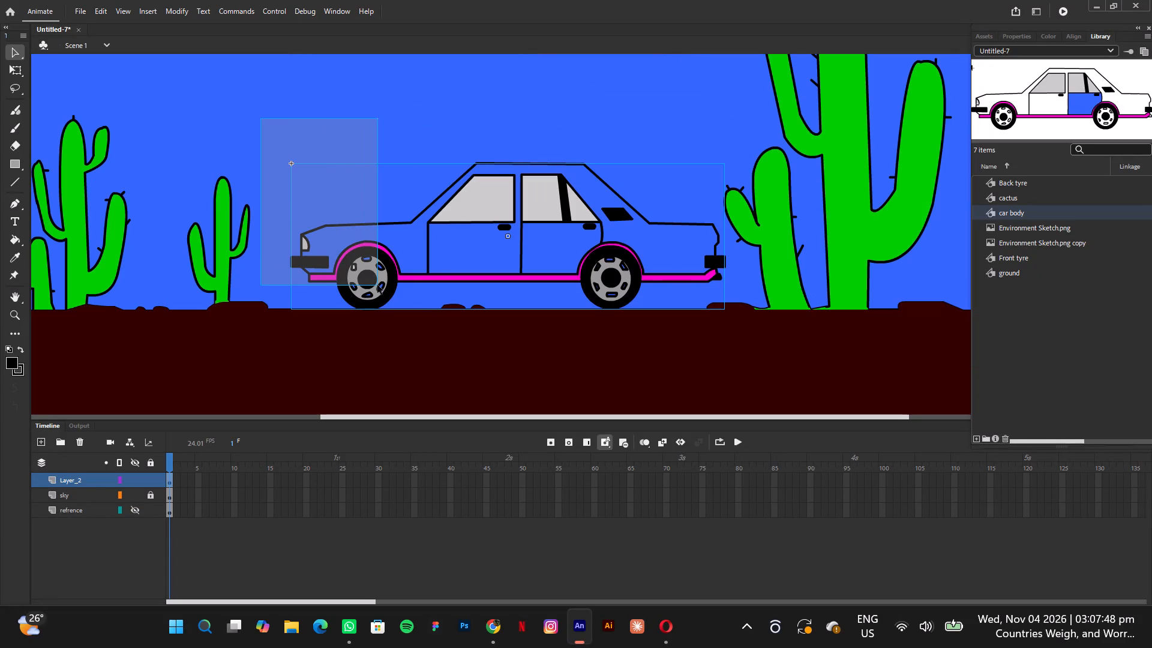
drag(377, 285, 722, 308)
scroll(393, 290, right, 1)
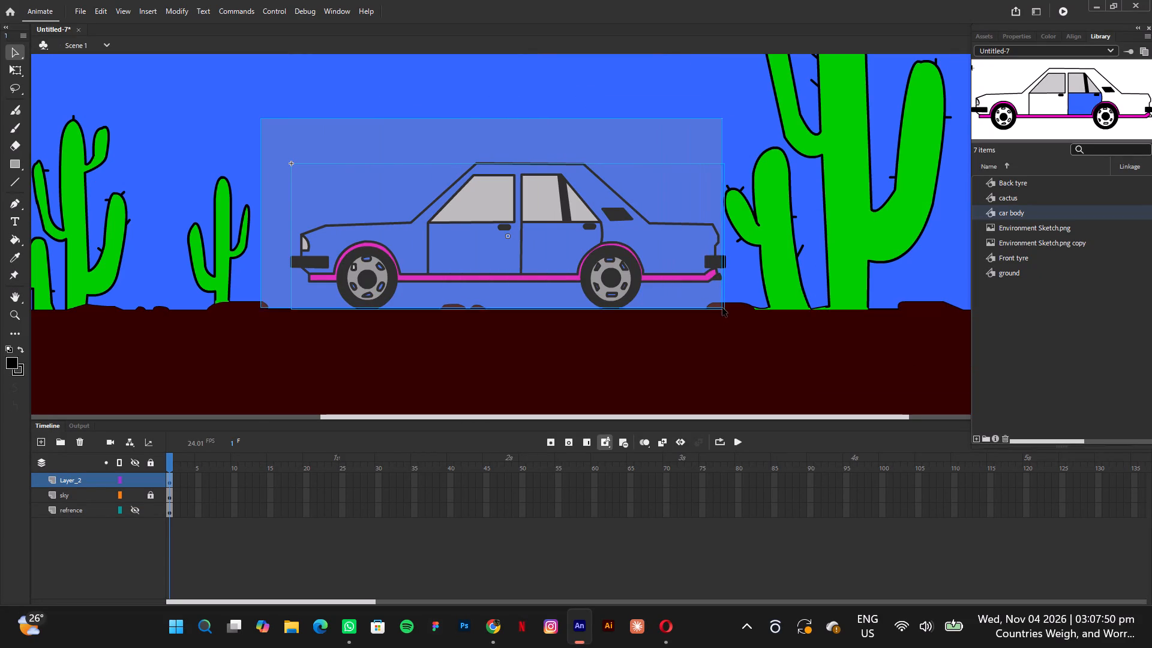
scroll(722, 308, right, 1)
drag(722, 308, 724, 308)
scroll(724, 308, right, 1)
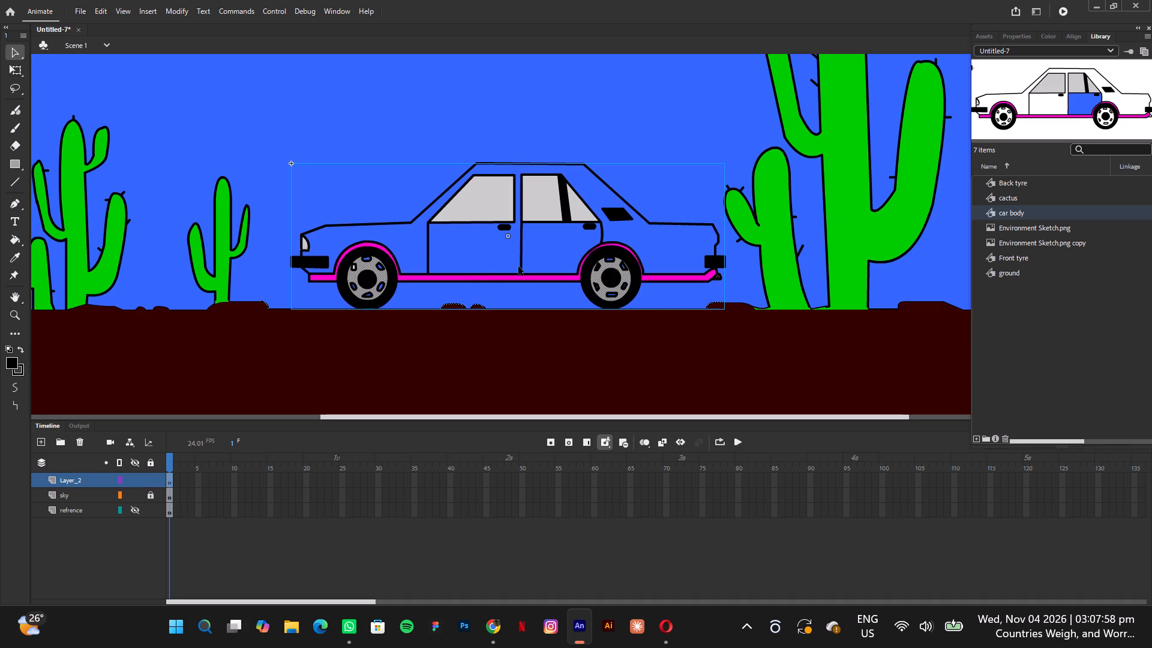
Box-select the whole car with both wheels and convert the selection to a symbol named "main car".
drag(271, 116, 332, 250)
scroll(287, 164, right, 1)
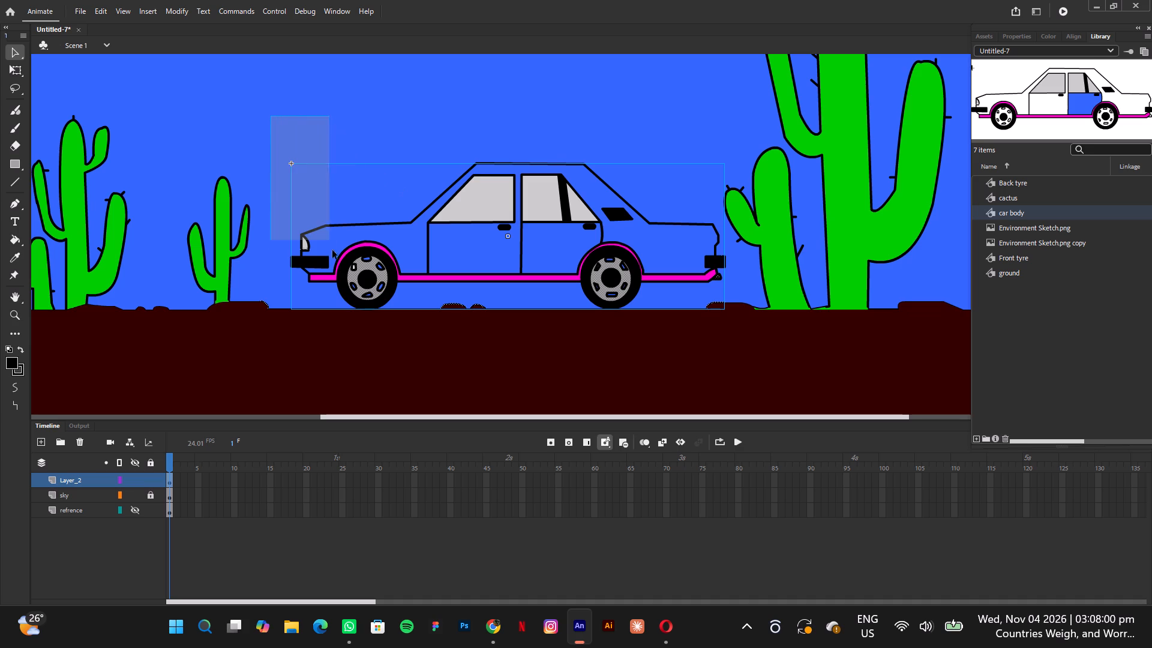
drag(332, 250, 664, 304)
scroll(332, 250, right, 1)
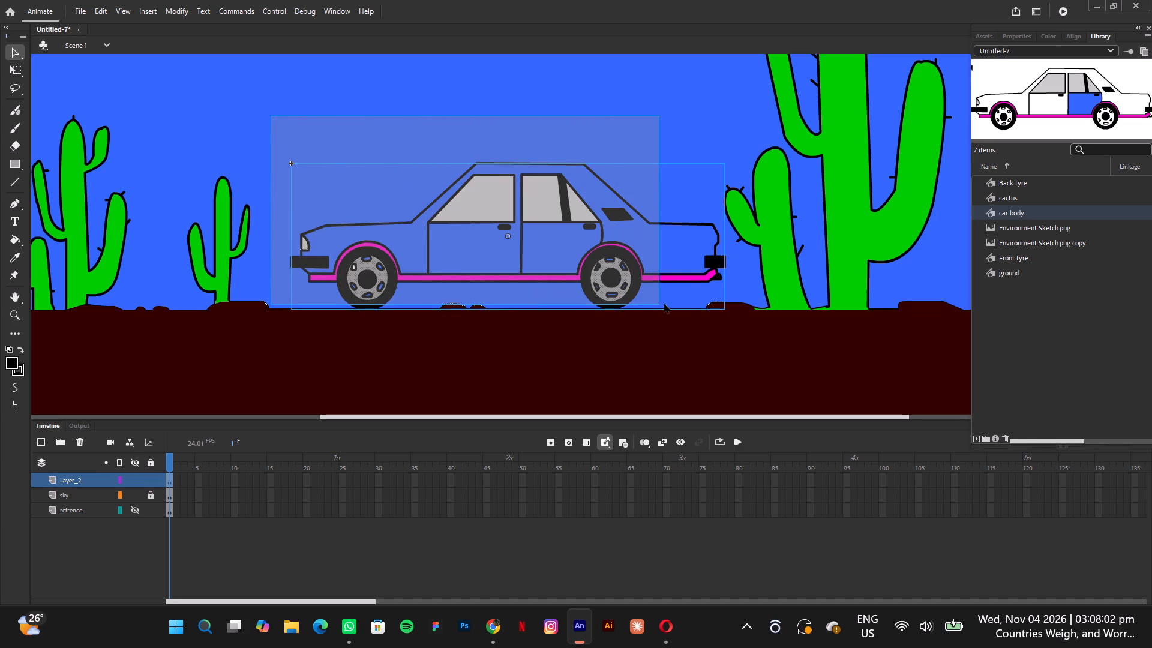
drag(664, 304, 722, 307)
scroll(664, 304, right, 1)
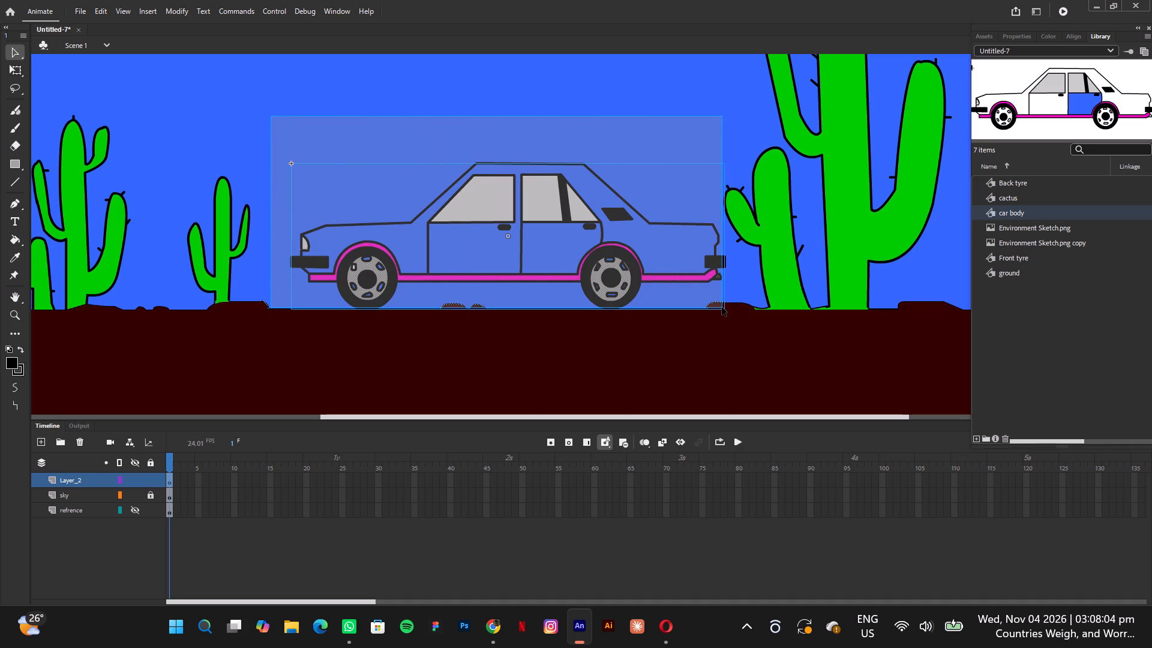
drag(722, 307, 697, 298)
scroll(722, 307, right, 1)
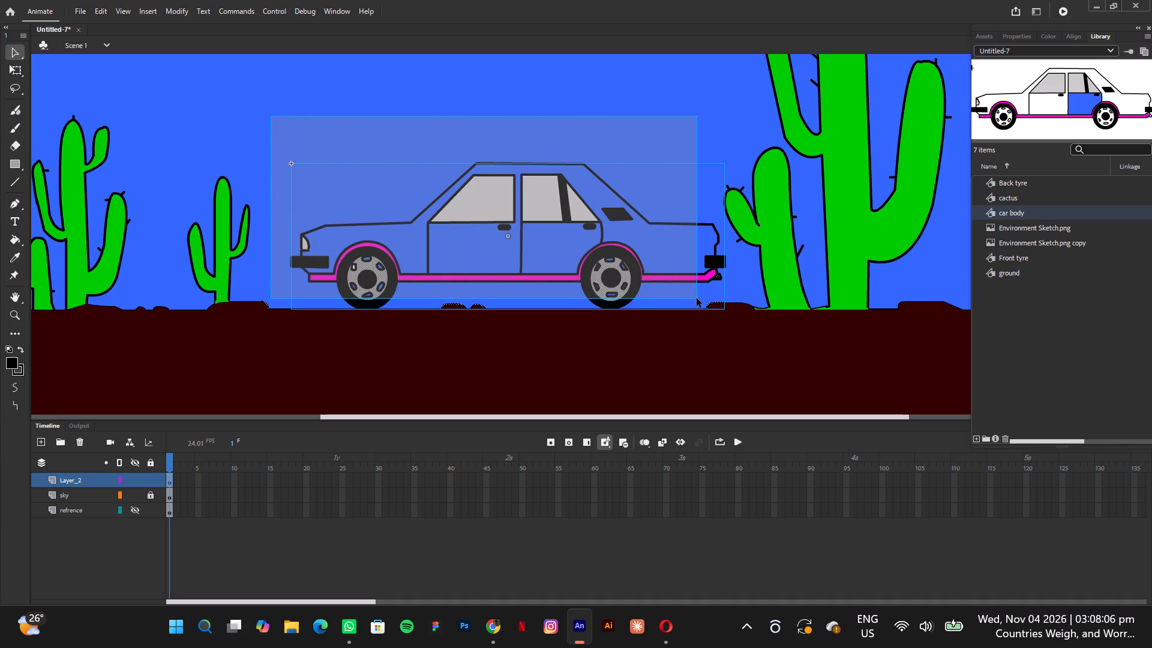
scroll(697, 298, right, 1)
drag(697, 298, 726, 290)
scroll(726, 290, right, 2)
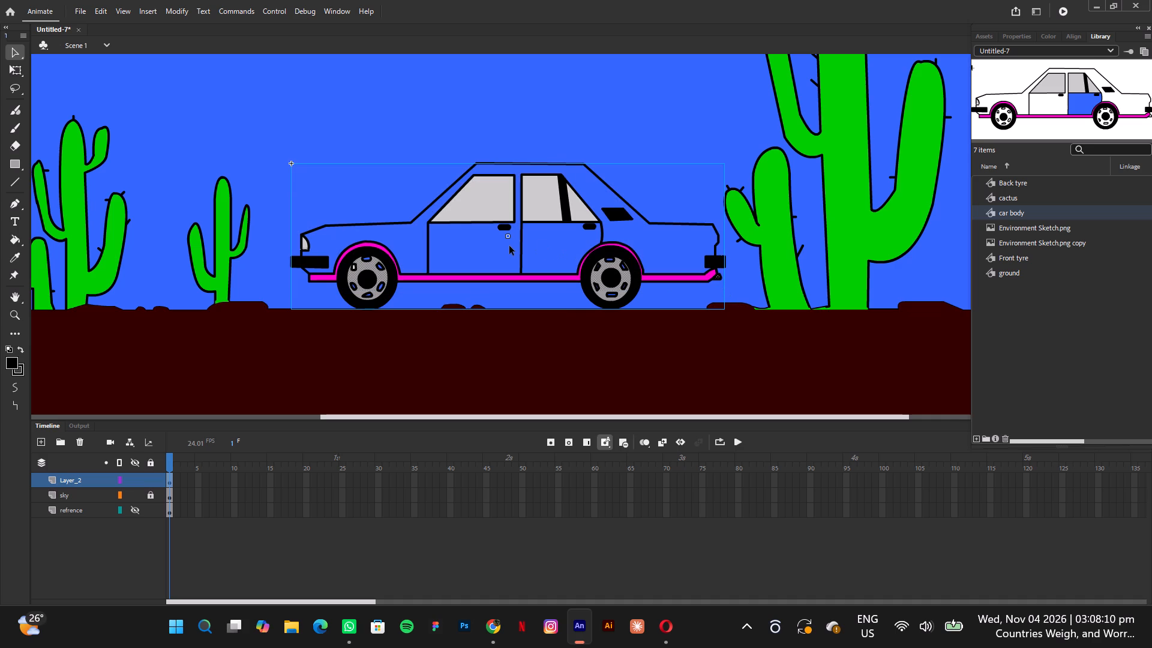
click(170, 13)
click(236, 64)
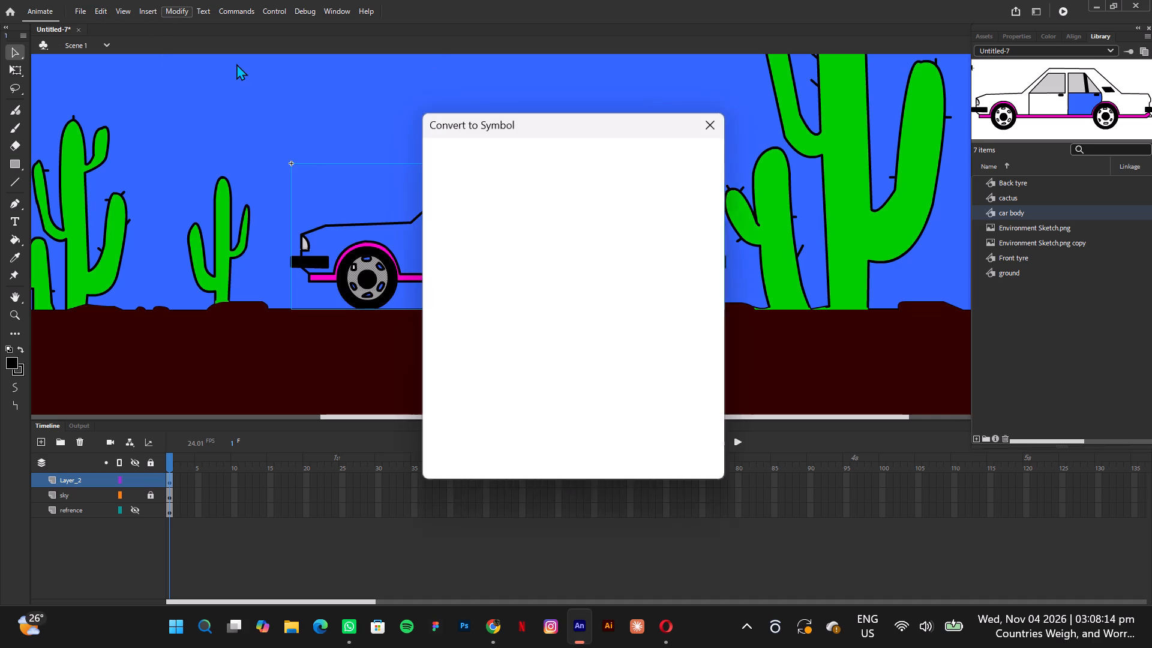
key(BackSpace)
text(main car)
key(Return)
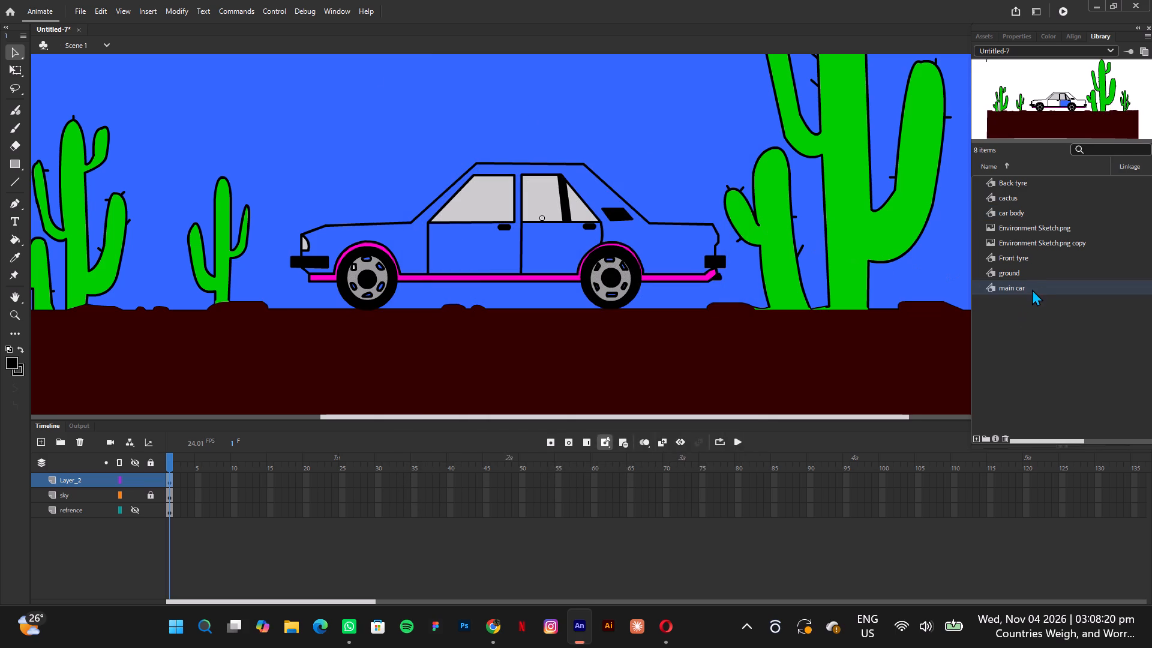
Examine the library previews of the car, cactus, tyre, sketch and ground items to check what each contains.
click(1031, 277)
click(1031, 288)
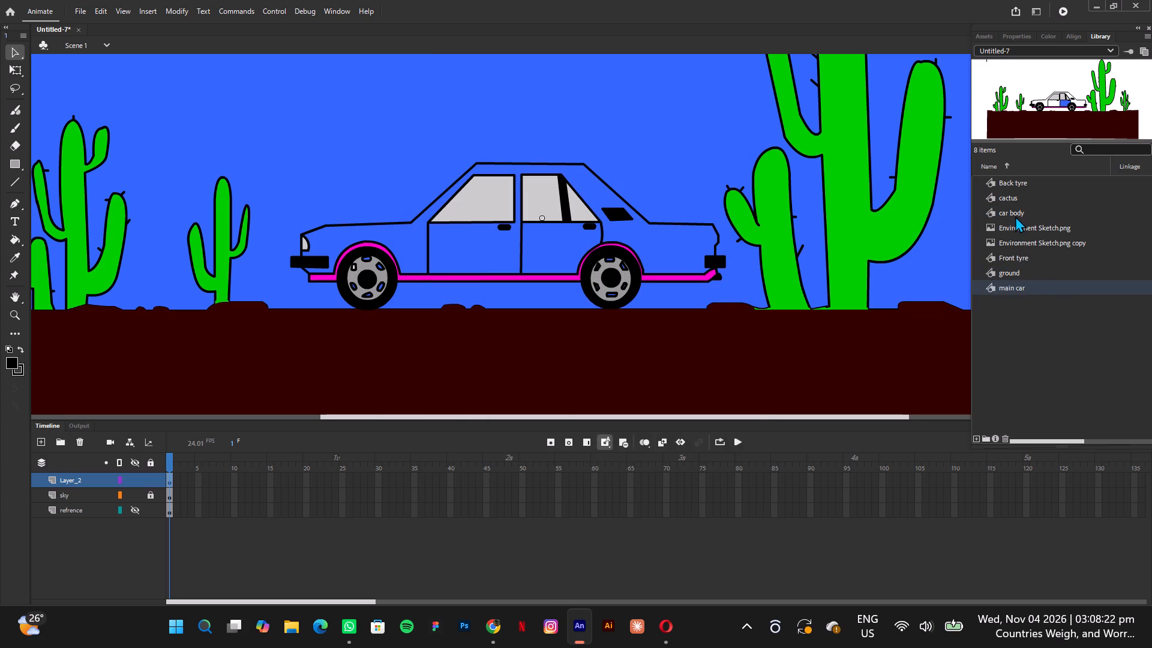
click(1015, 215)
click(1012, 199)
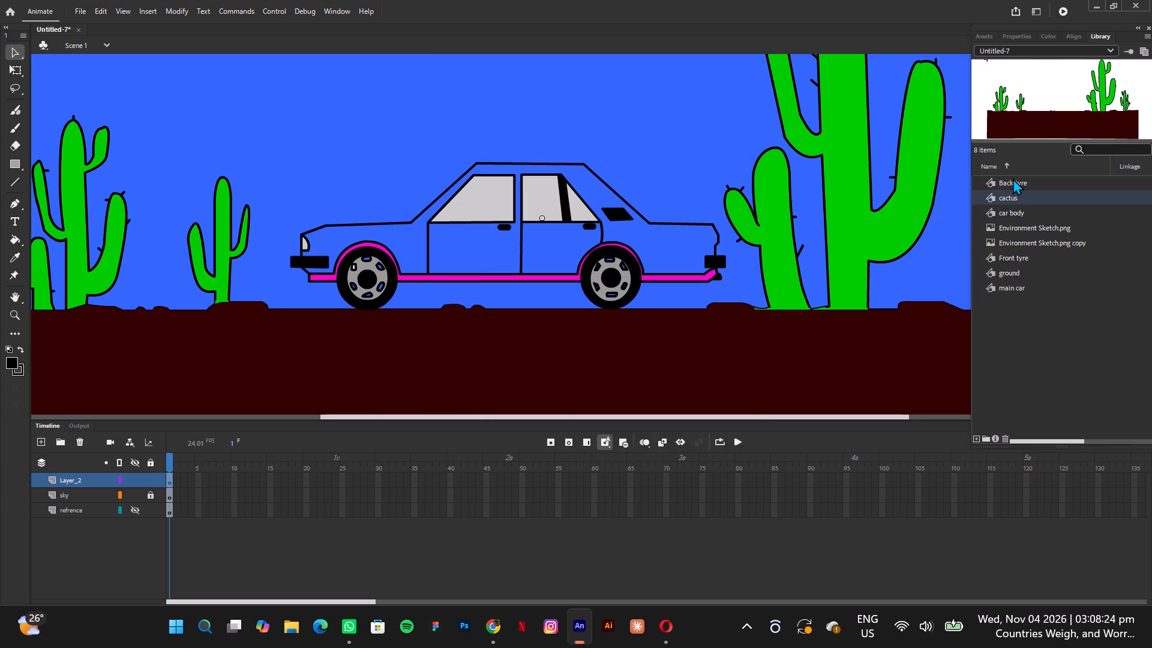
click(1013, 178)
click(1015, 225)
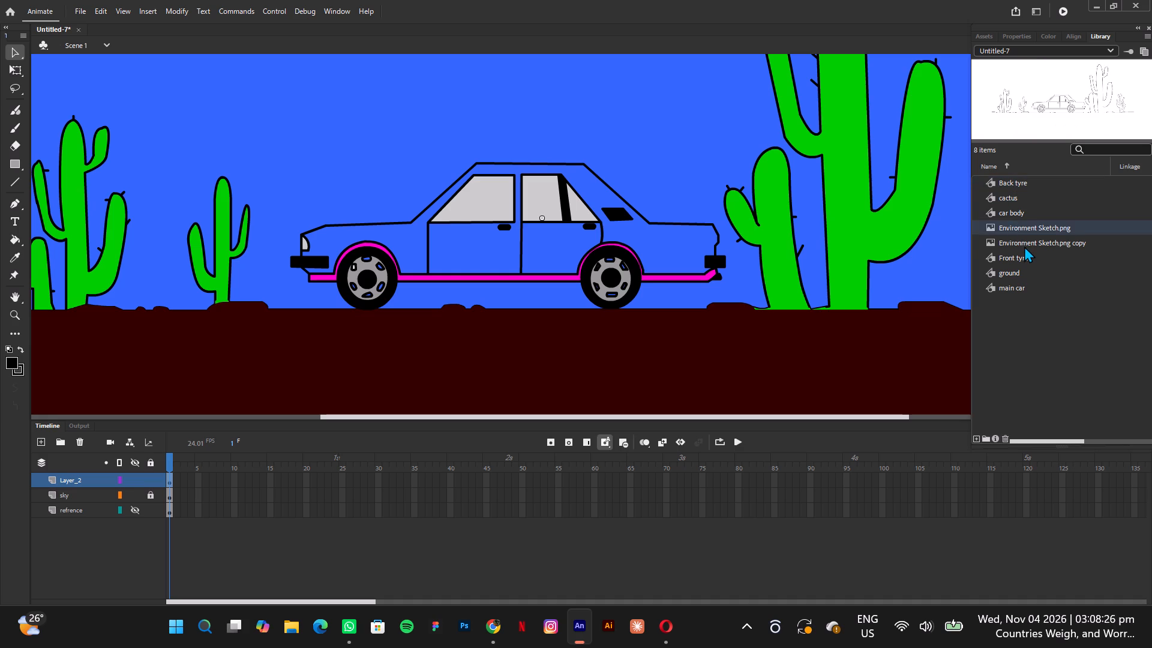
click(1024, 247)
click(1022, 254)
click(1016, 273)
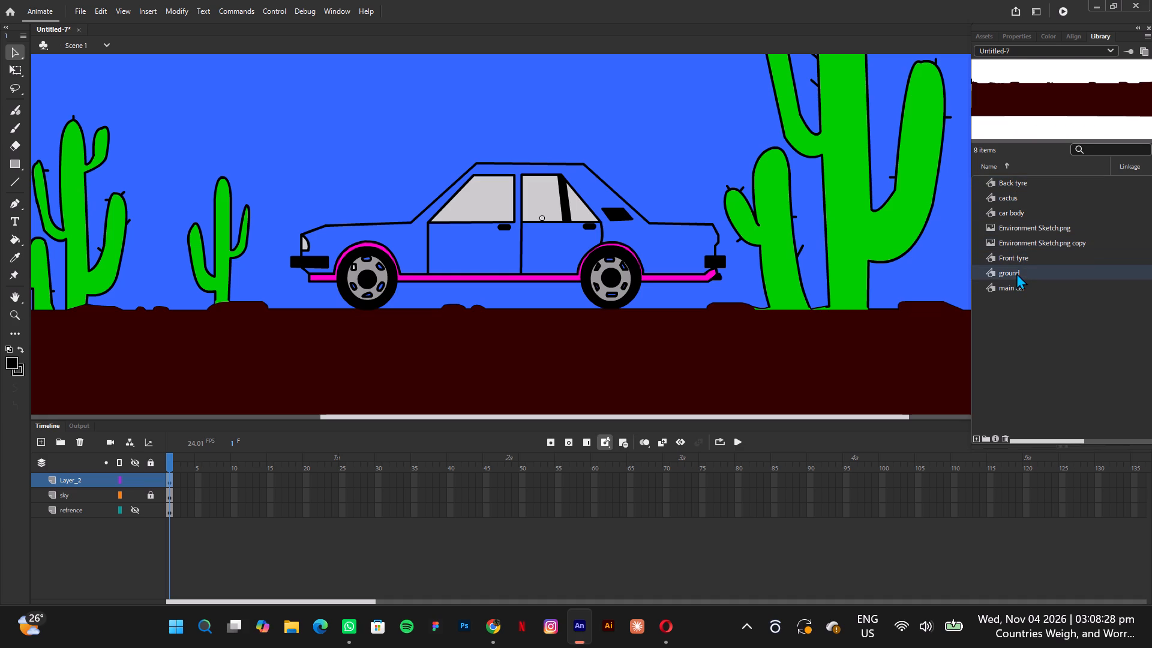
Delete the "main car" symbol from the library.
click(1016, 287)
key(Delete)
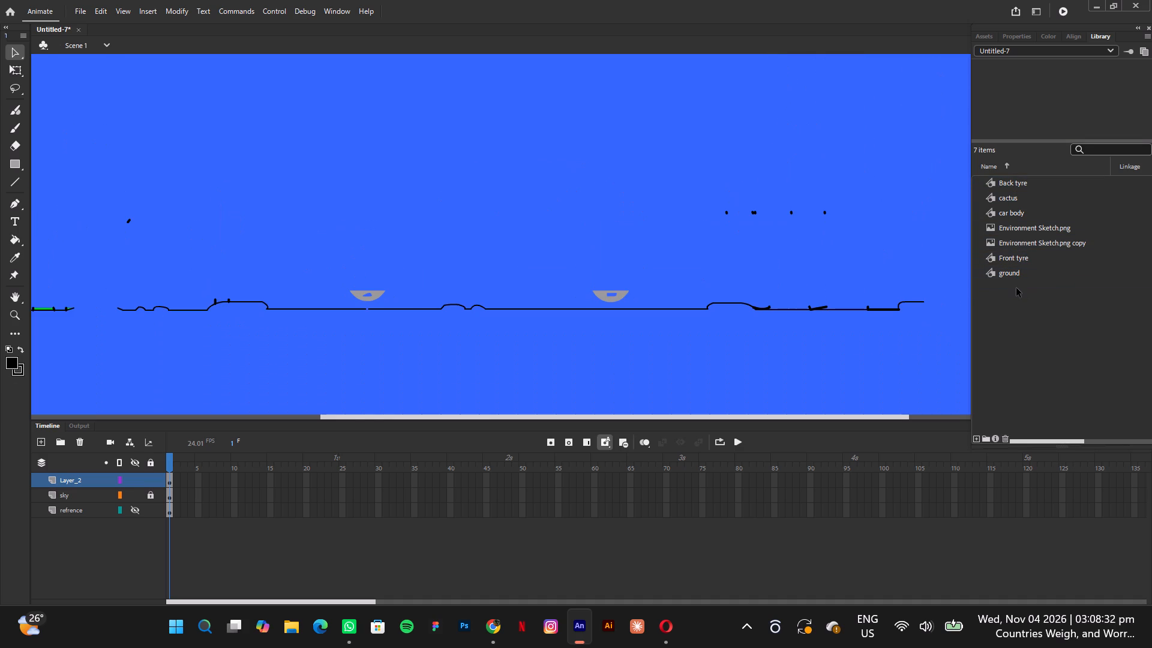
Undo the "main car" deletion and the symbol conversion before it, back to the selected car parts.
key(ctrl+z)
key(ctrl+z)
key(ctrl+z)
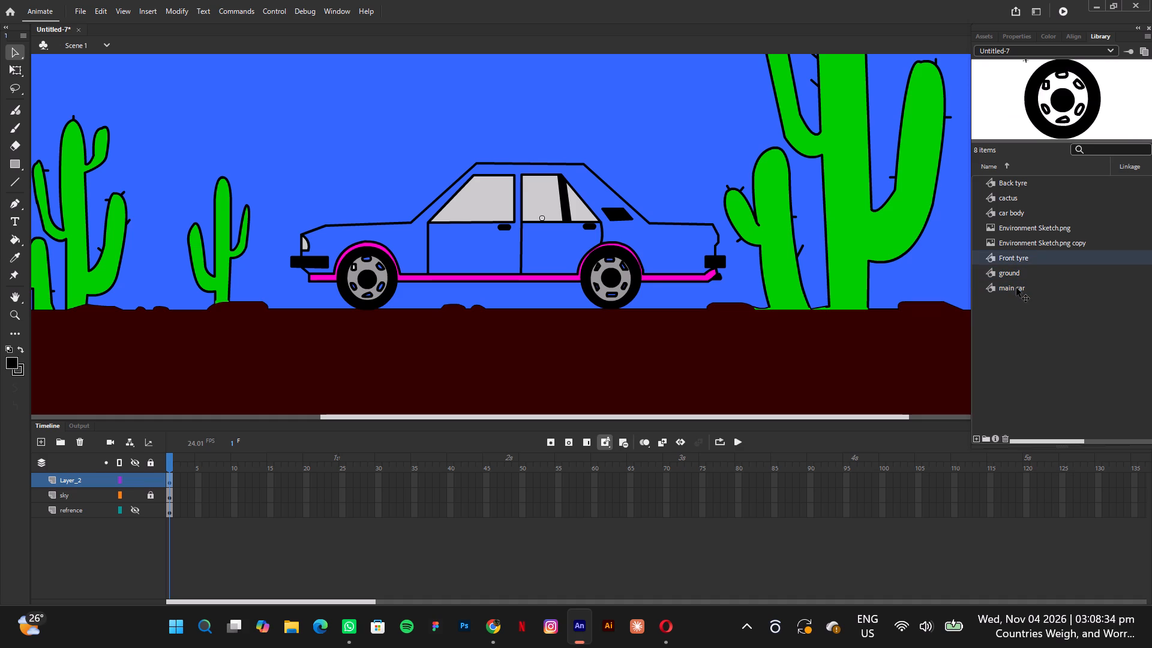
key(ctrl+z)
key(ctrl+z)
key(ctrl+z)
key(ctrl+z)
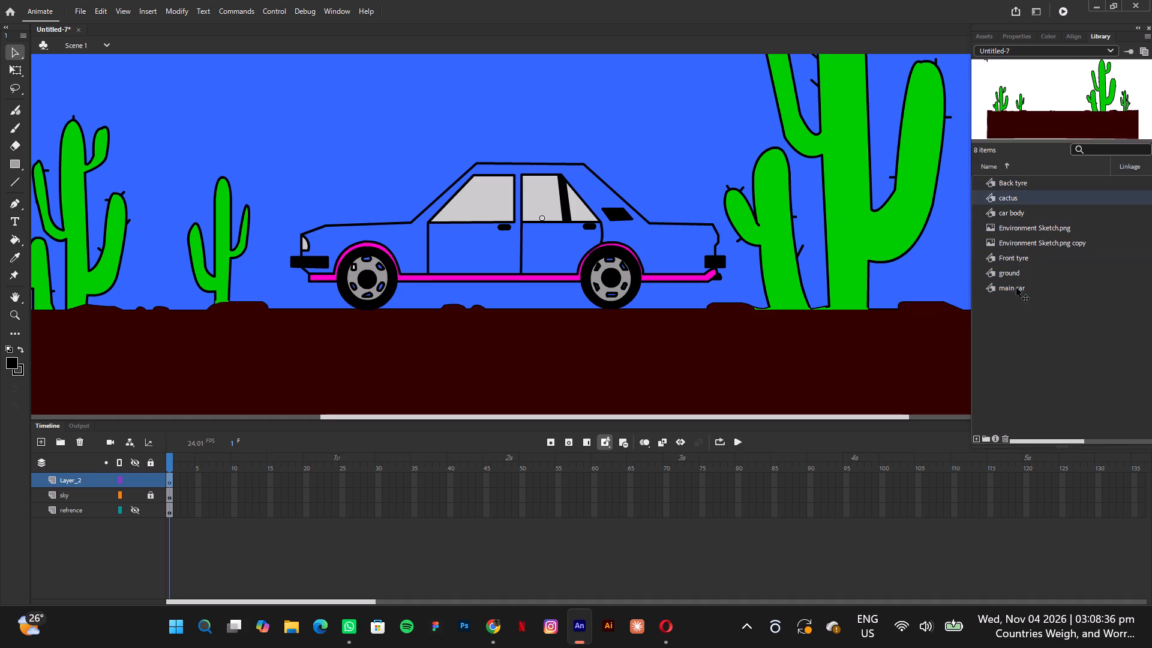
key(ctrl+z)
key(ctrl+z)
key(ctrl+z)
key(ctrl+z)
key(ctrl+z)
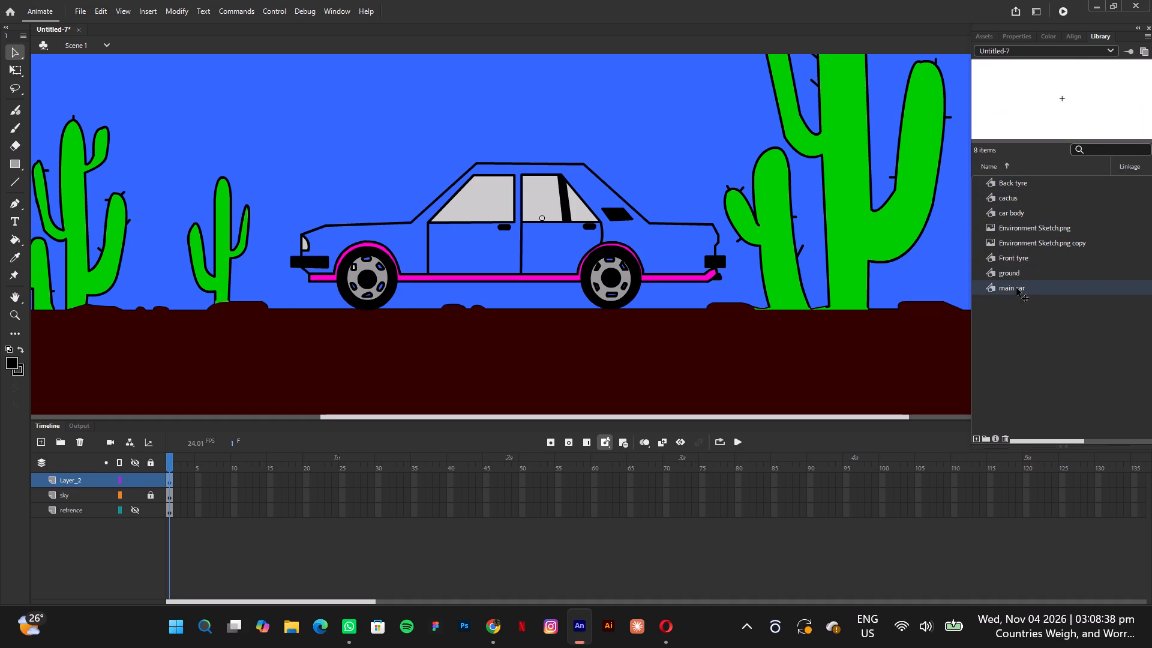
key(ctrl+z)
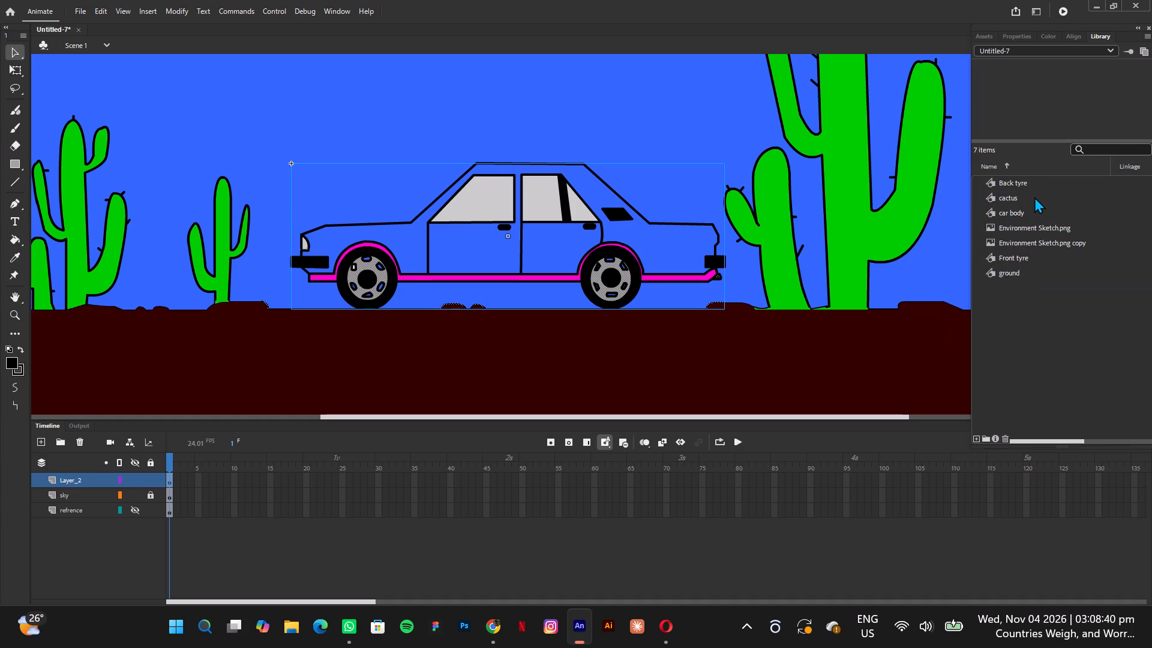
Distribute the selected stage artwork, including the car body and cactus symbols, to separate layers.
click(1022, 212)
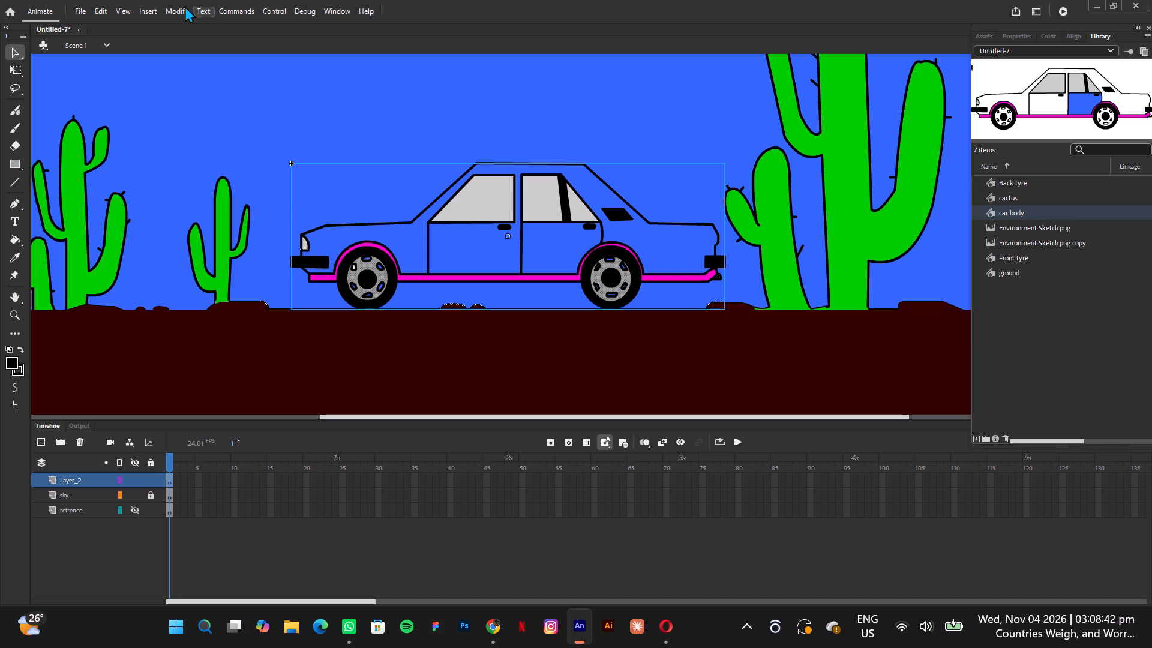
click(159, 12)
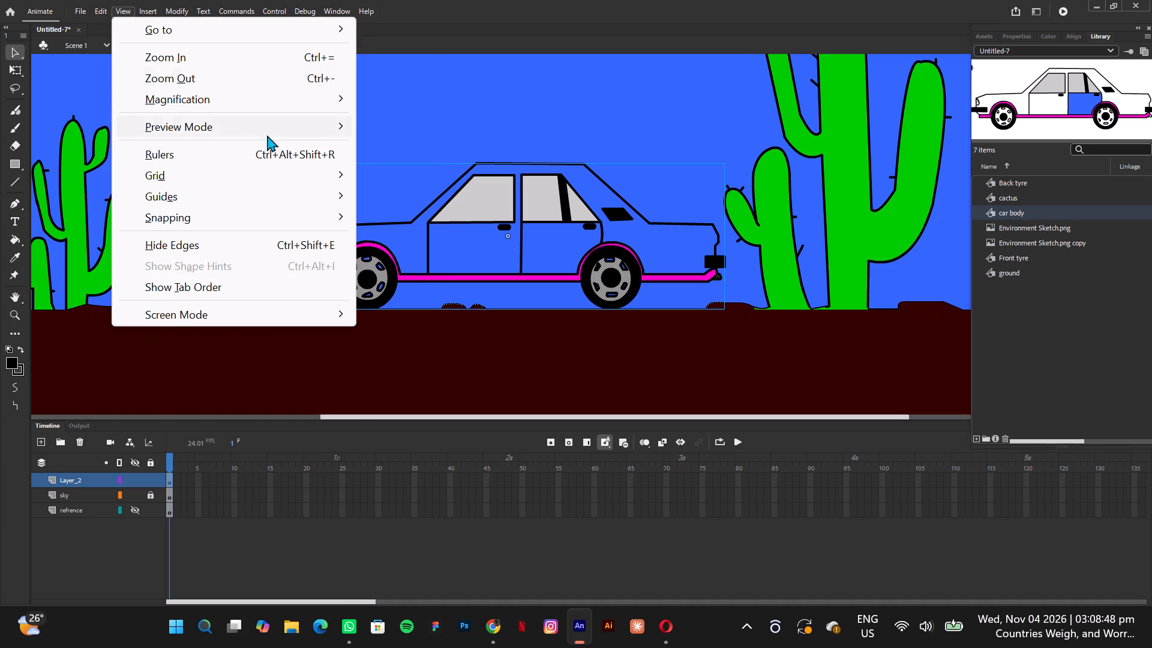
right_click(539, 218)
click(539, 218)
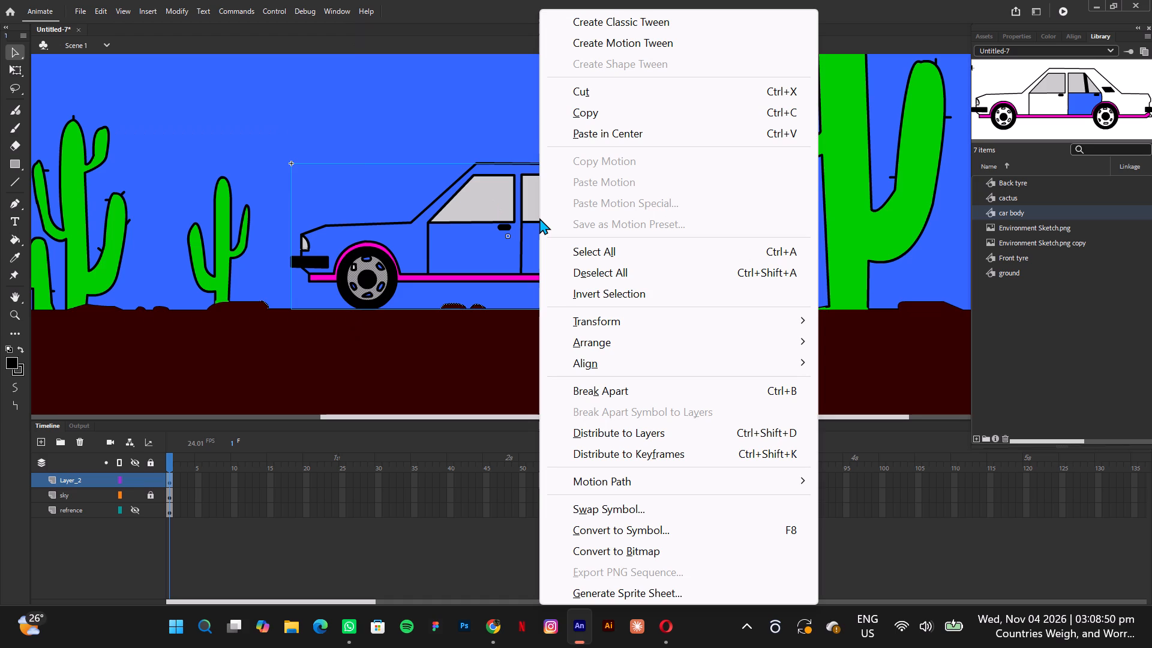
click(668, 438)
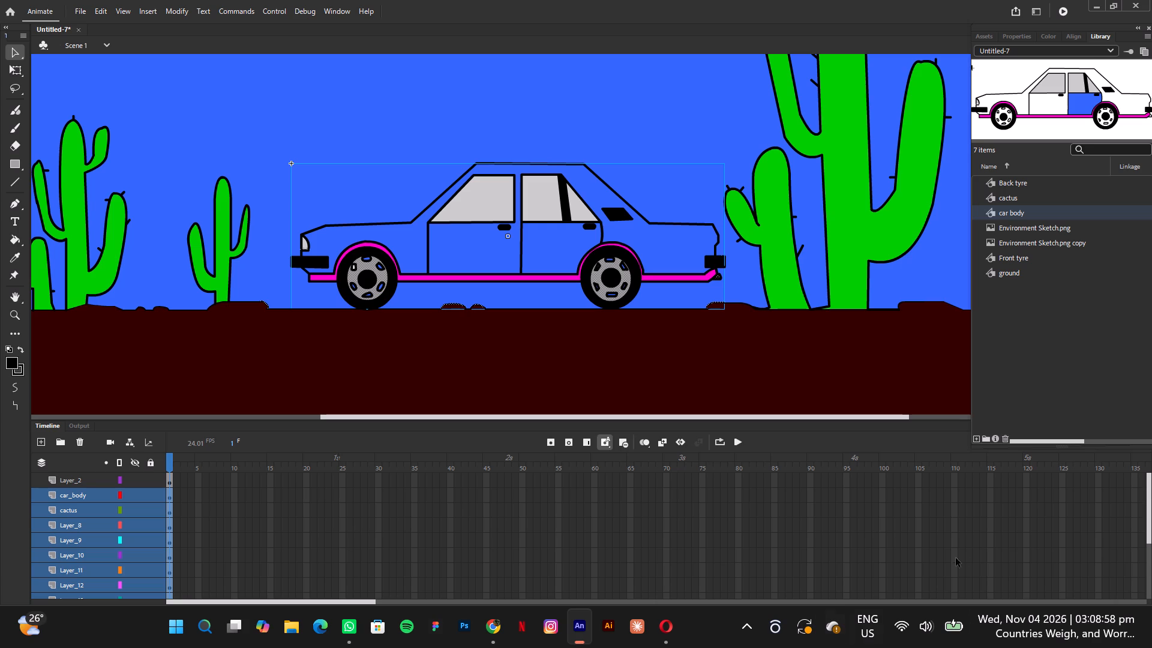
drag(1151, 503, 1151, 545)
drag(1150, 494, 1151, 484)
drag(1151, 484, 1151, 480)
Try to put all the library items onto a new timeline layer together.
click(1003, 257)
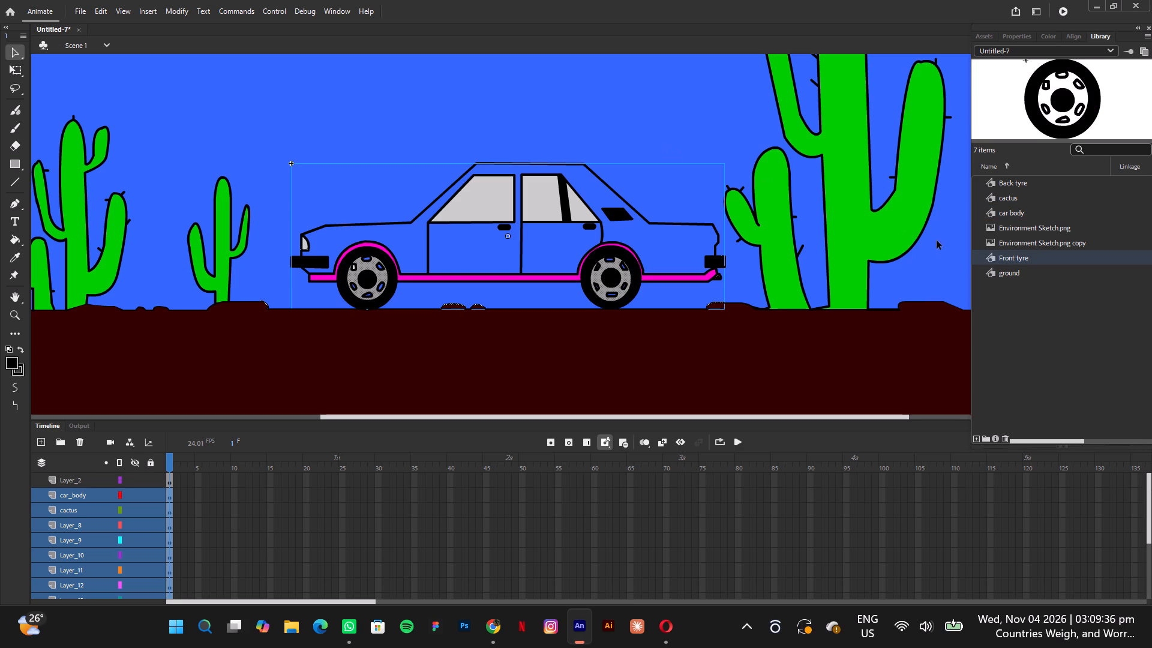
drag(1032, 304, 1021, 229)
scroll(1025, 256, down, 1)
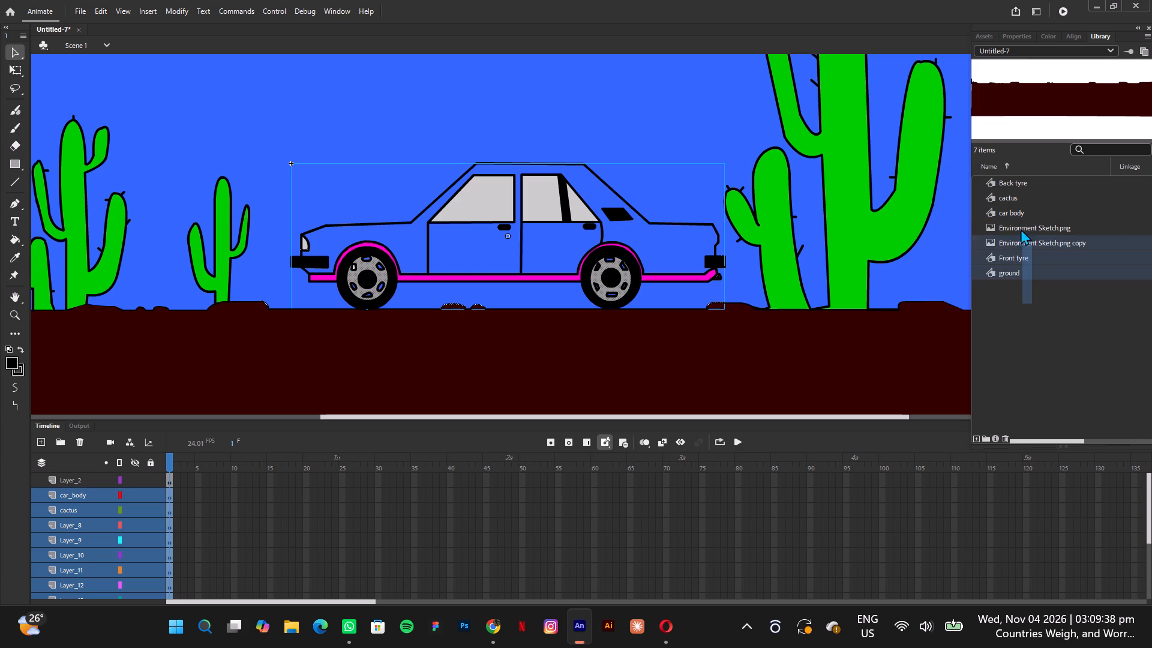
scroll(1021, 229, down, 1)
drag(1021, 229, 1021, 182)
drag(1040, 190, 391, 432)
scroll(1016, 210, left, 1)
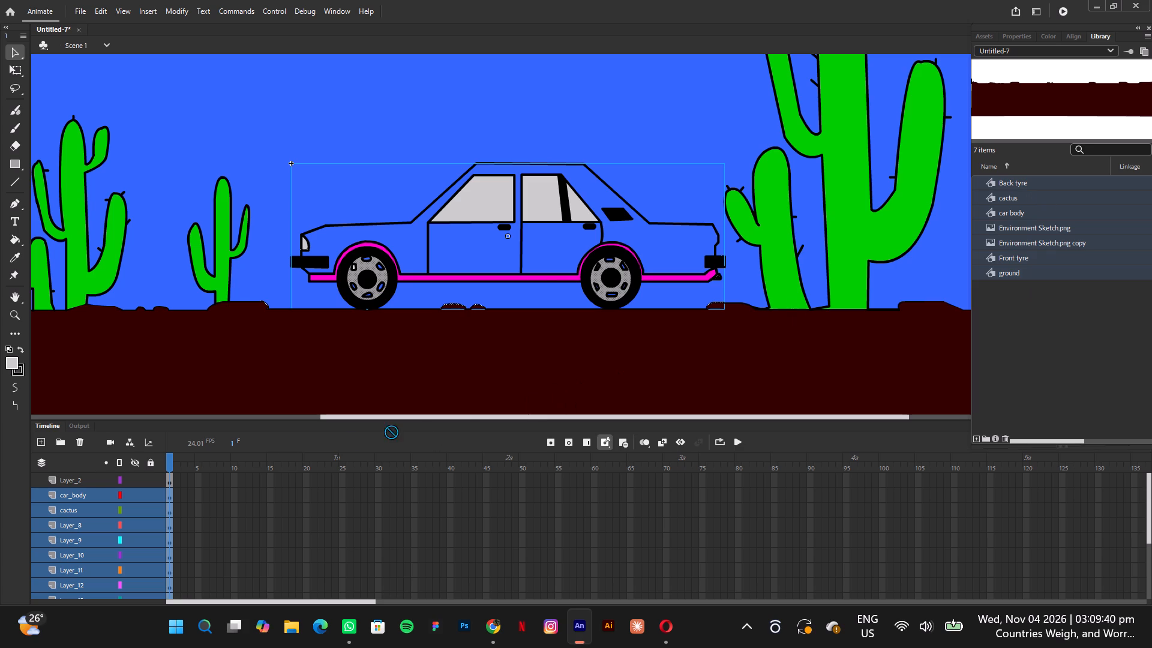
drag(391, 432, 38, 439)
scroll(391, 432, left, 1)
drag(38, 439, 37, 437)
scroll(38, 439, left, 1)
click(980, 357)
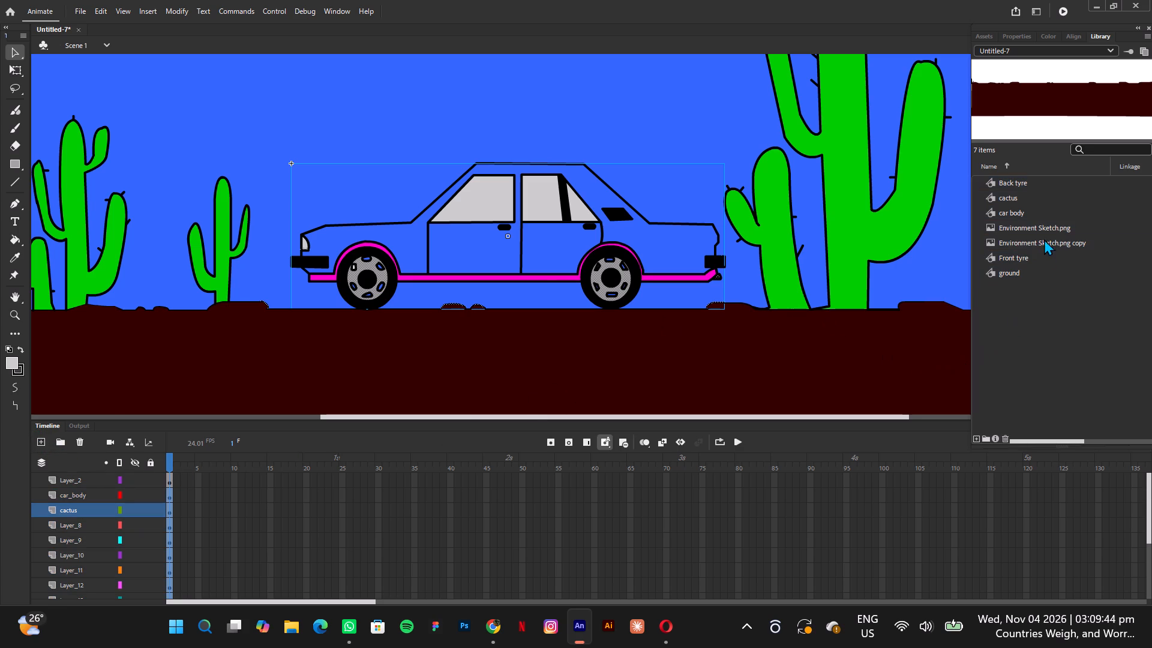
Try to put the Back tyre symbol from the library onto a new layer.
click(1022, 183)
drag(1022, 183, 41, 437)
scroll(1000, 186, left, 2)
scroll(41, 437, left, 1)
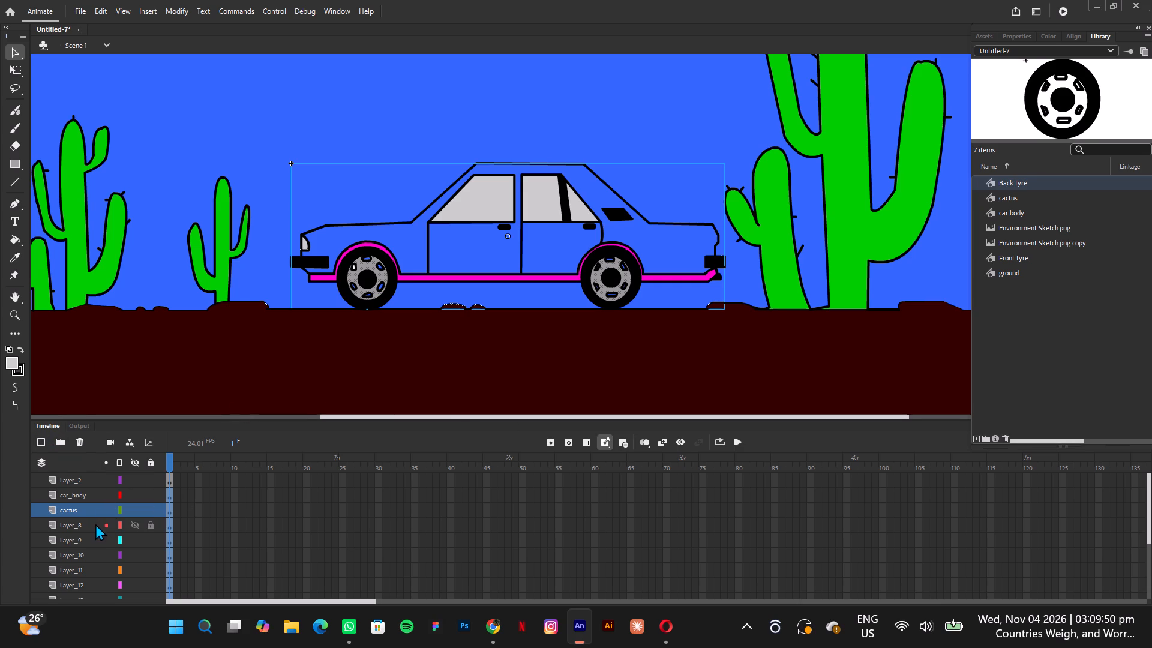
Check which pieces of stage artwork sit on the generic layers Layer_8 through Layer_11.
click(91, 526)
click(77, 551)
click(73, 572)
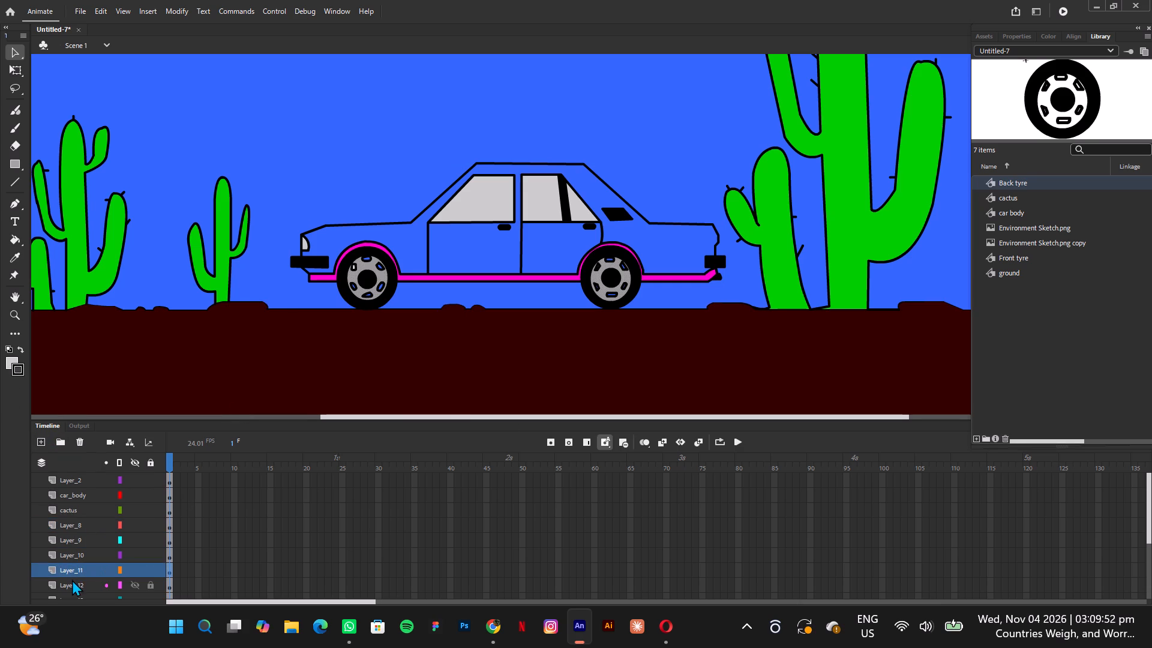
click(78, 574)
click(70, 538)
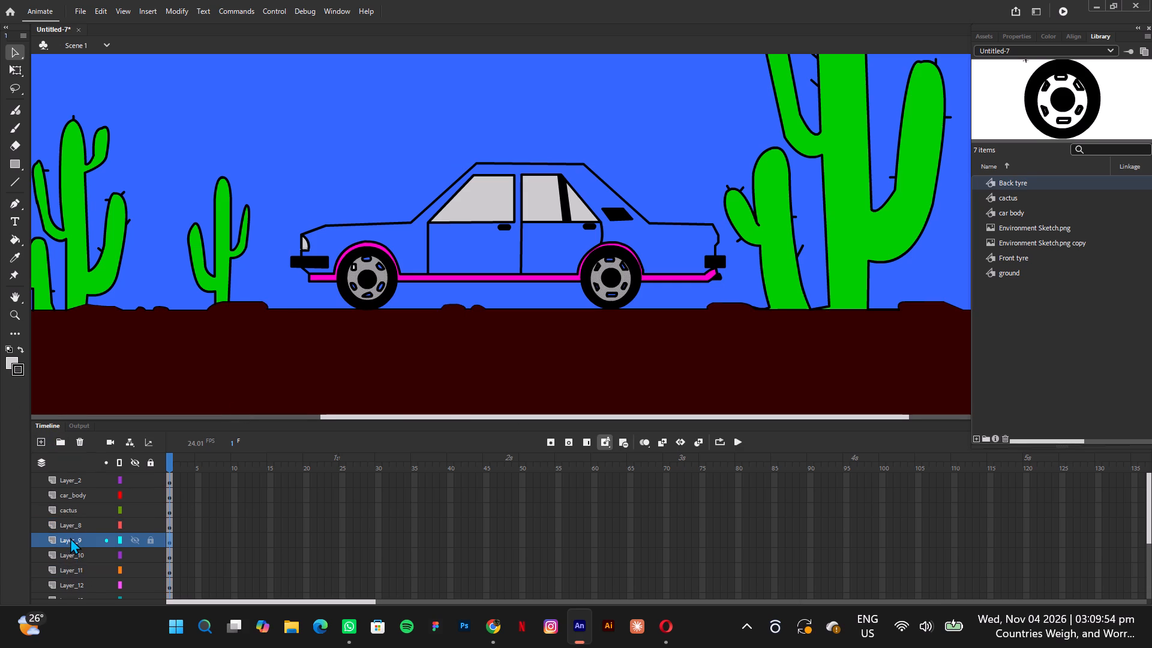
click(77, 521)
click(81, 563)
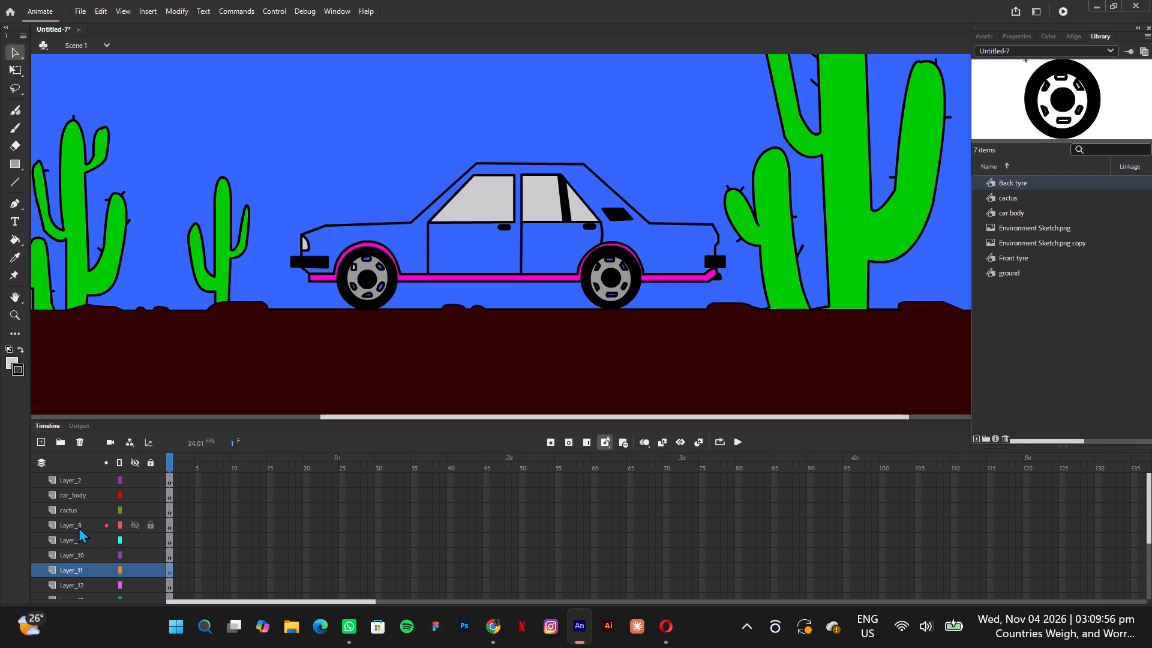
Clear the artwork on Layer_8 and Layer_9, and delete both layers along with Layer_10 and Layer_12.
click(78, 527)
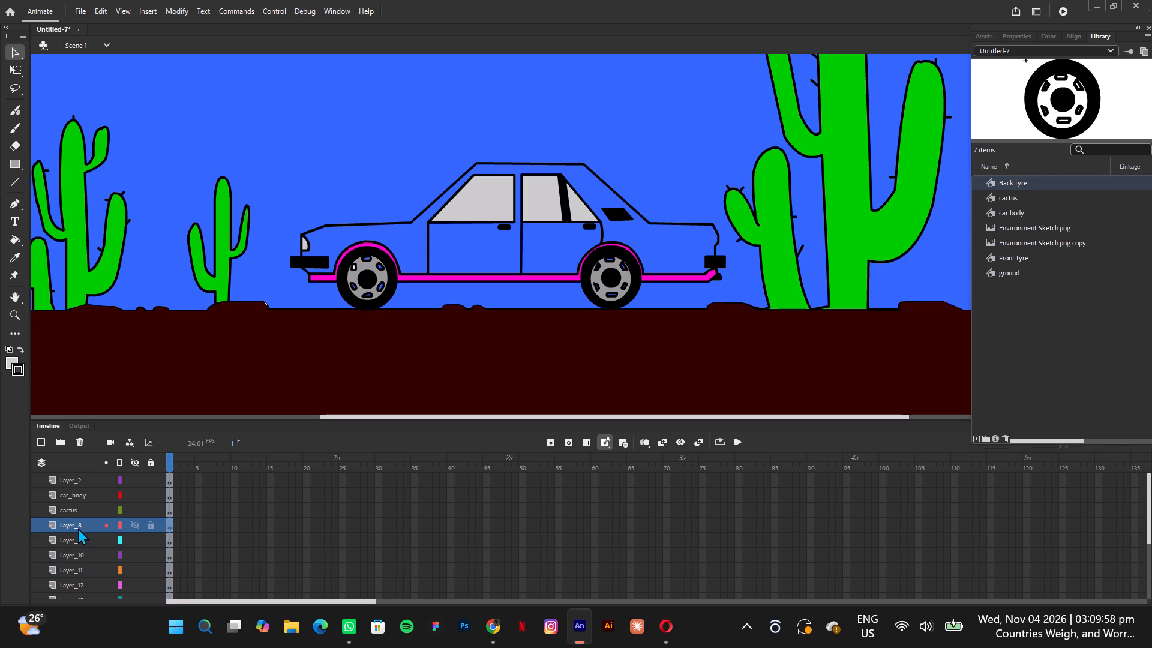
key(Delete)
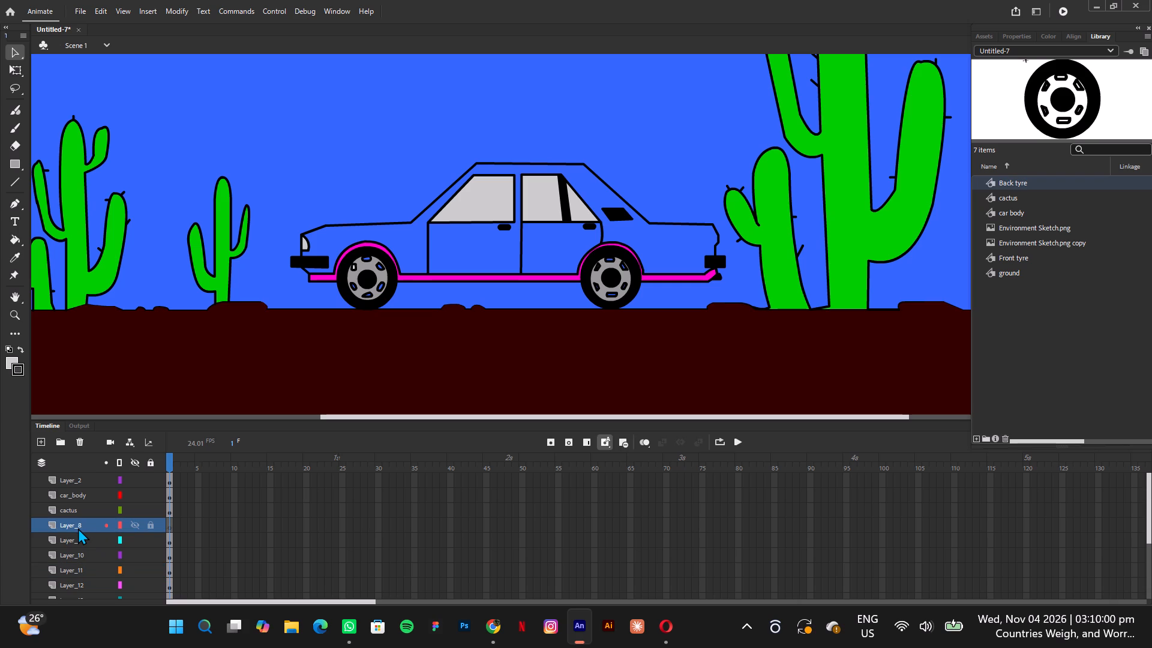
click(77, 539)
key(Delete)
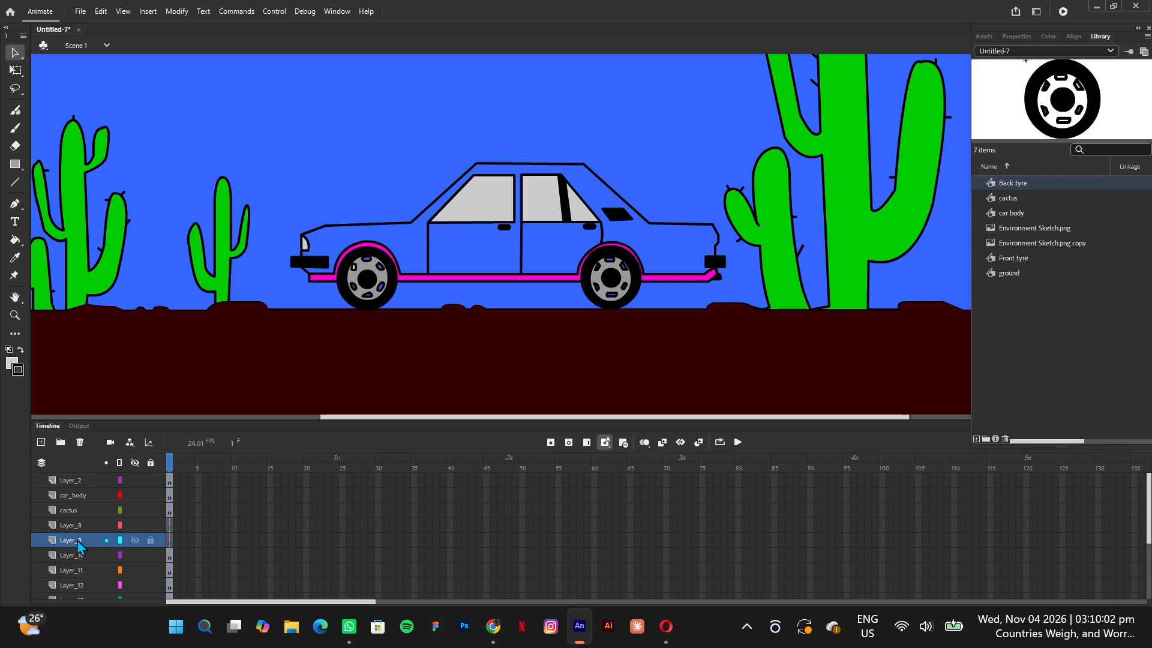
click(76, 527)
key(Delete)
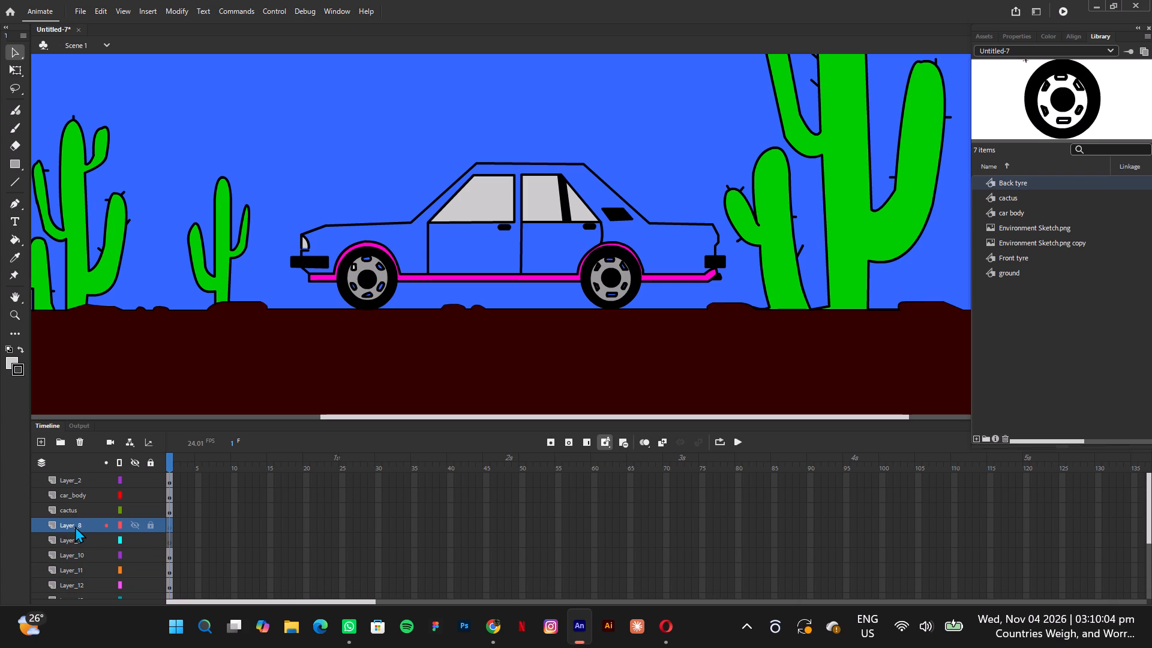
click(79, 445)
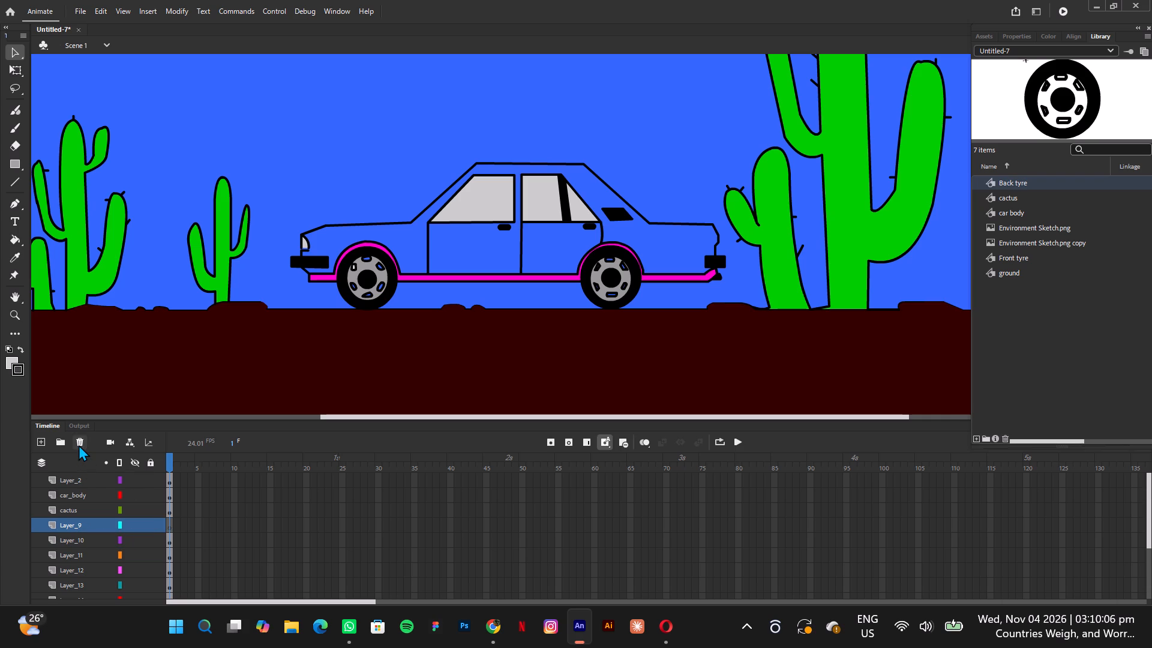
click(89, 536)
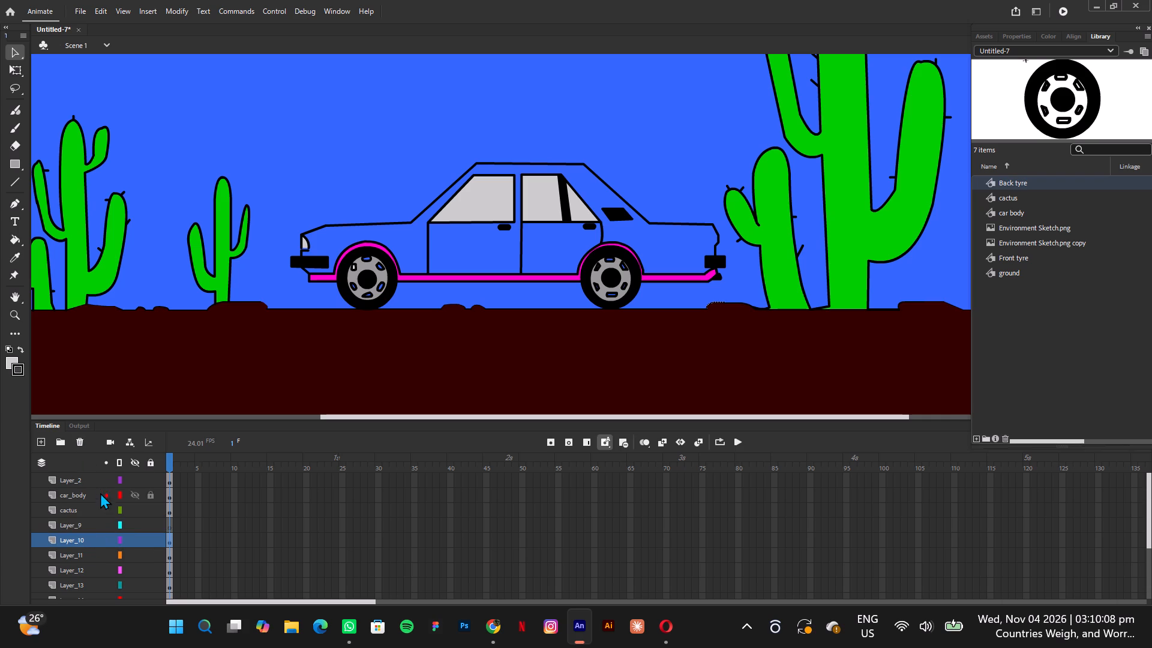
click(84, 442)
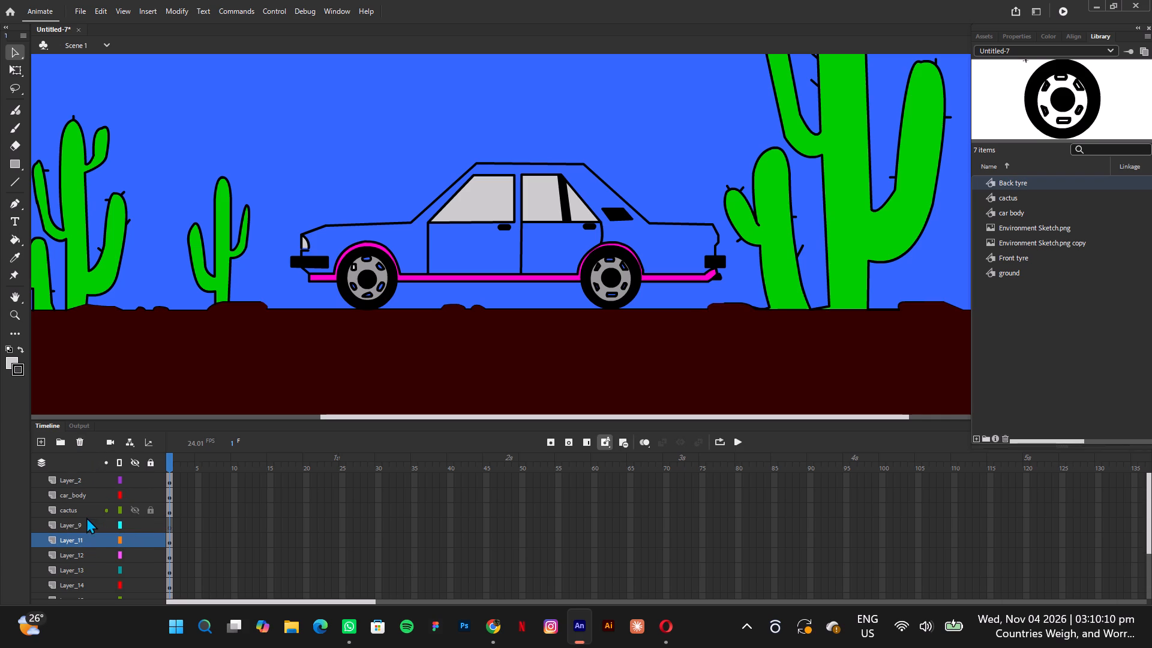
click(85, 519)
click(79, 442)
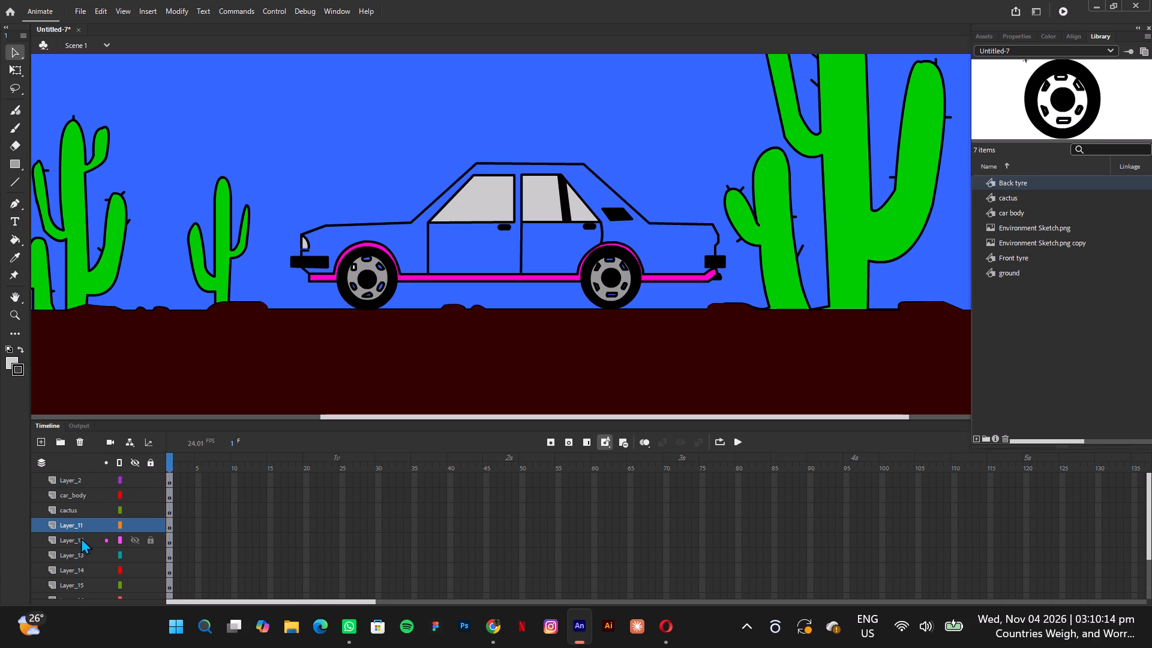
click(81, 538)
click(81, 447)
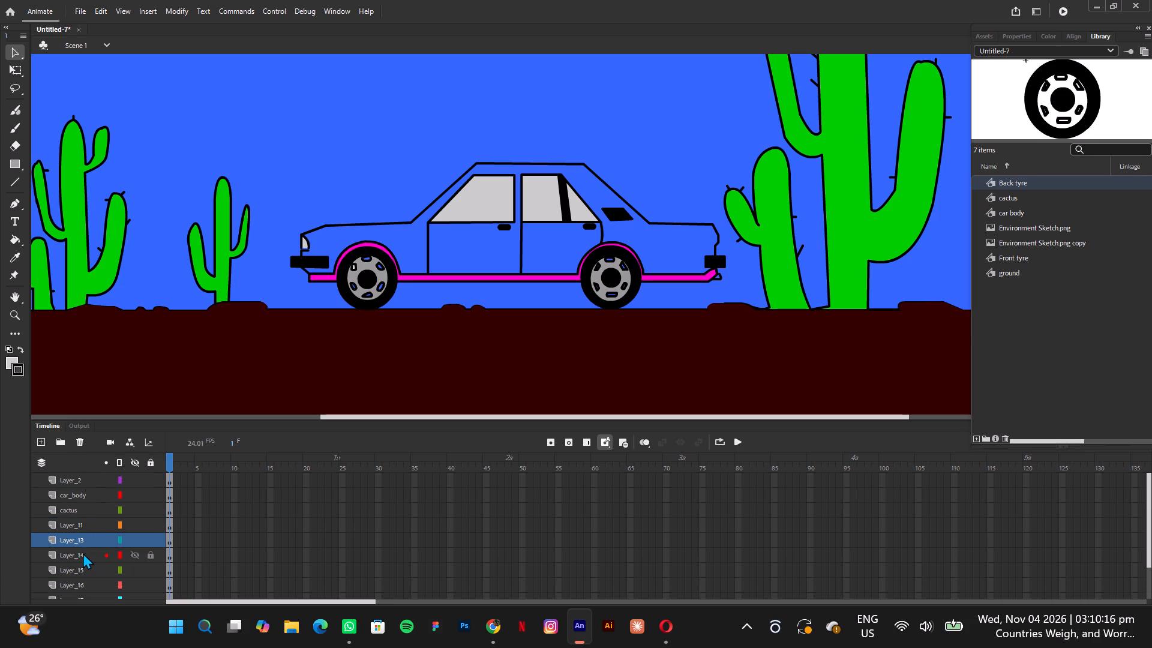
Delete the remaining generic layers between cactus and sky: Layer_15, Layer_11, Layer_13, Layer_14, Layer_17 and Layer_16.
click(82, 553)
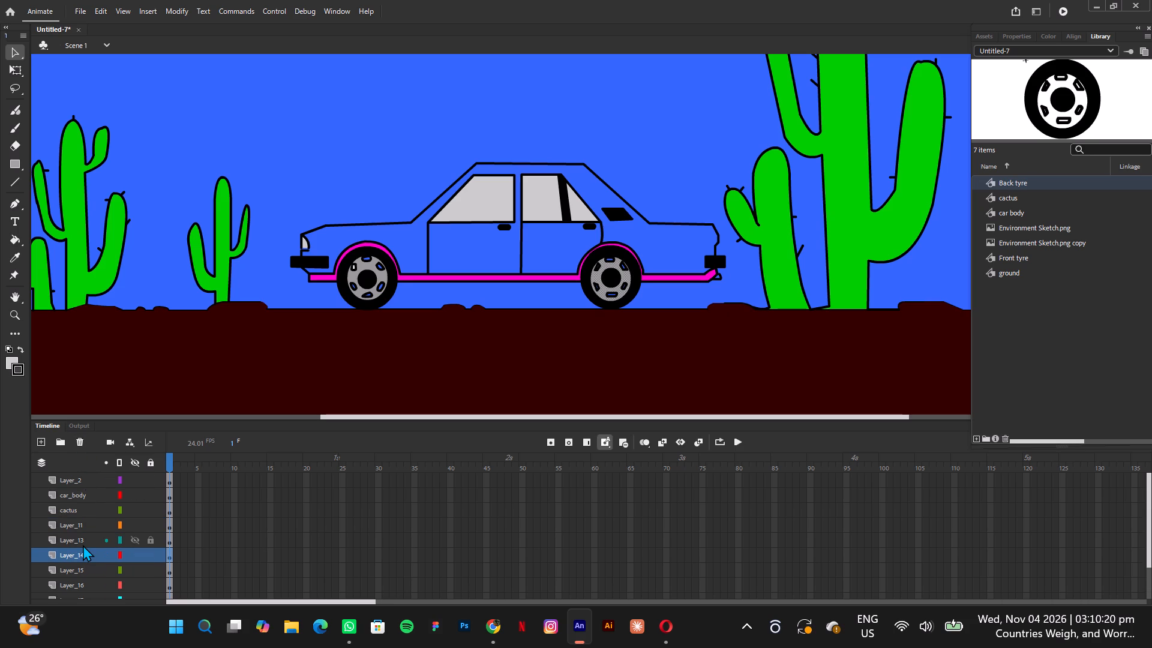
click(87, 572)
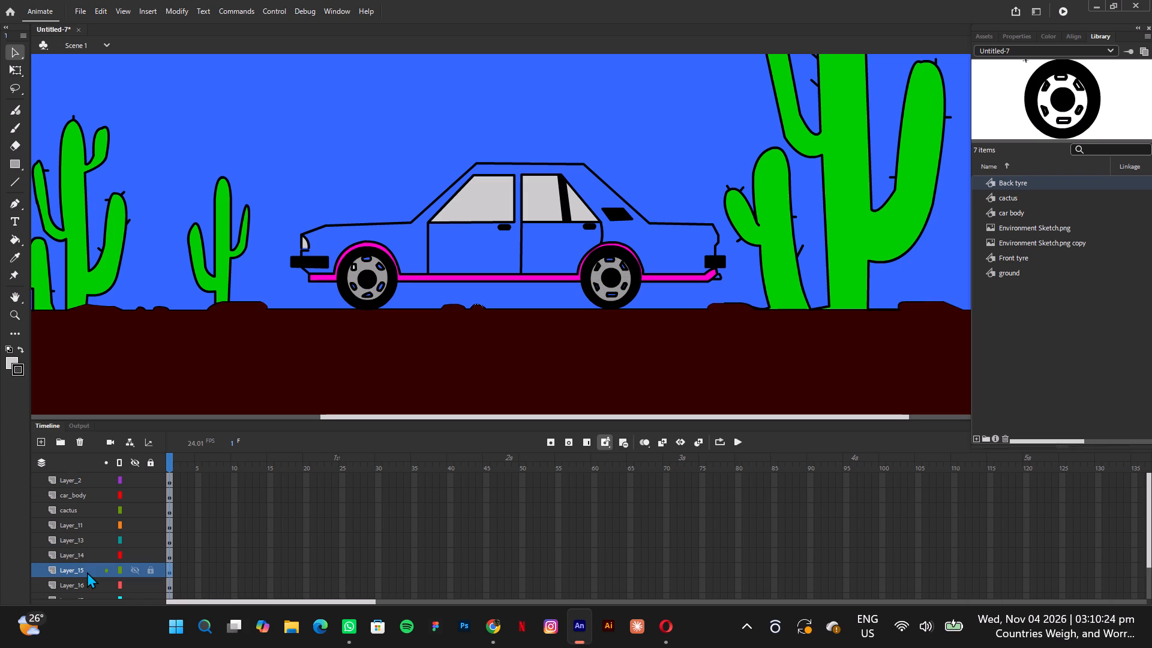
click(78, 447)
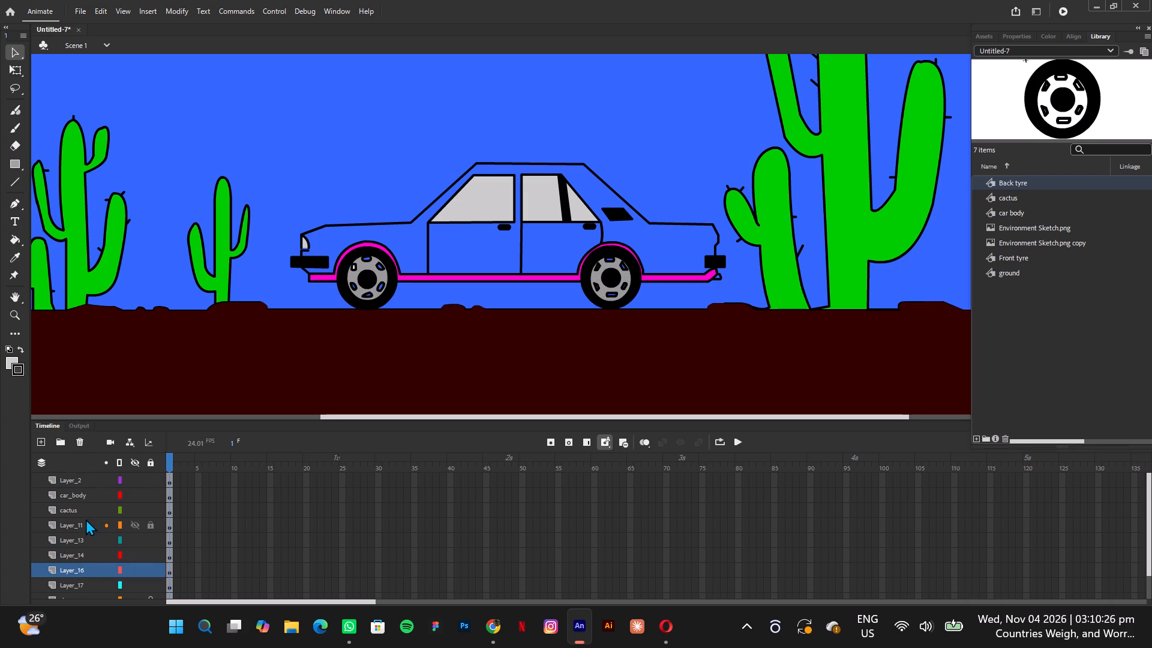
click(86, 519)
click(81, 445)
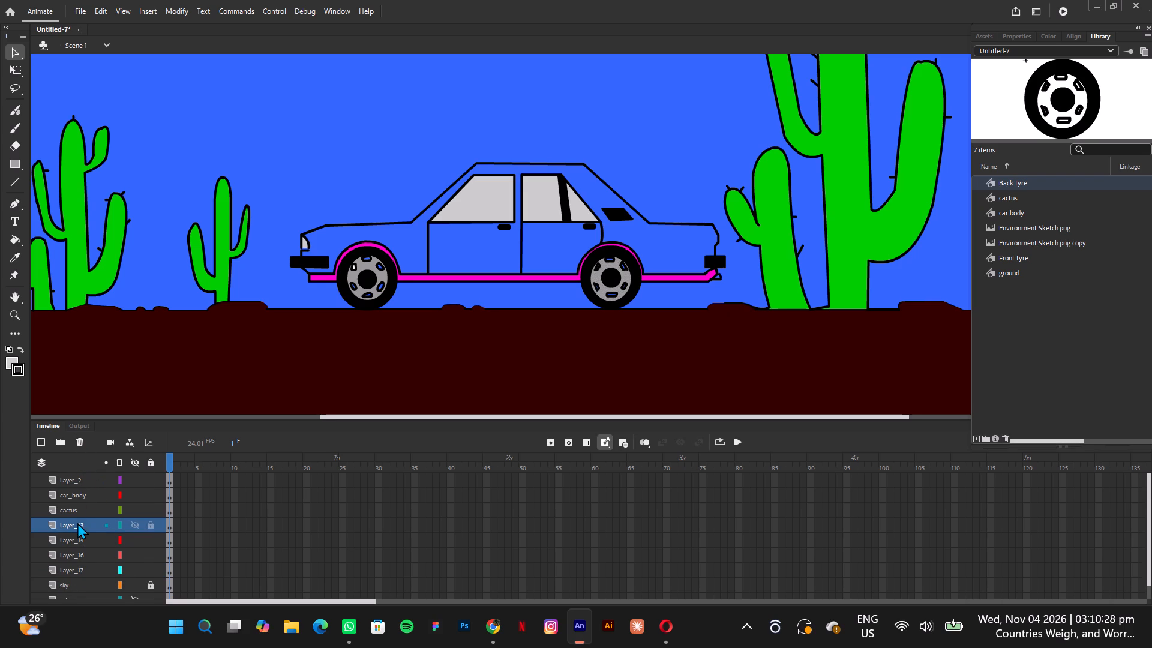
click(77, 523)
click(81, 443)
click(82, 526)
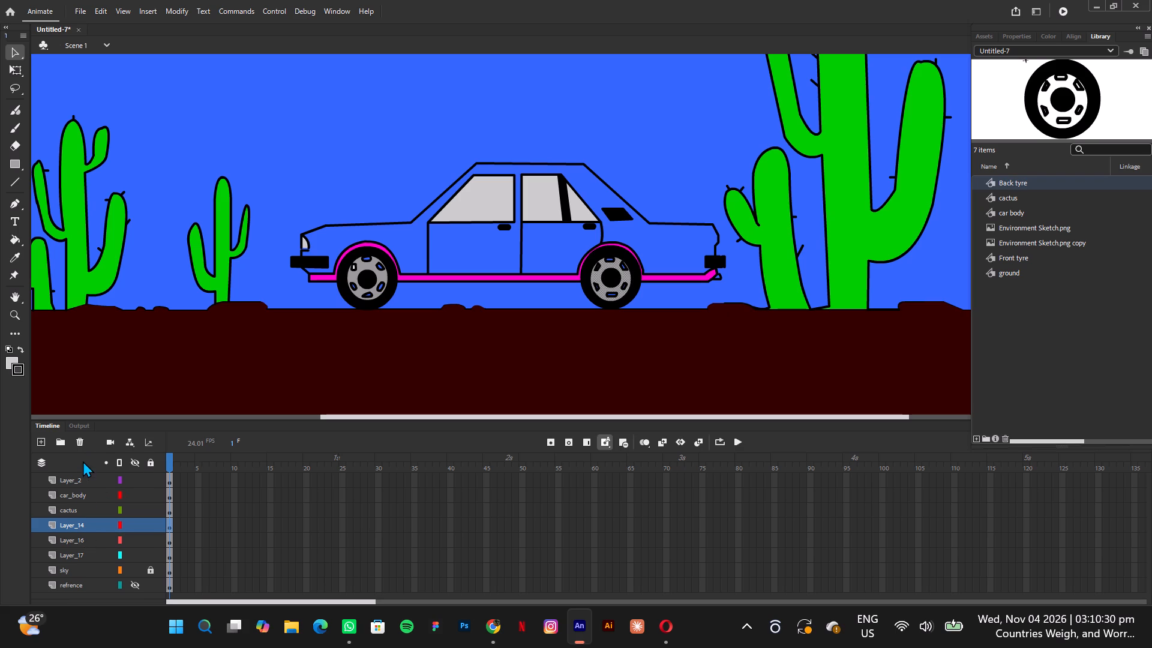
click(83, 447)
click(81, 536)
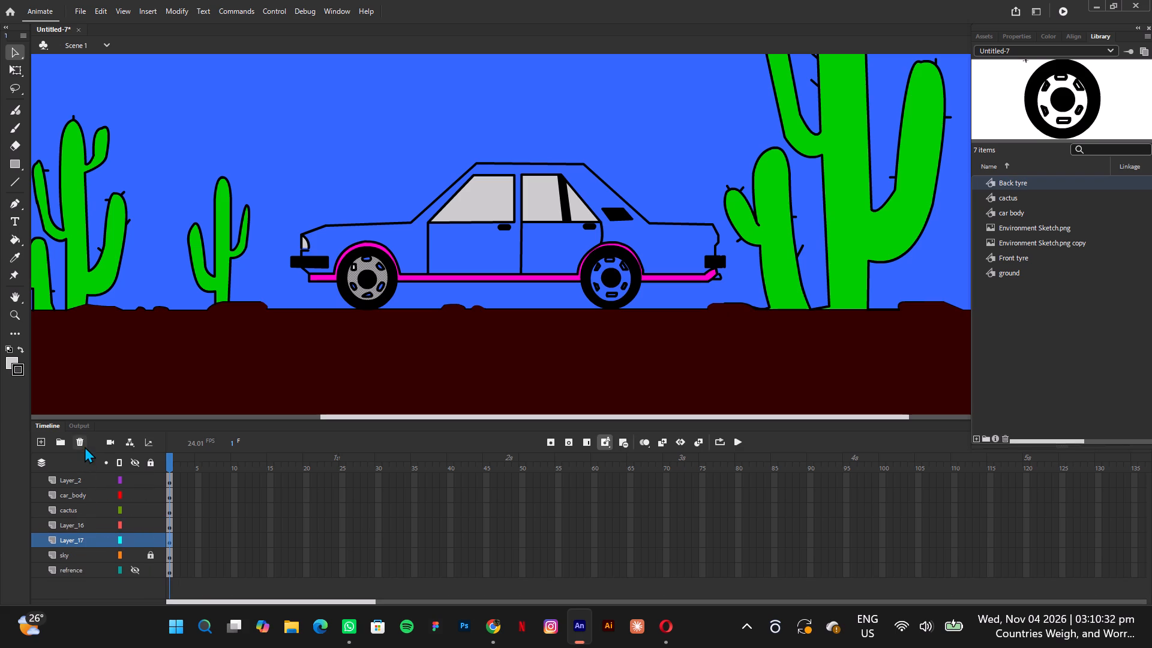
click(83, 443)
click(79, 521)
click(83, 442)
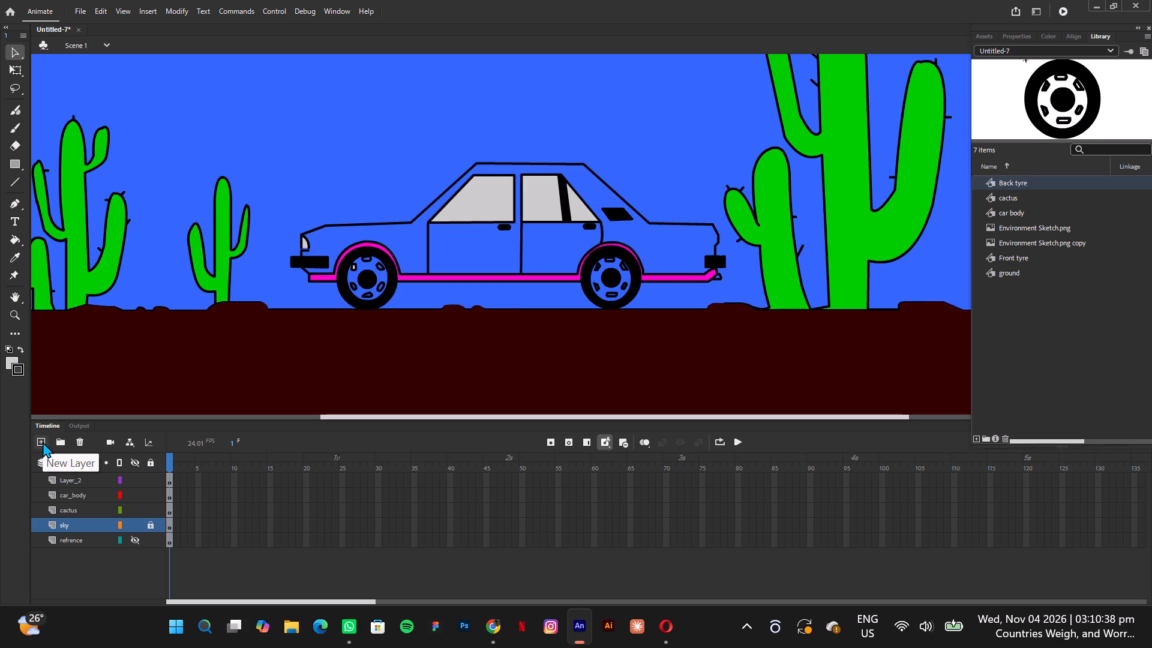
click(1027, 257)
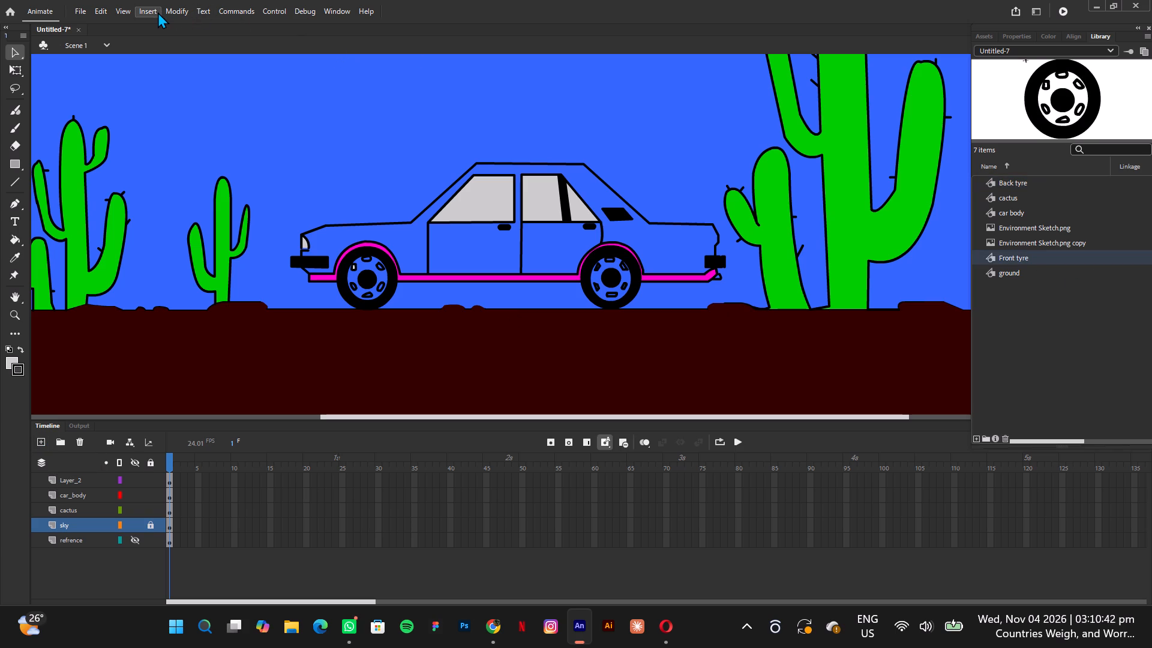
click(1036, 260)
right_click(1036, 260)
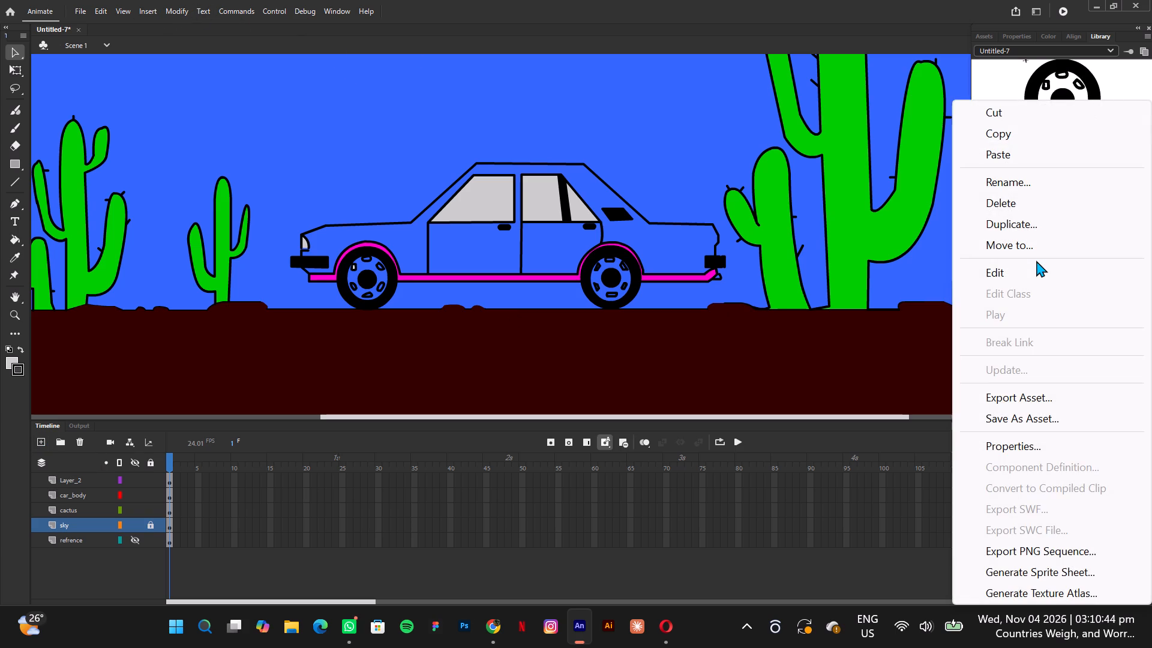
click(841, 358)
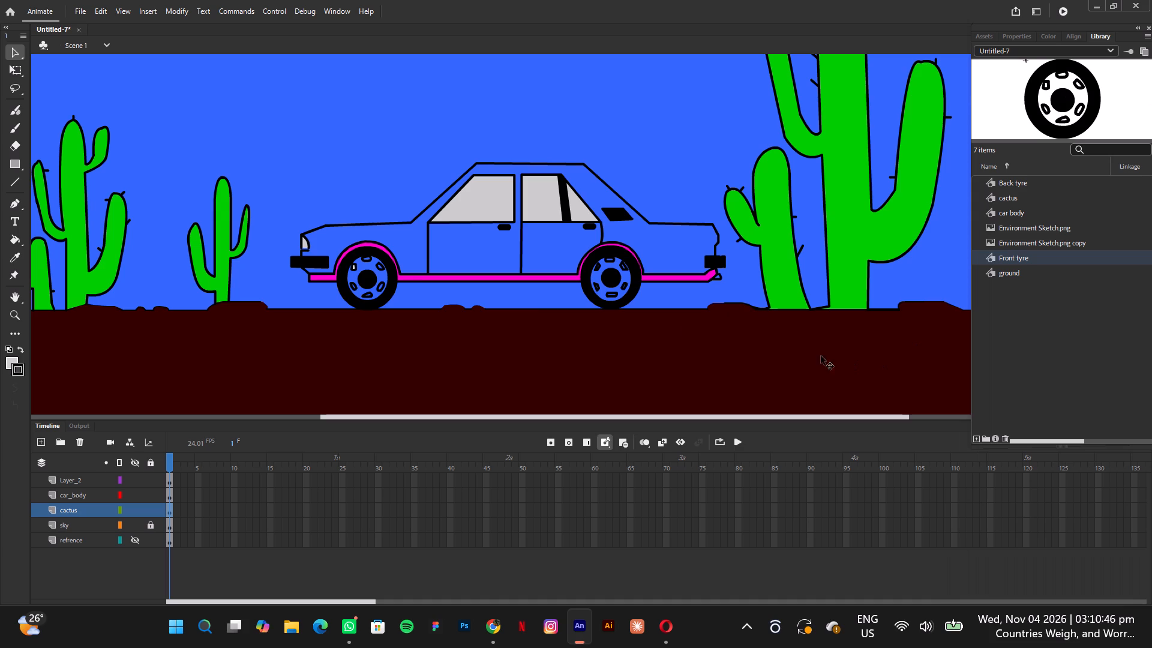
Open the car body symbol for editing and distribute its tyres and body shapes to separate layers.
click(379, 292)
click(356, 268)
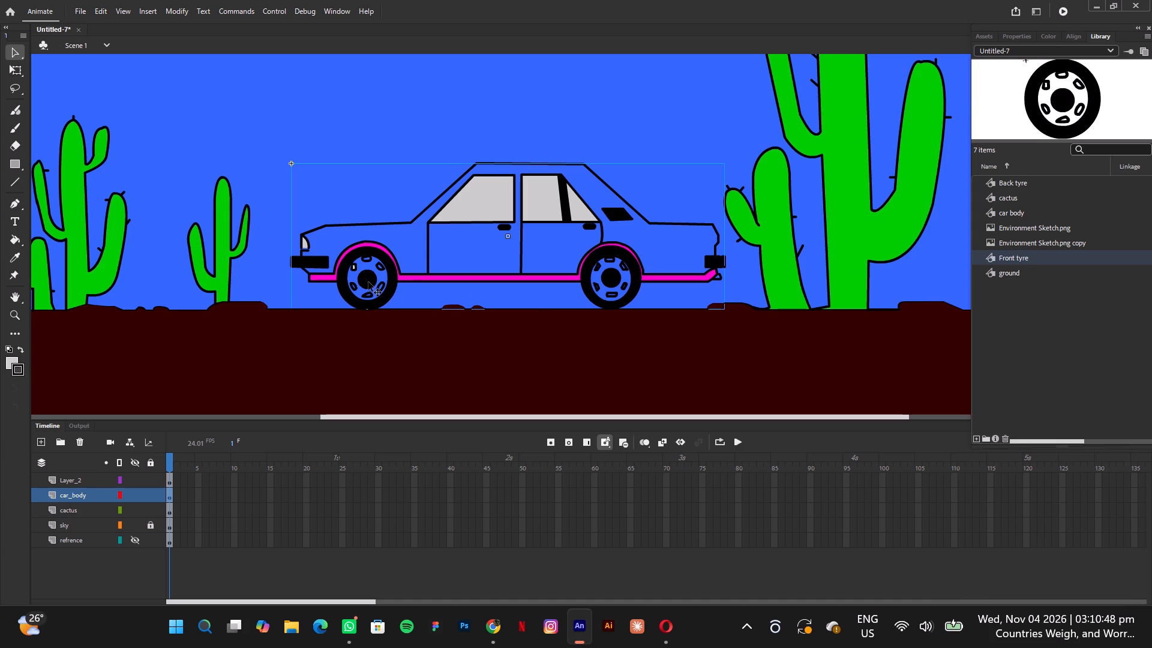
triple_click(369, 284)
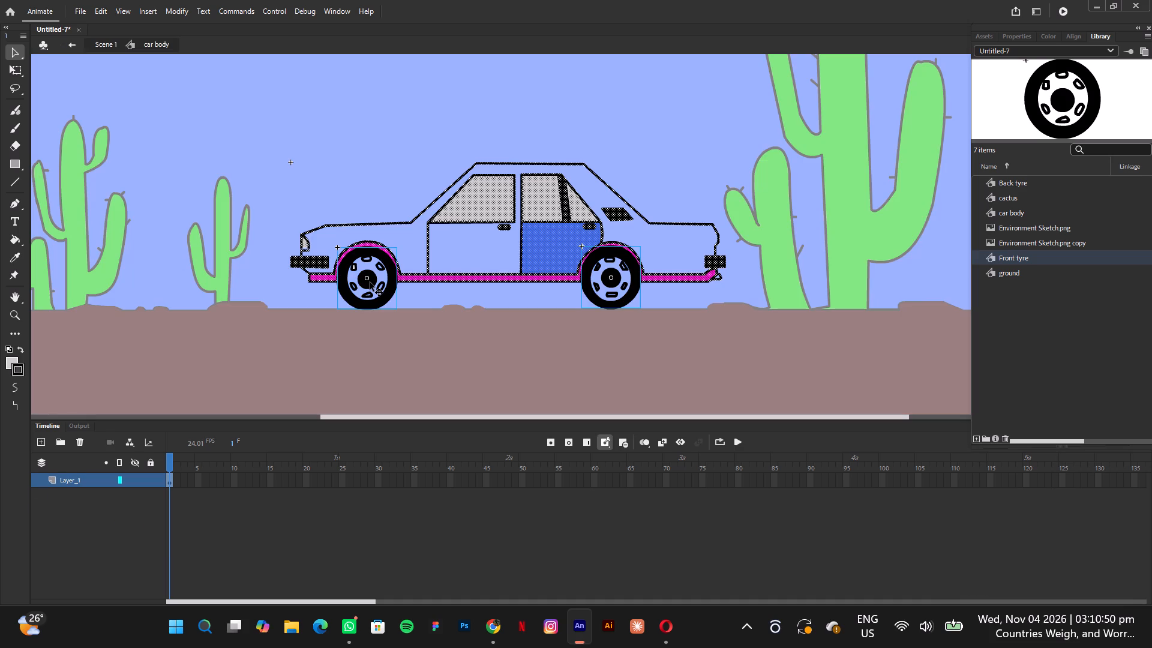
right_click(370, 282)
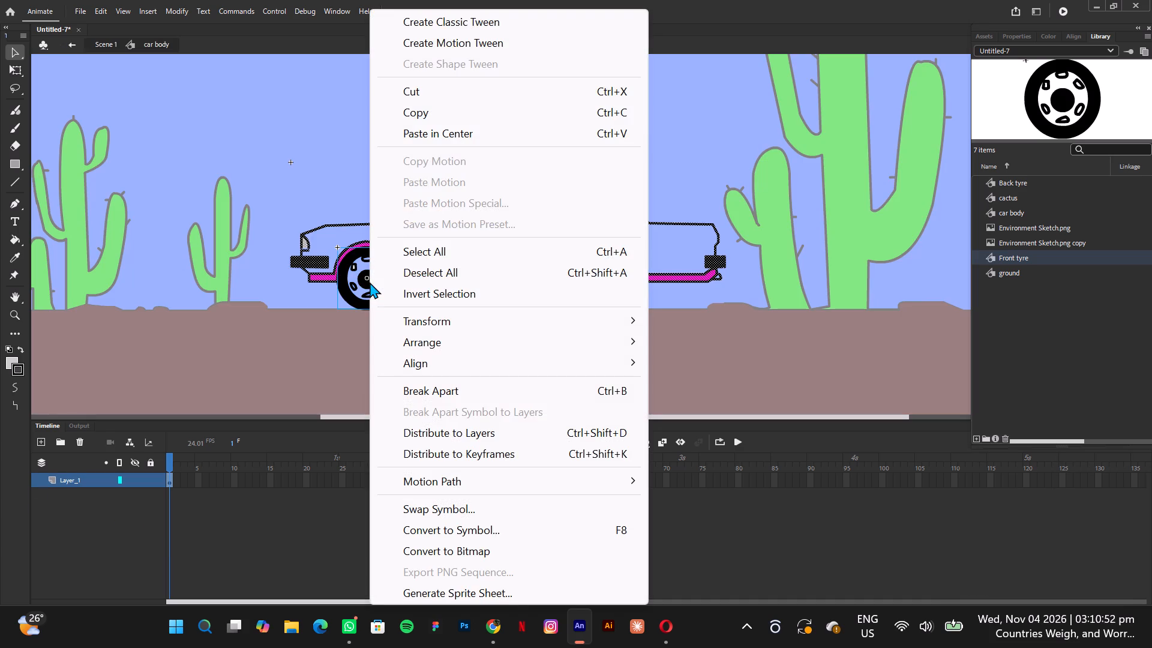
click(458, 428)
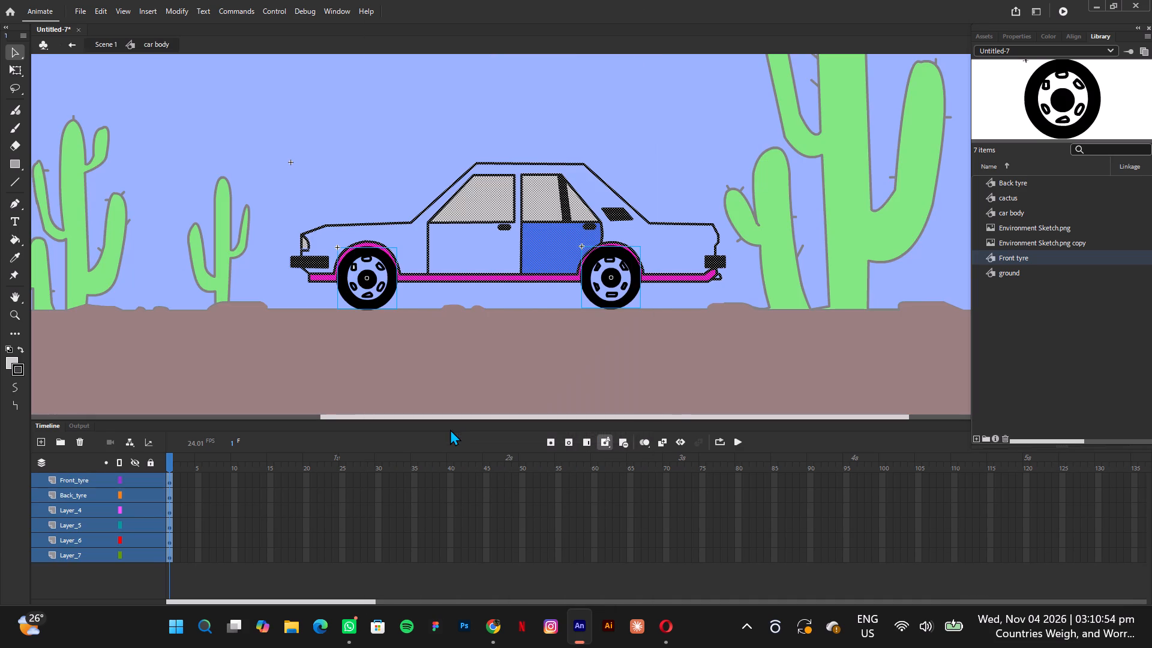
Delete Layer_4, Layer_5, Layer_6 and Layer_7 inside the car body symbol, keeping only the Front_tyre and Back_tyre layers.
drag(90, 573, 75, 515)
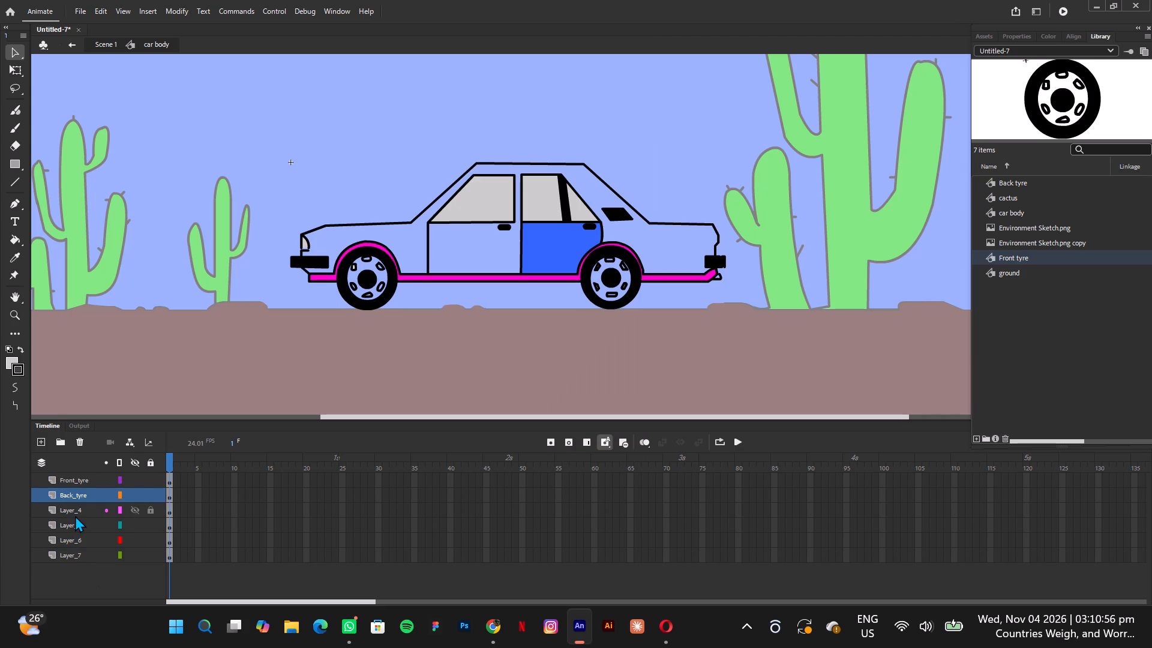
click(80, 507)
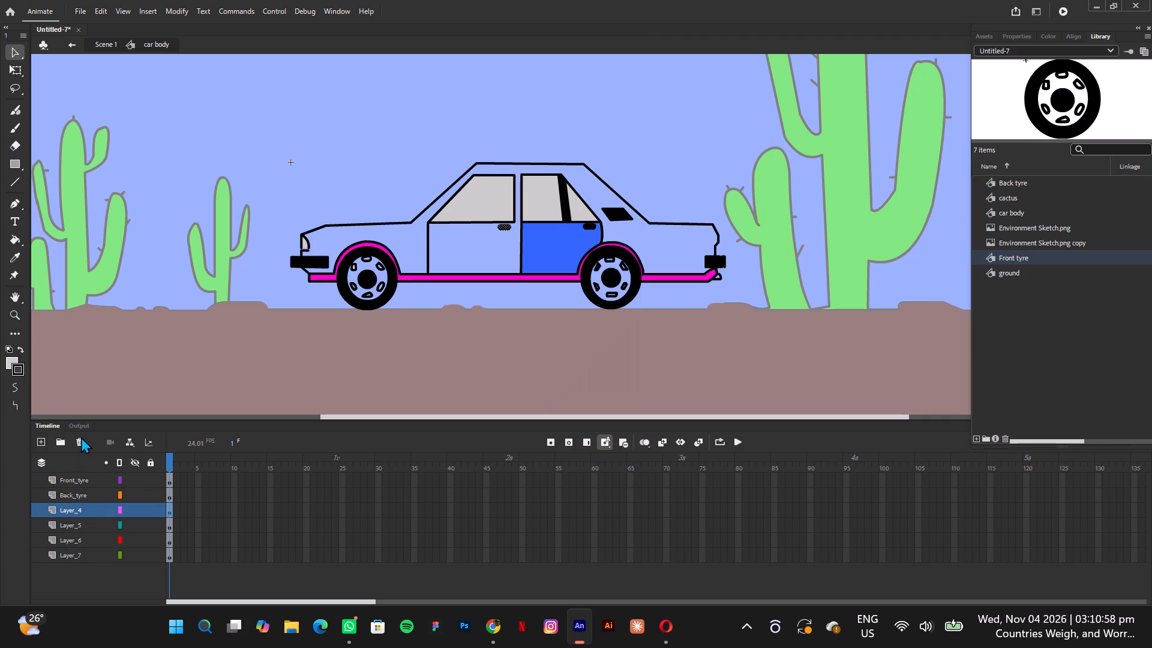
click(81, 437)
click(82, 439)
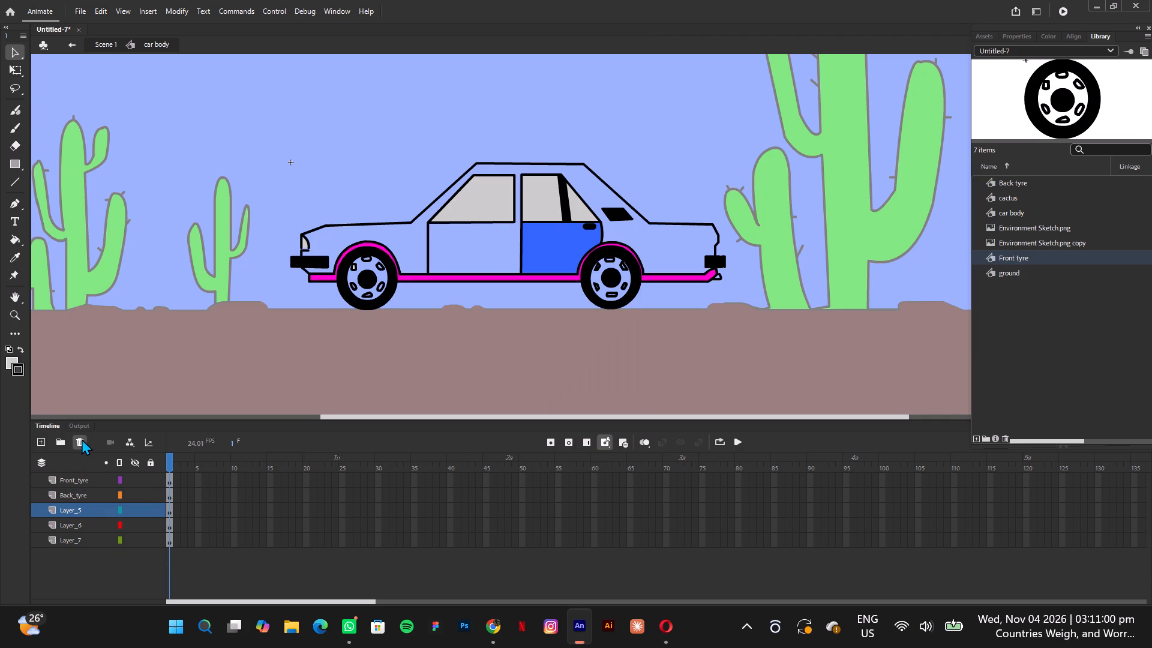
click(82, 439)
click(82, 439)
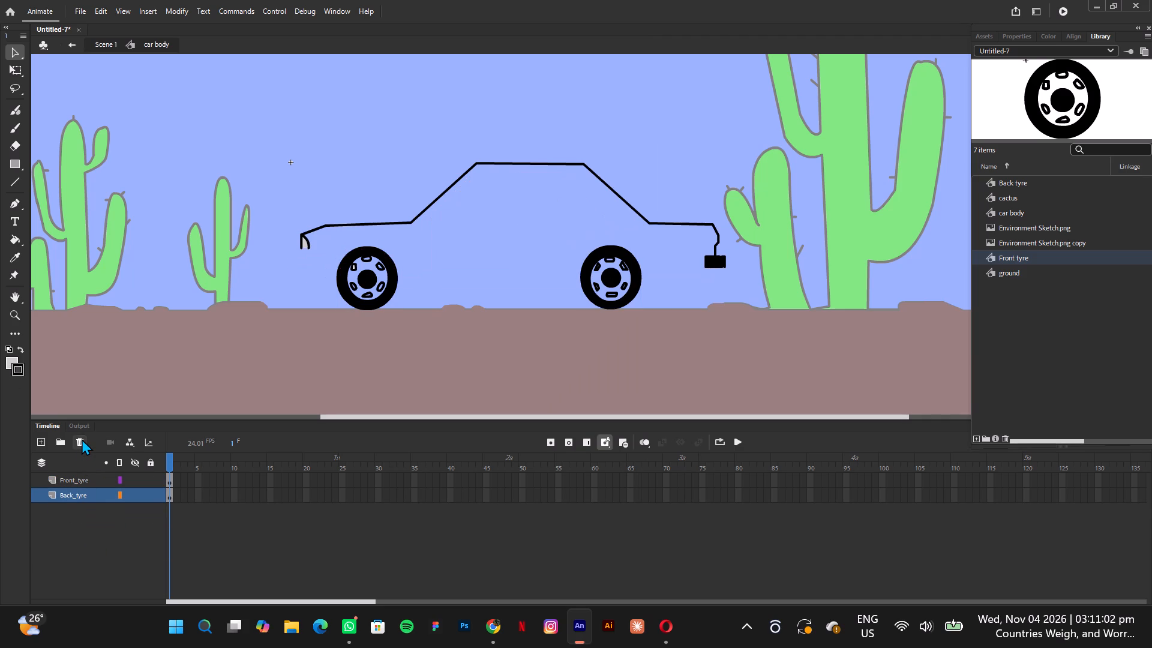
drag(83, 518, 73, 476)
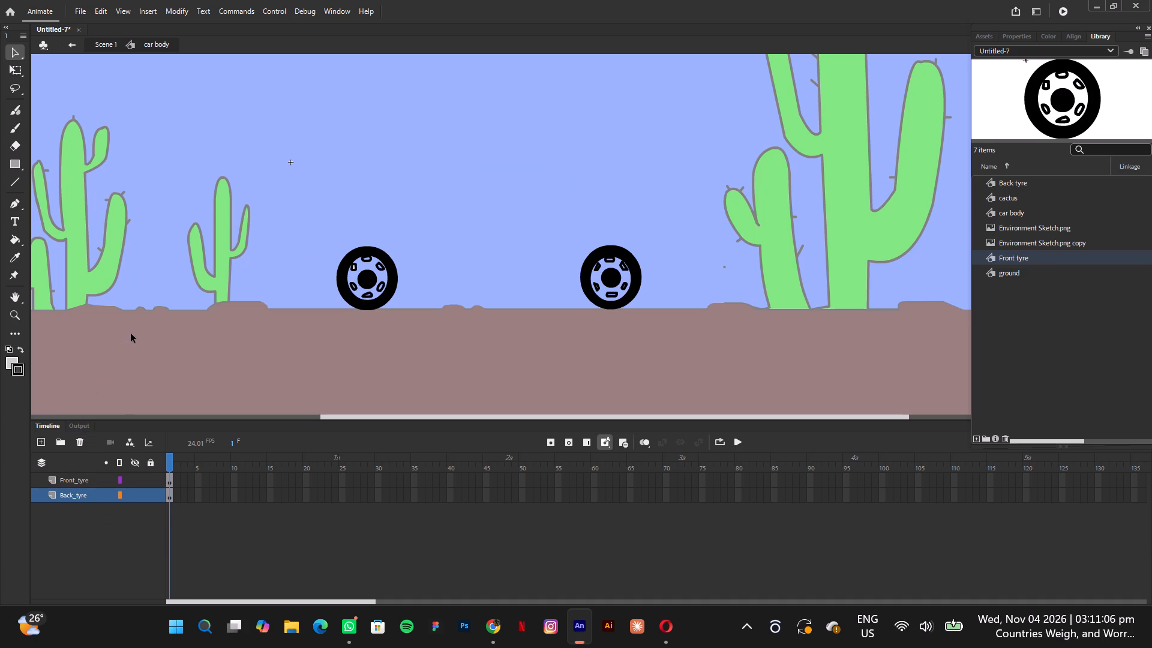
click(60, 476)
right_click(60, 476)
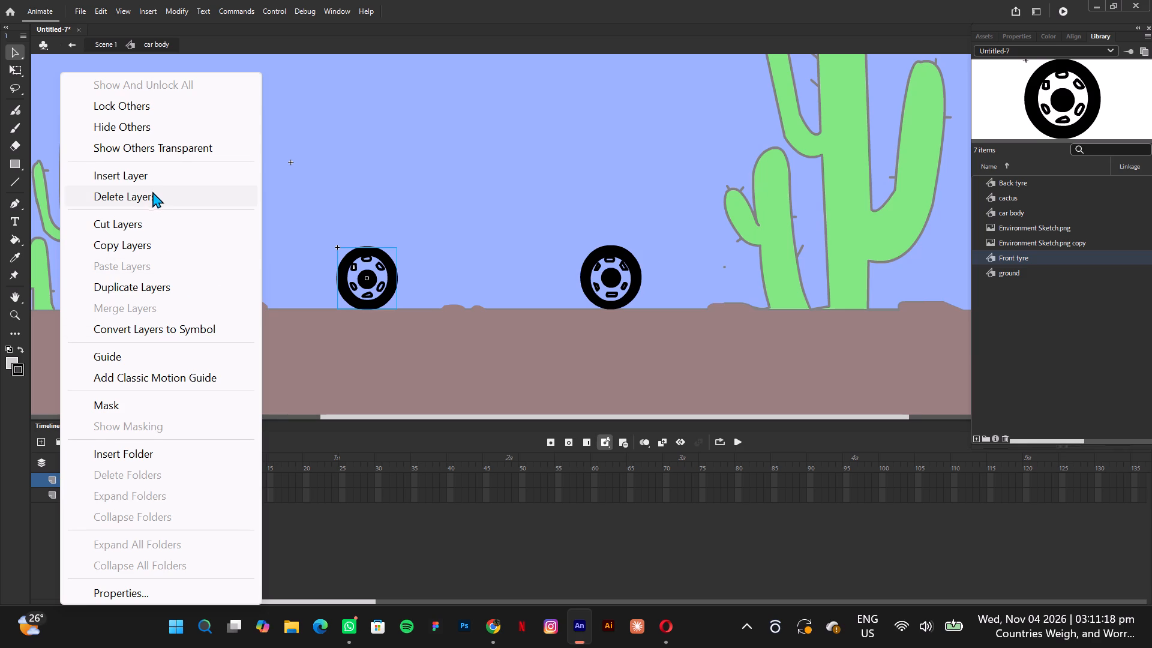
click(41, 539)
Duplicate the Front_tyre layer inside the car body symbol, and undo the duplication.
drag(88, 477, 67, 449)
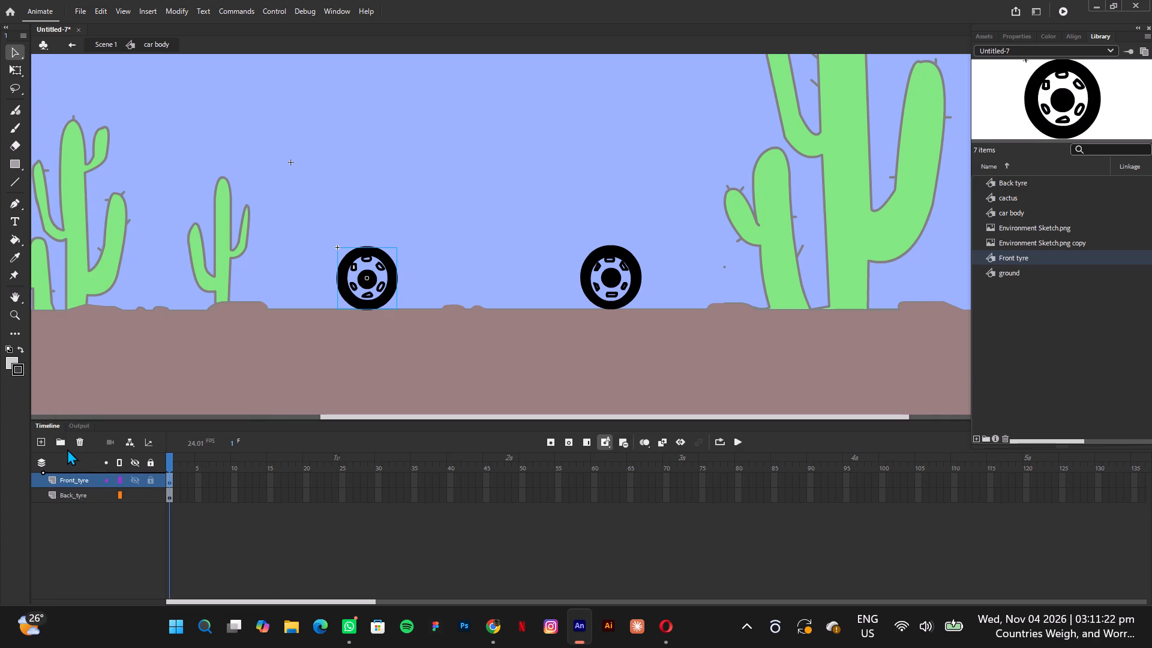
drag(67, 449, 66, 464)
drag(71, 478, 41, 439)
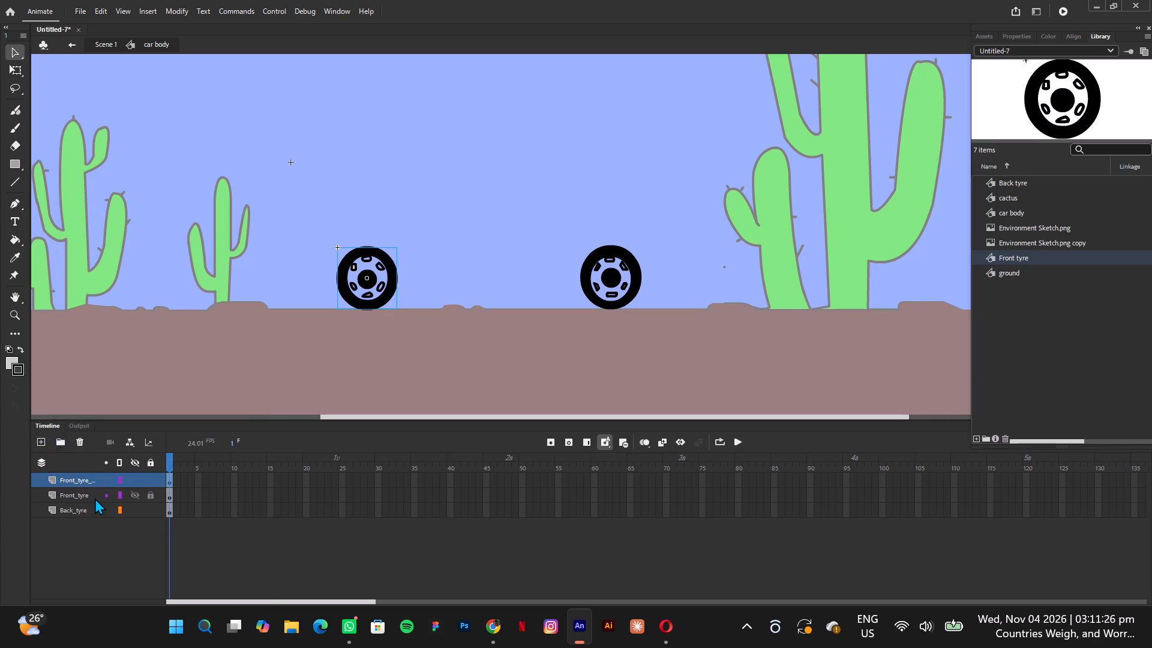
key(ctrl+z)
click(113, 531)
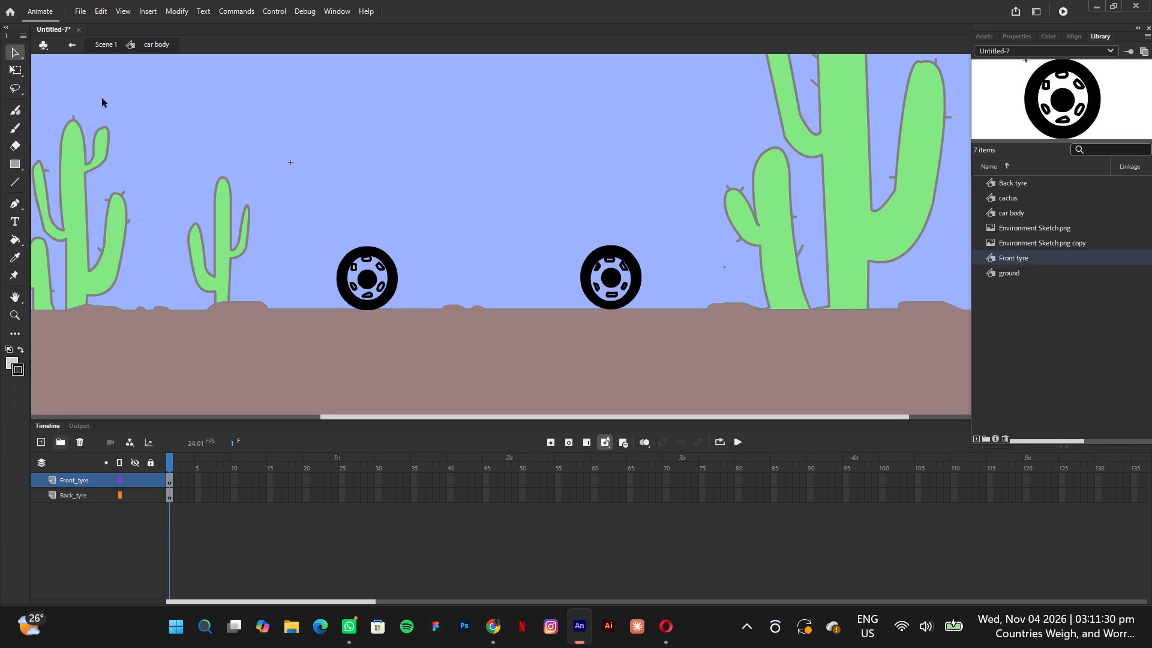
Undo the deletion of Layer_4, Layer_5, Layer_6 and Layer_7 inside the car body symbol.
click(73, 46)
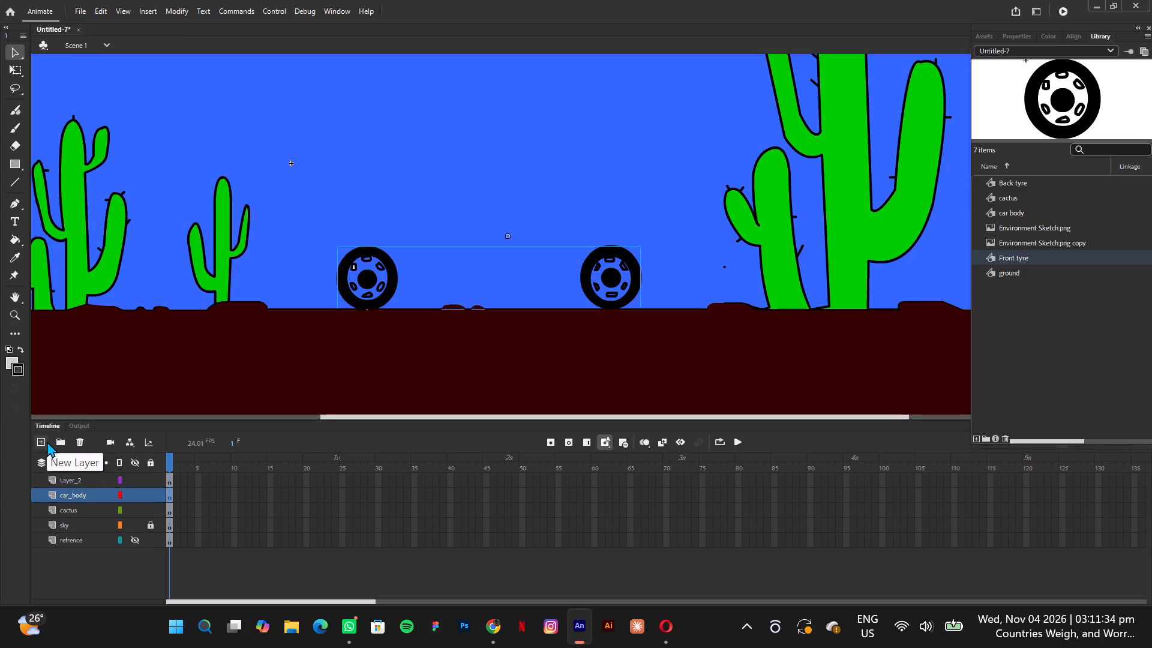
click(86, 496)
key(ctrl+z)
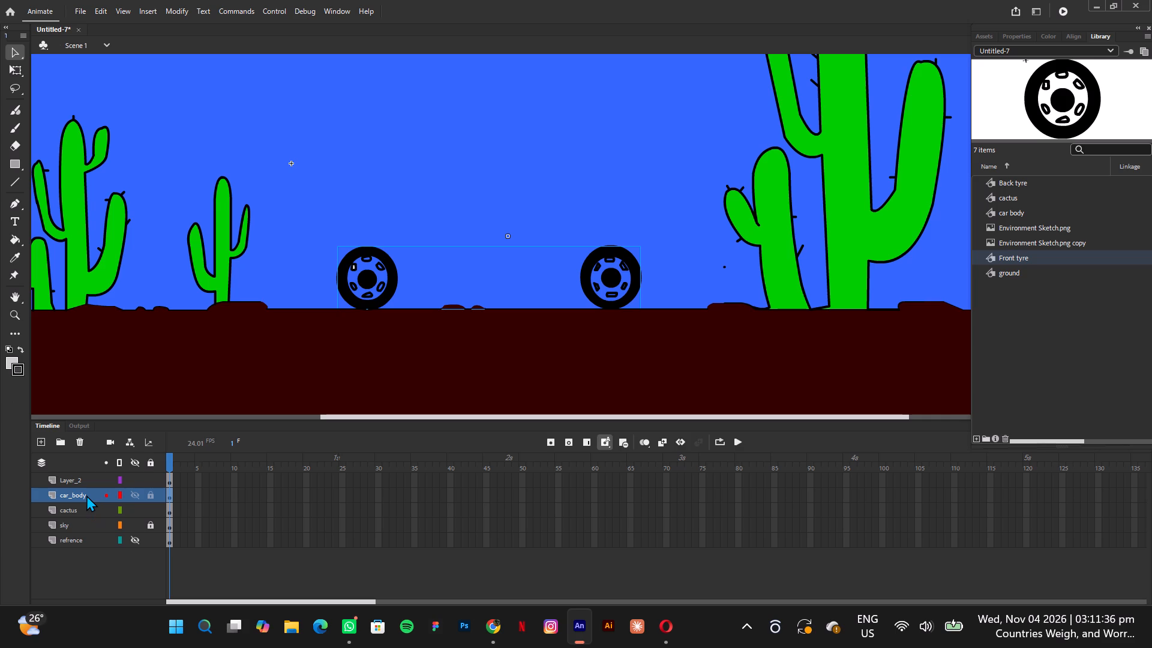
key(ctrl+z)
key(ctrl+z)
key(ctrl+z)
key(ctrl+z)
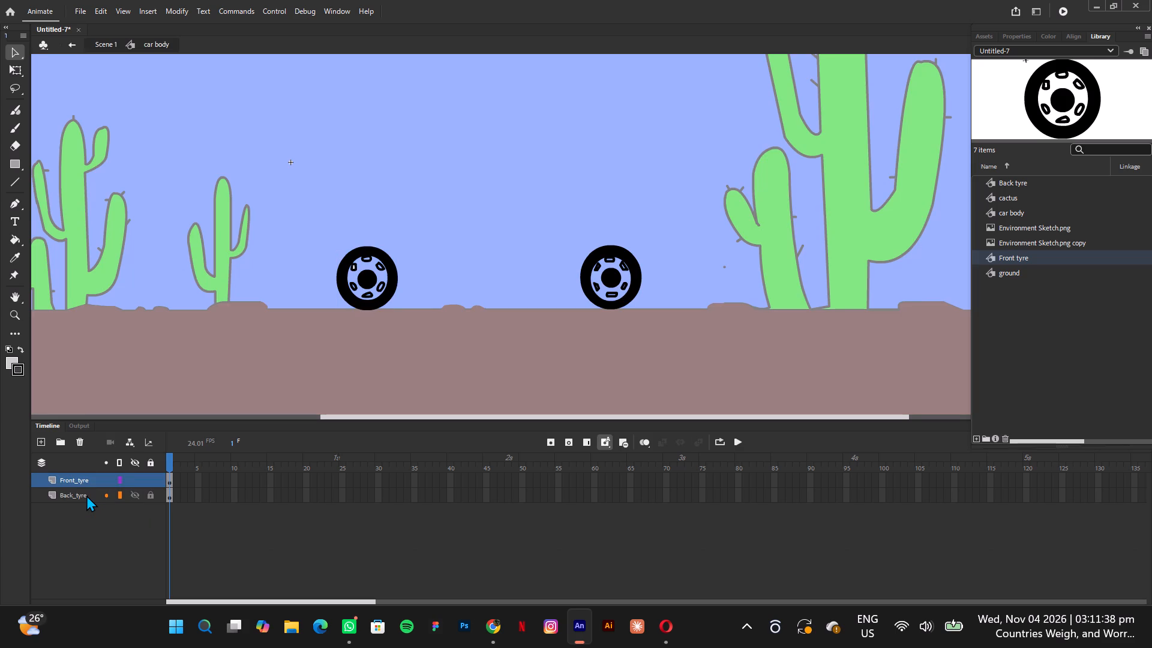
key(ctrl+z)
key(ctrl+z)
key(ctrl+z)
key(ctrl+z)
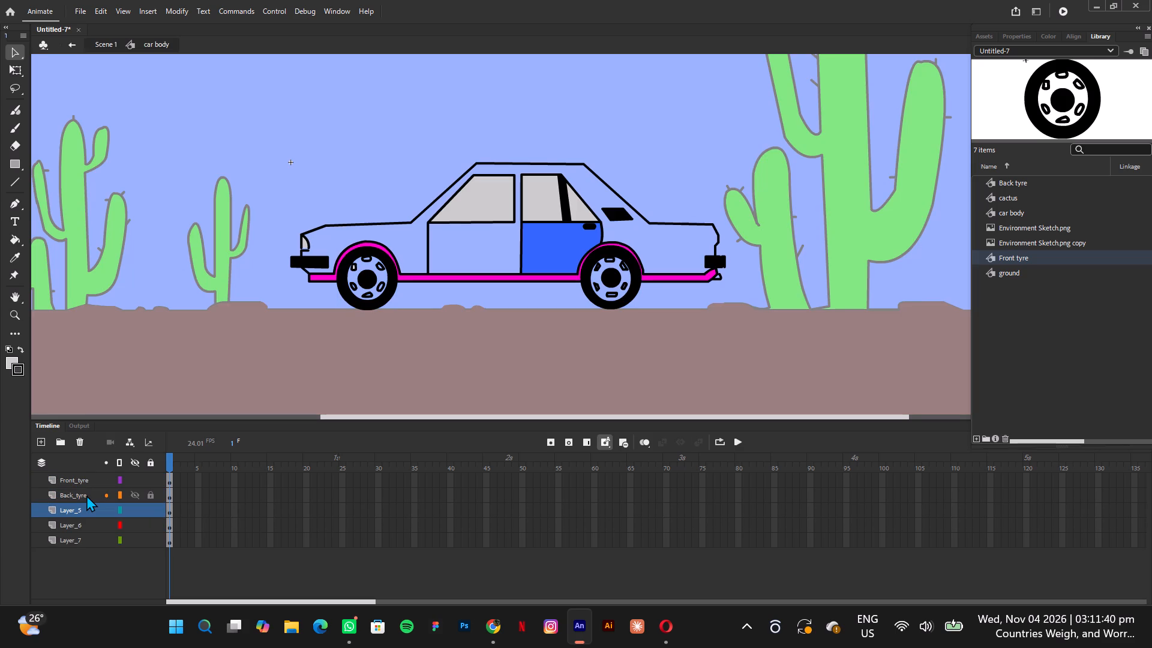
key(ctrl+z)
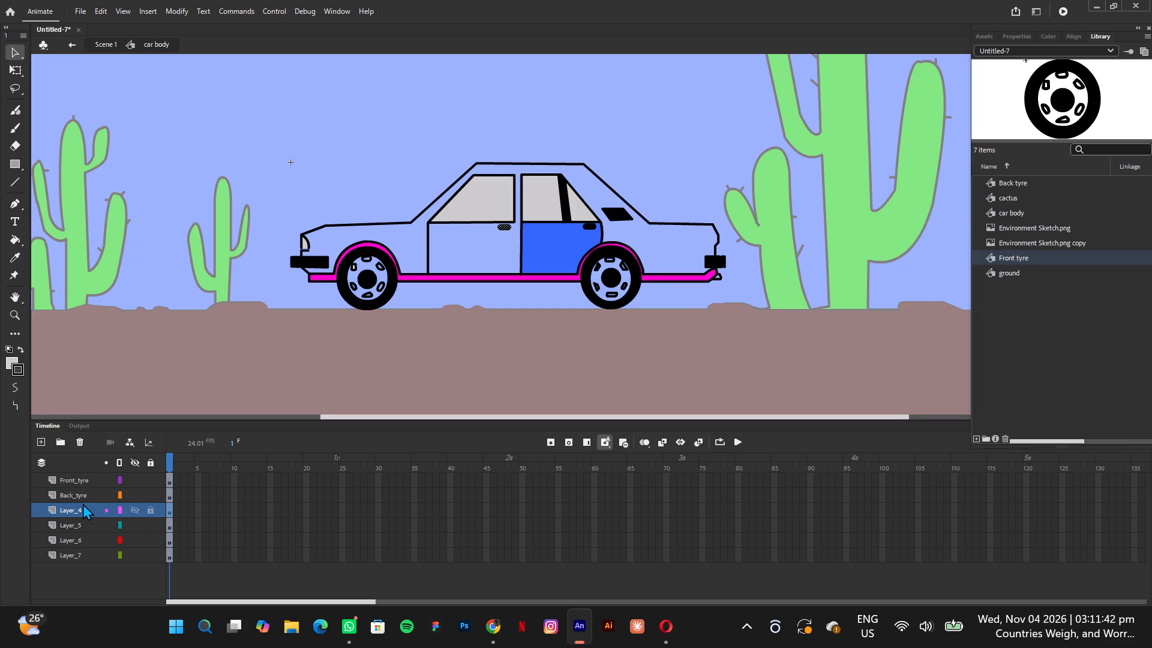
Undo distributing the car's tyres and body shapes to layers, going back to Scene 1 with the whole car body instance.
key(ctrl+z)
key(ctrl+z)
key(ctrl+z)
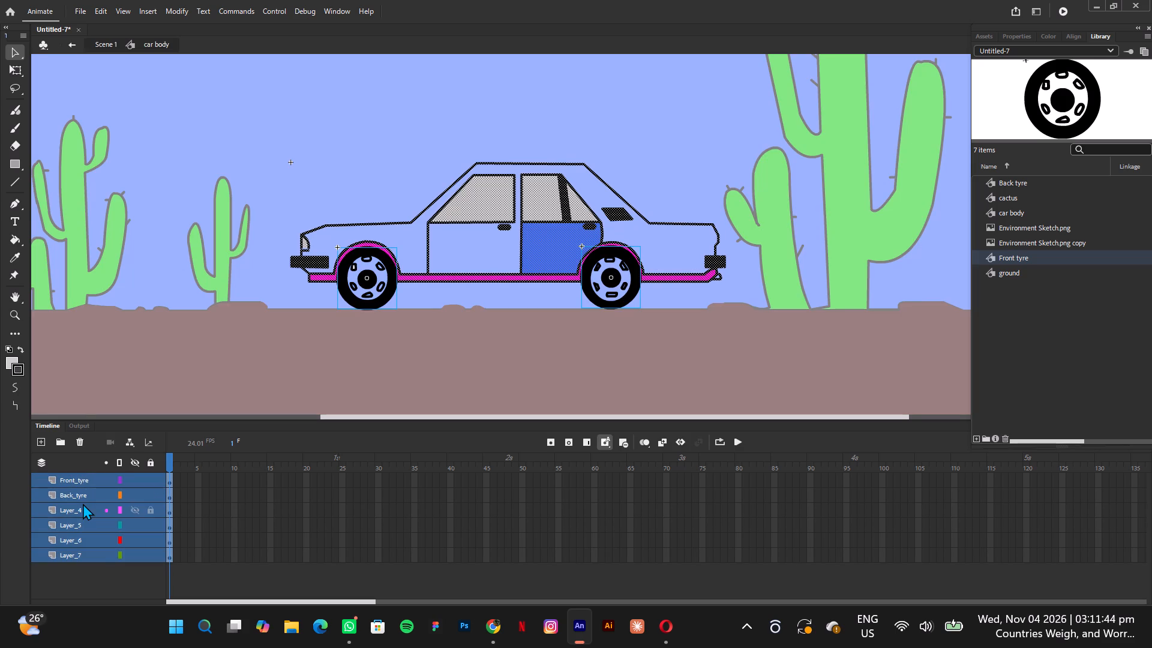
key(ctrl+z)
key(ctrl+z)
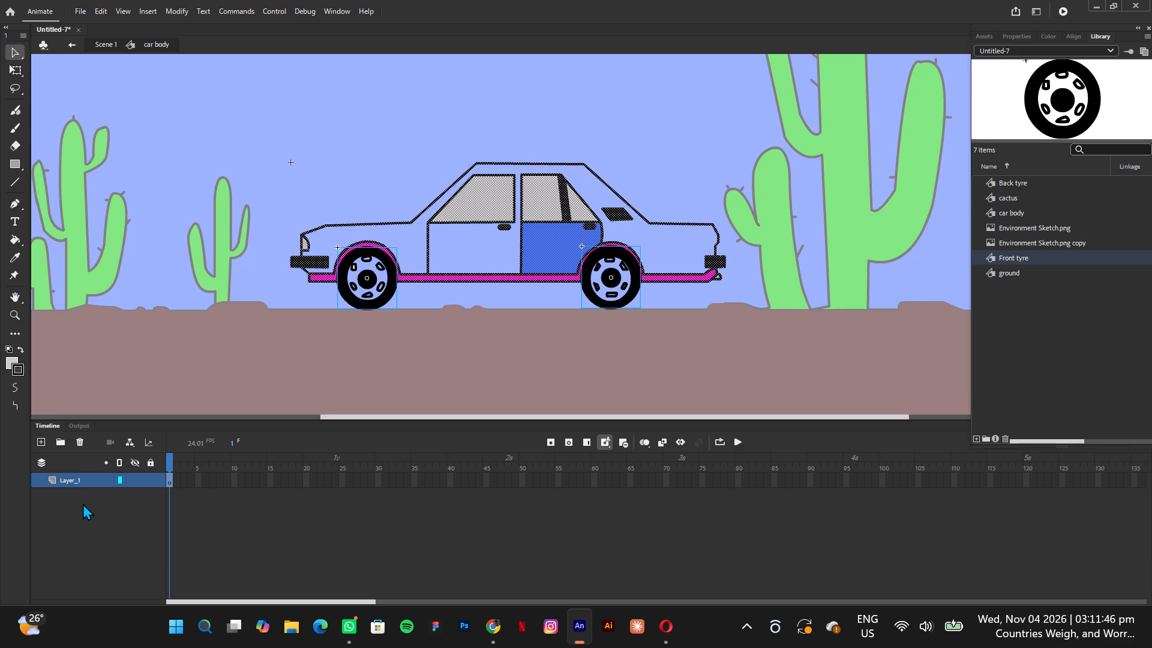
key(ctrl+z)
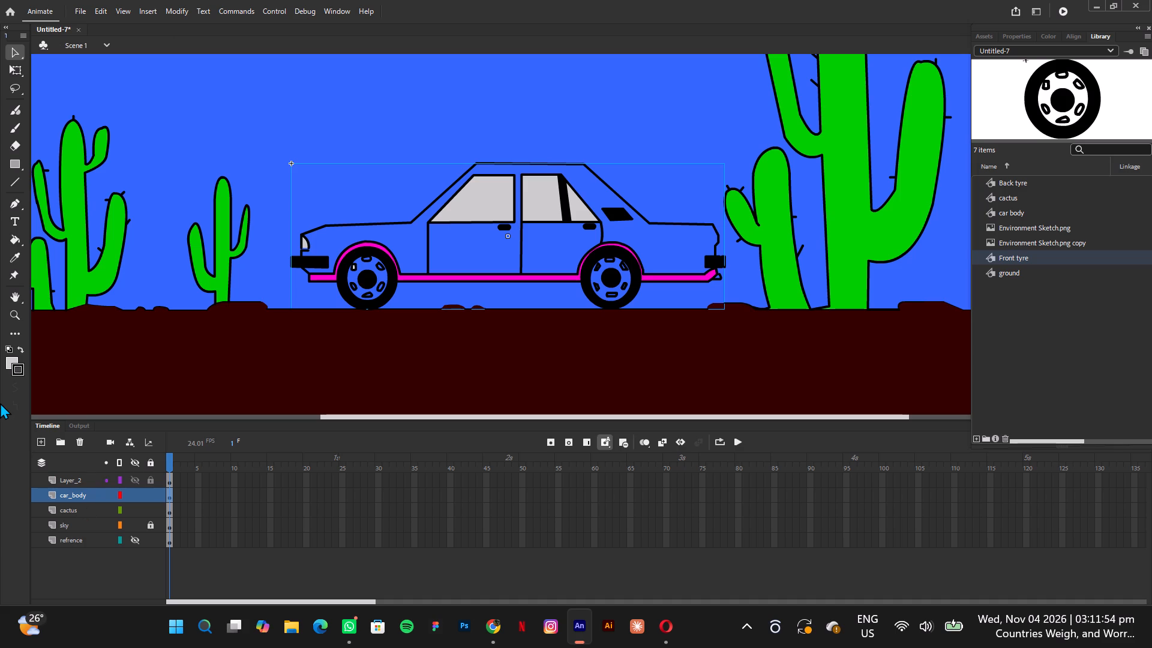
Add a new layer directly above the car_body layer in Scene 1.
click(44, 443)
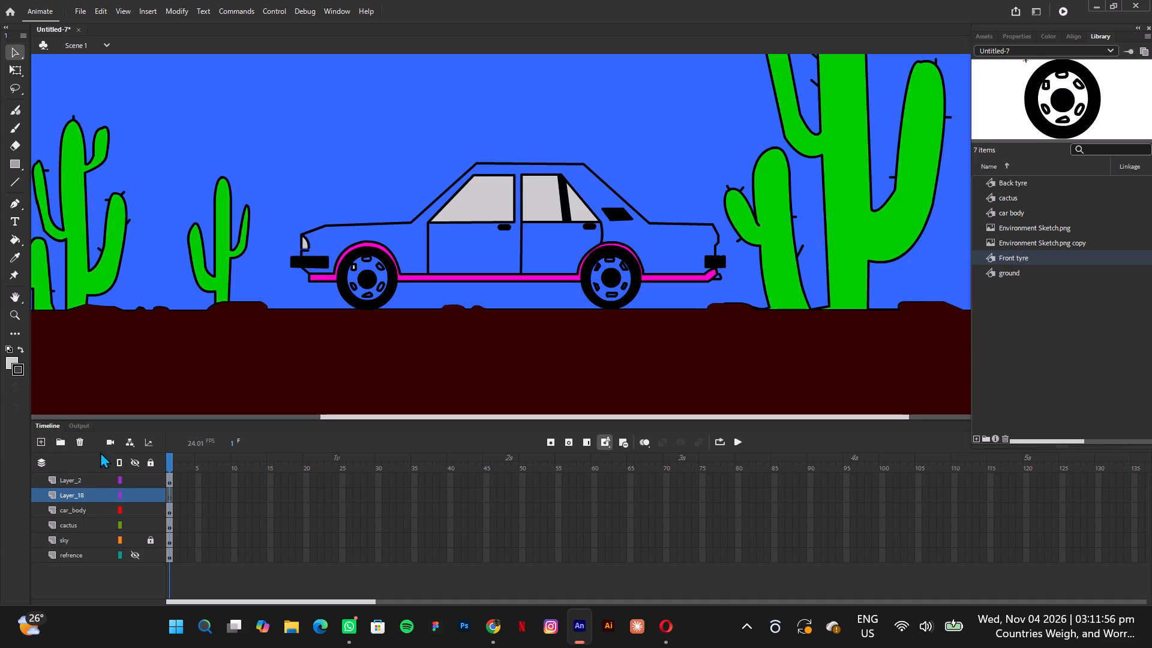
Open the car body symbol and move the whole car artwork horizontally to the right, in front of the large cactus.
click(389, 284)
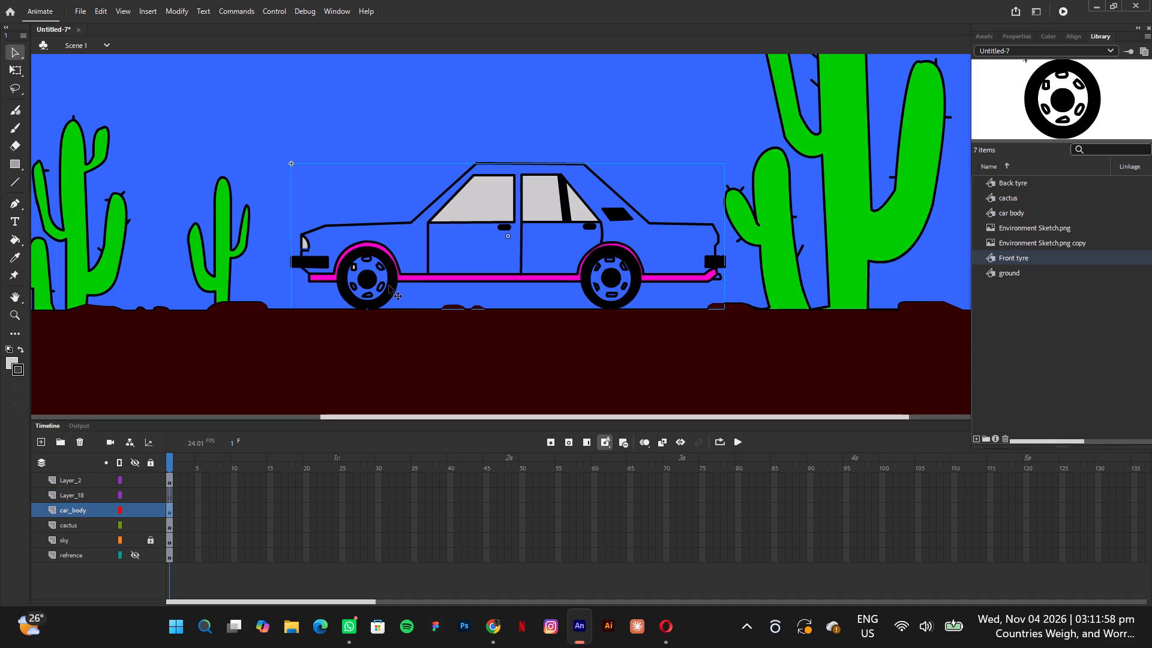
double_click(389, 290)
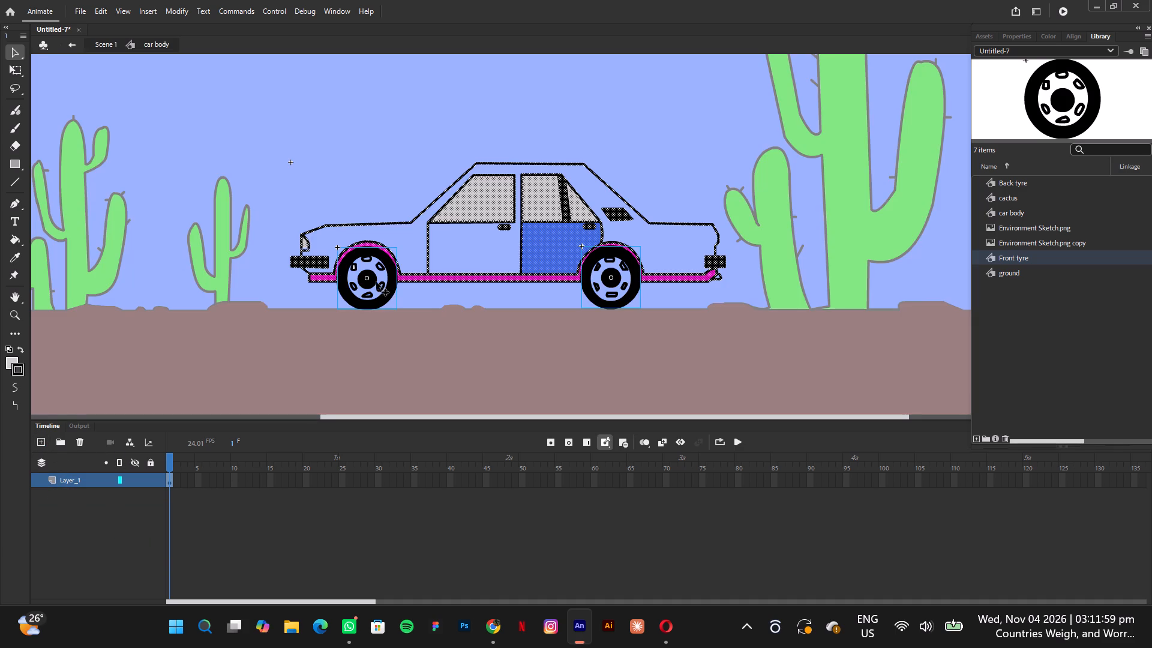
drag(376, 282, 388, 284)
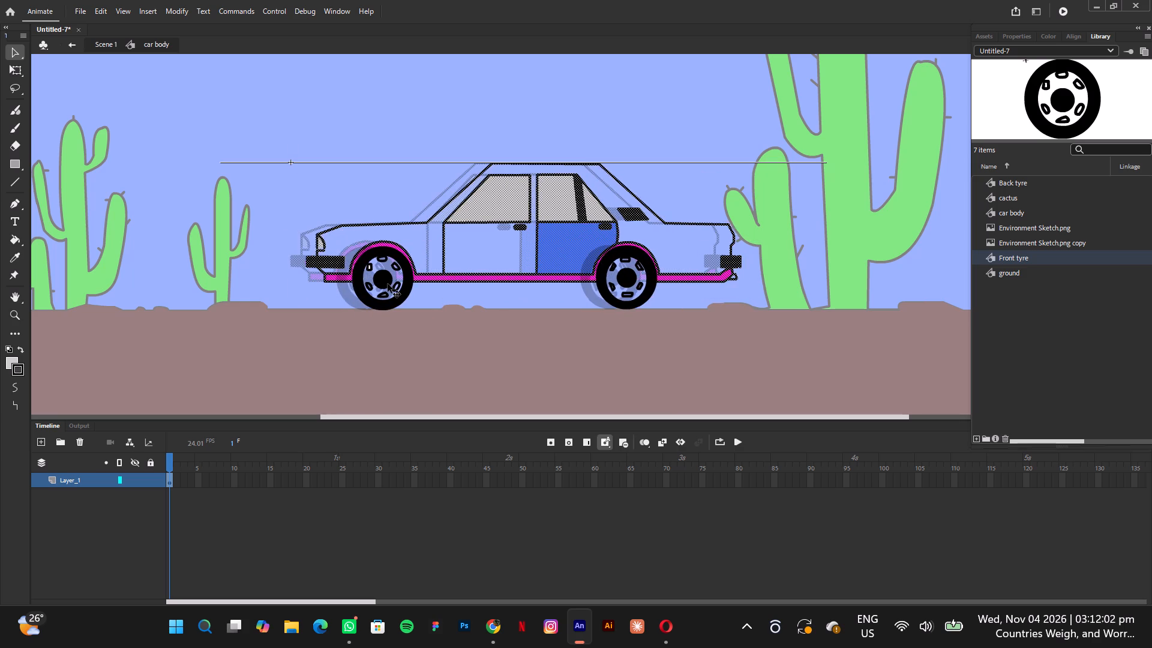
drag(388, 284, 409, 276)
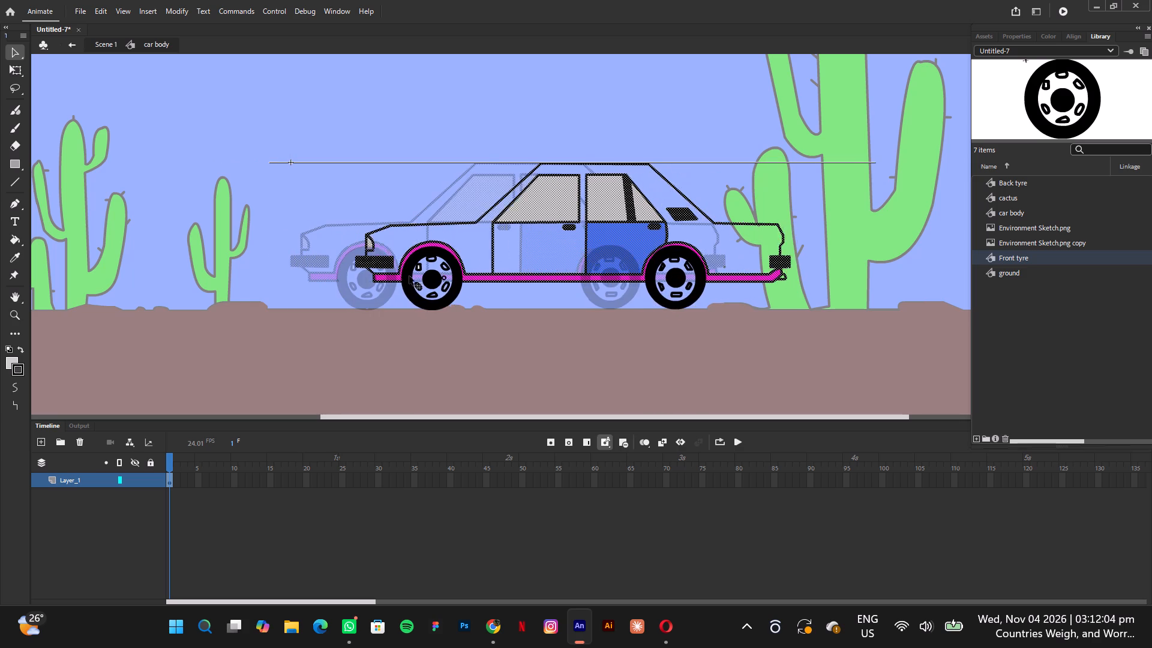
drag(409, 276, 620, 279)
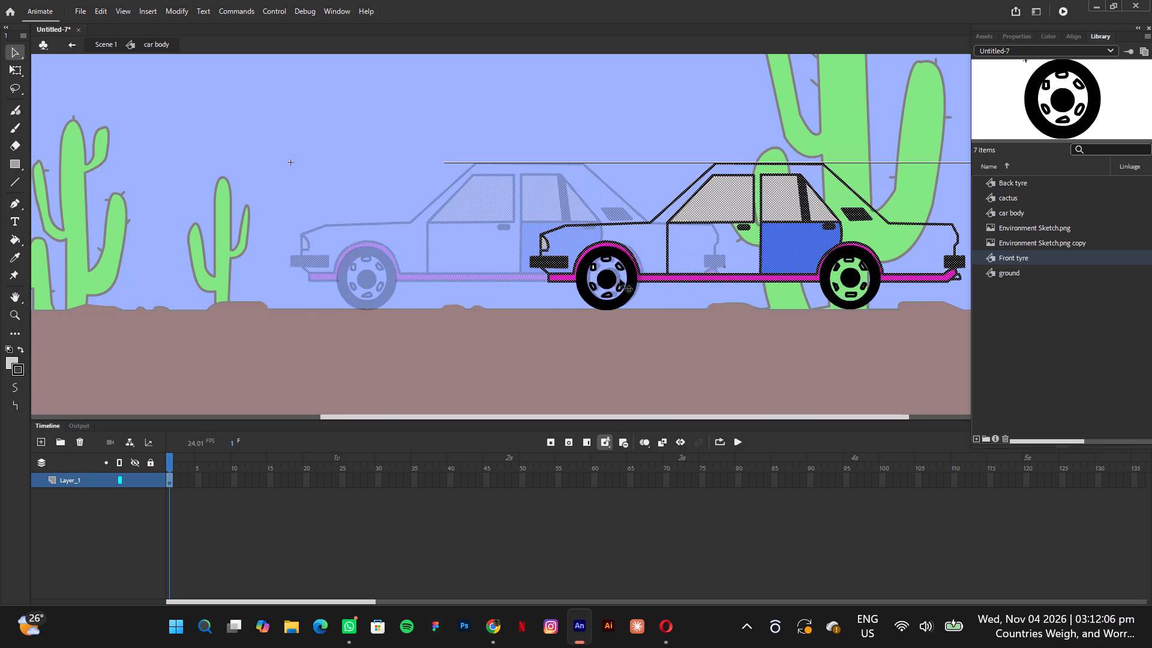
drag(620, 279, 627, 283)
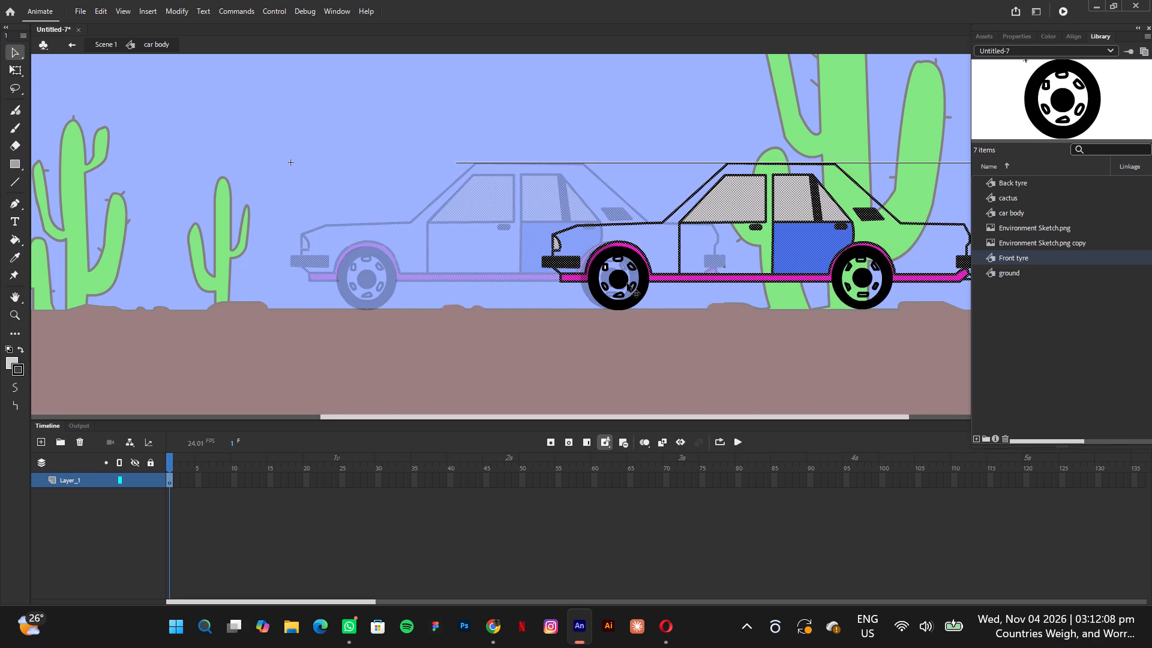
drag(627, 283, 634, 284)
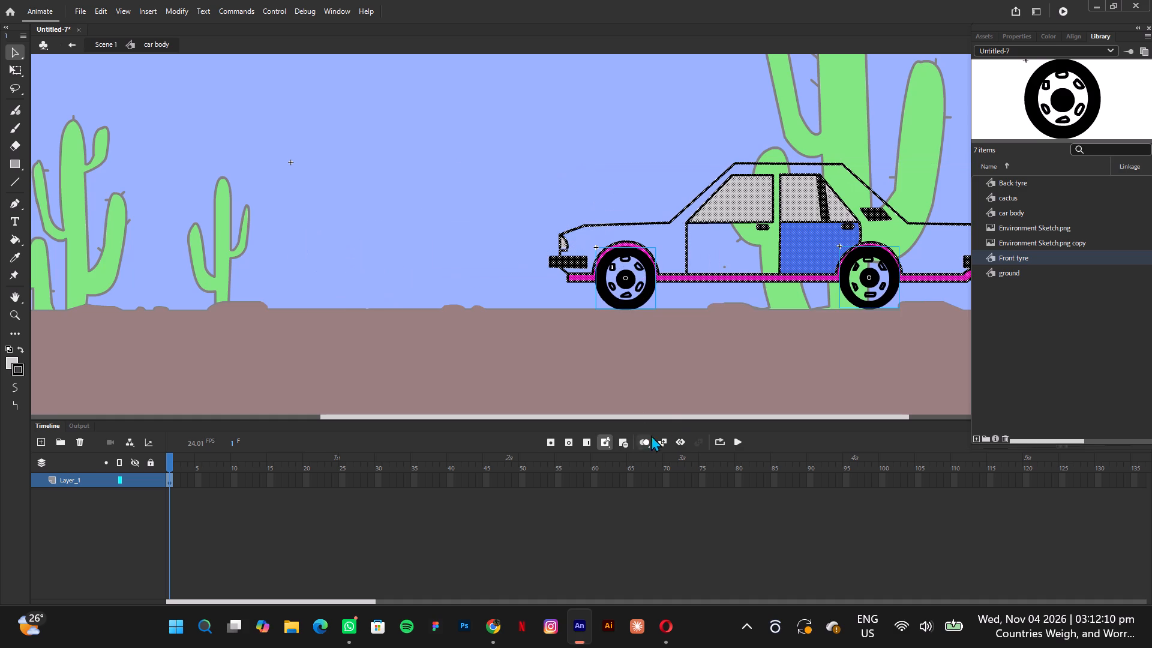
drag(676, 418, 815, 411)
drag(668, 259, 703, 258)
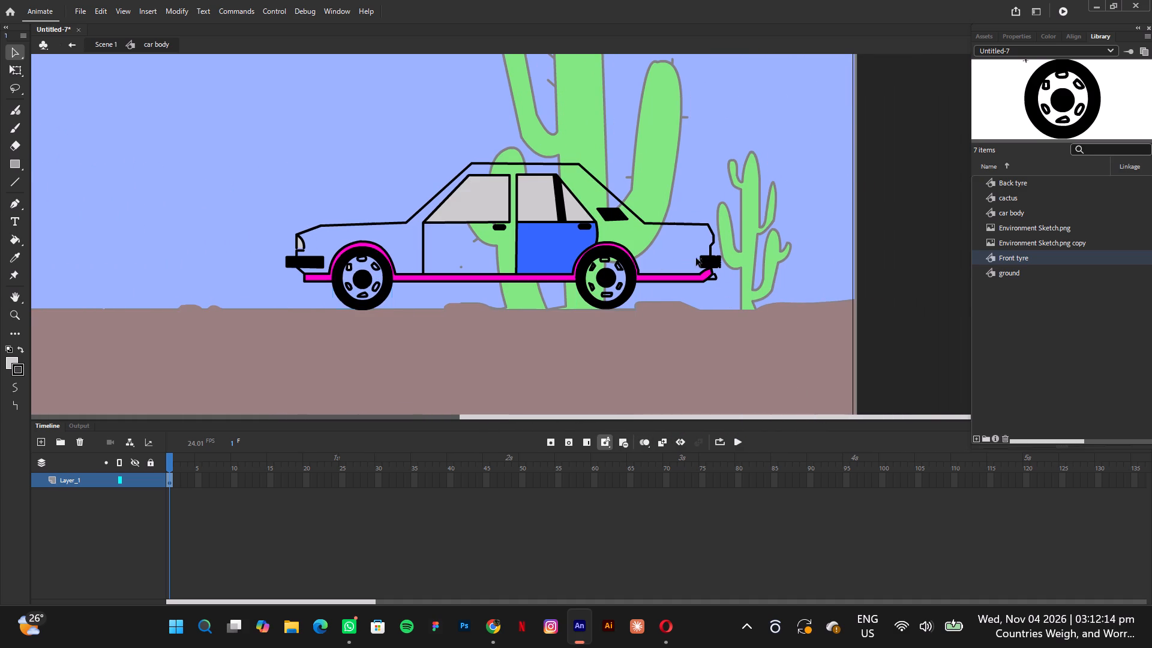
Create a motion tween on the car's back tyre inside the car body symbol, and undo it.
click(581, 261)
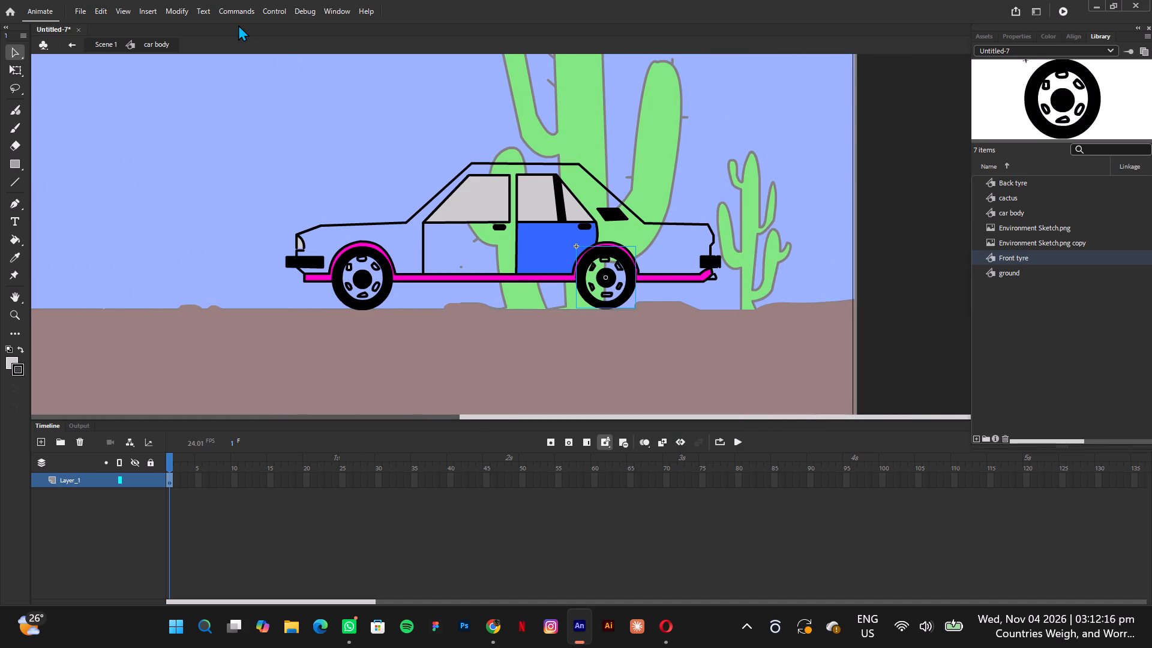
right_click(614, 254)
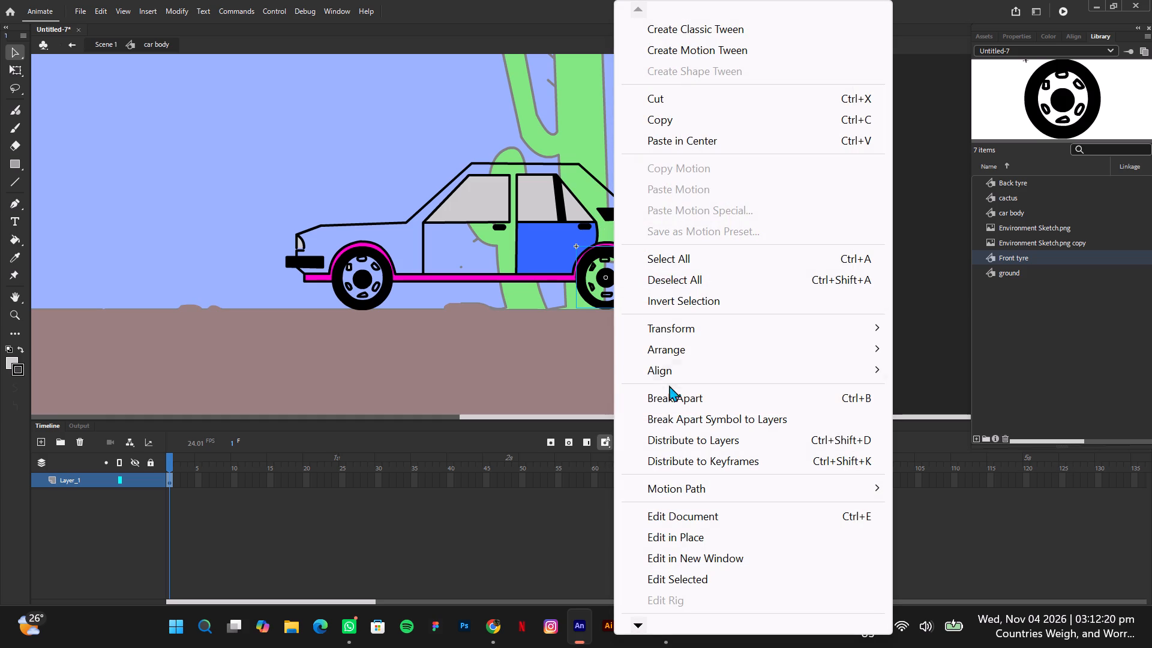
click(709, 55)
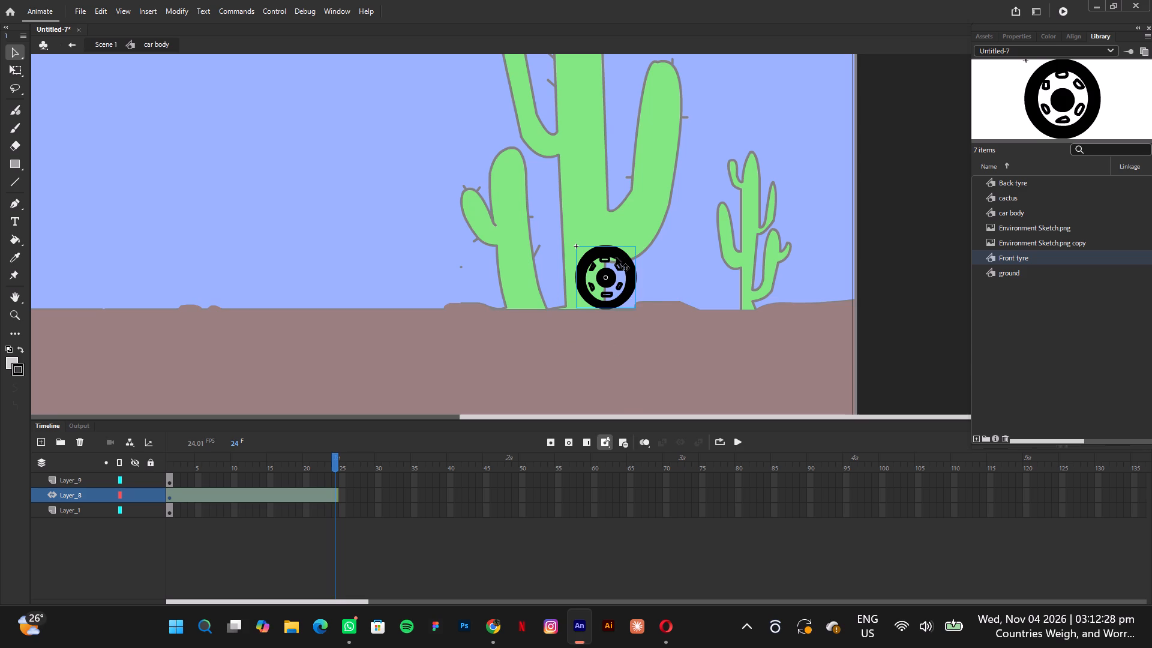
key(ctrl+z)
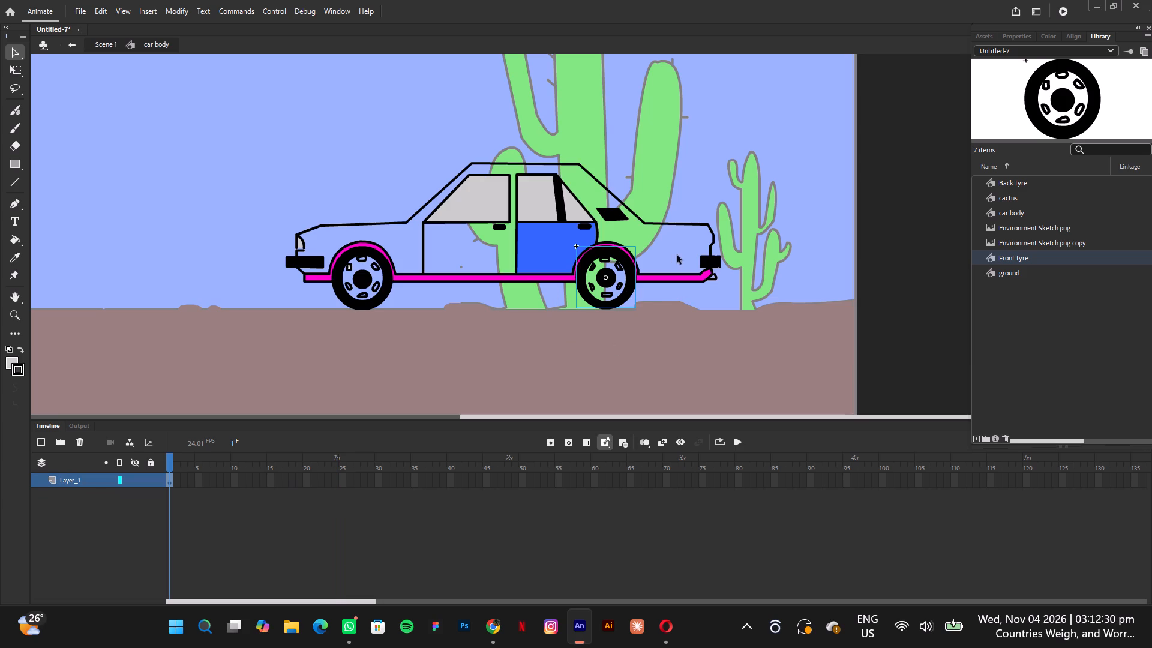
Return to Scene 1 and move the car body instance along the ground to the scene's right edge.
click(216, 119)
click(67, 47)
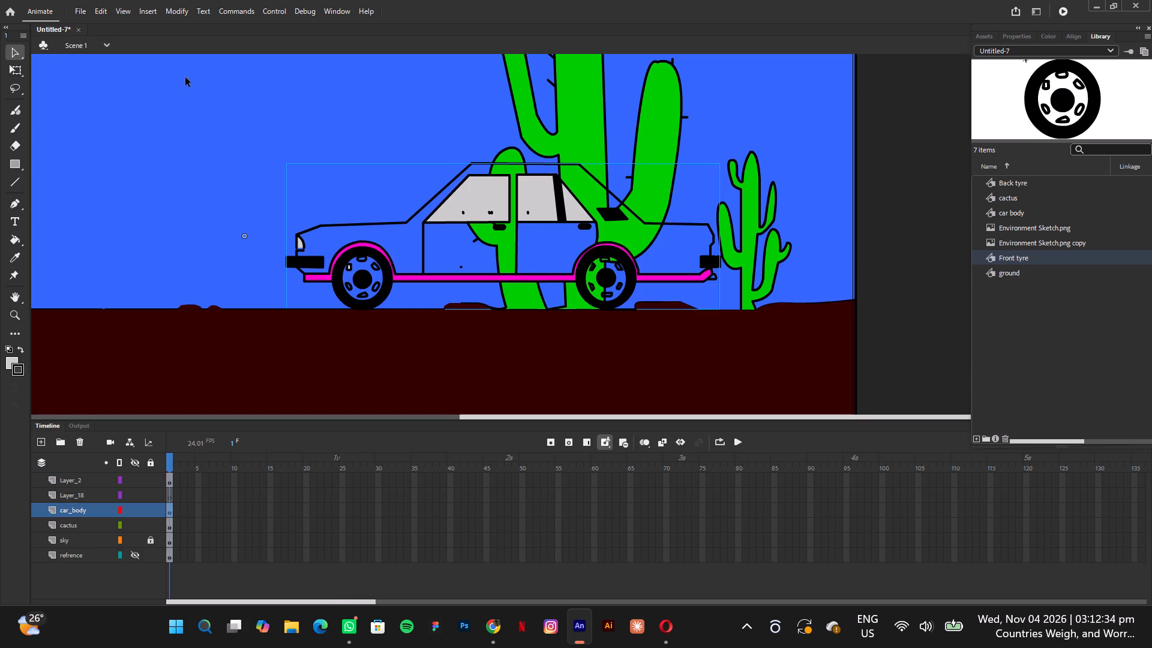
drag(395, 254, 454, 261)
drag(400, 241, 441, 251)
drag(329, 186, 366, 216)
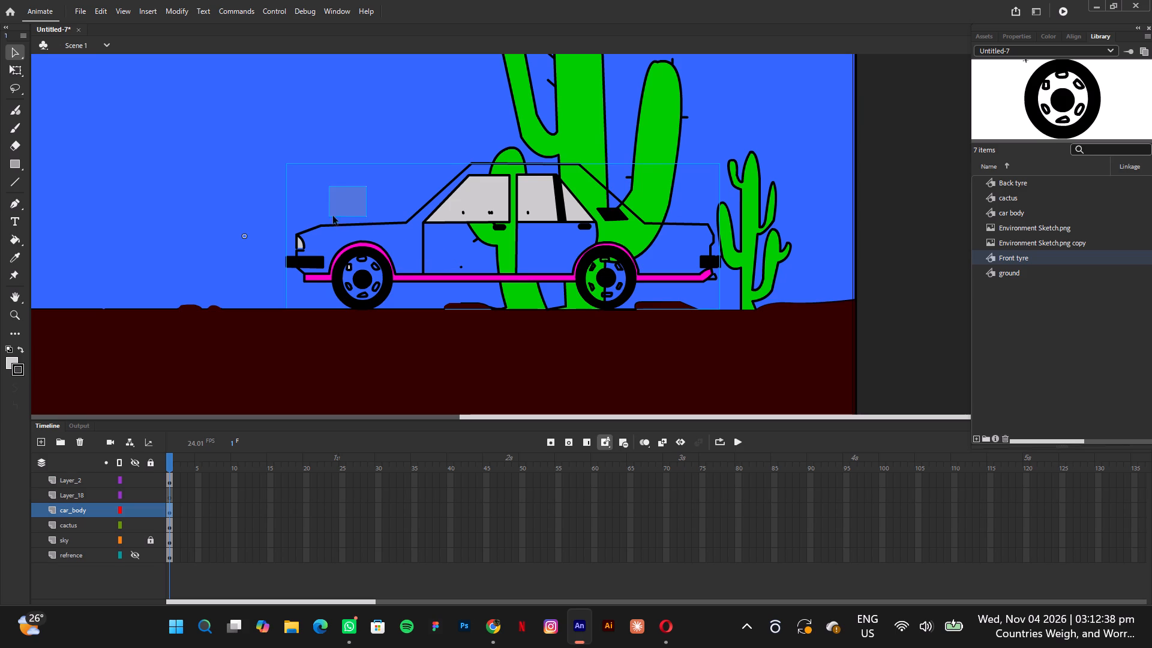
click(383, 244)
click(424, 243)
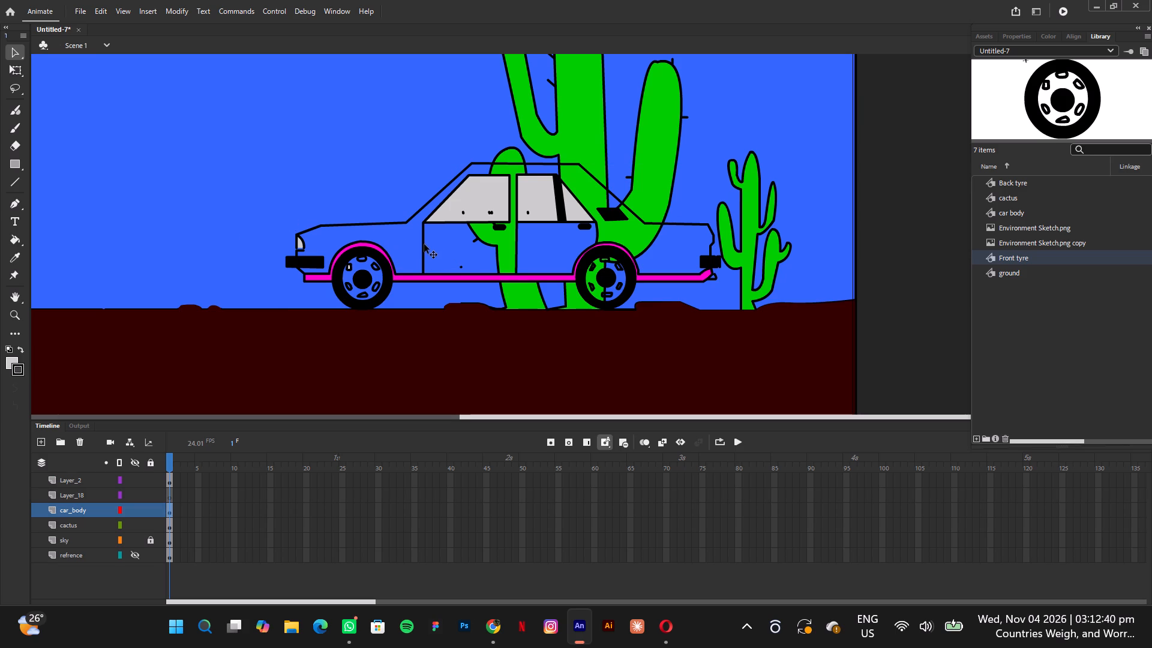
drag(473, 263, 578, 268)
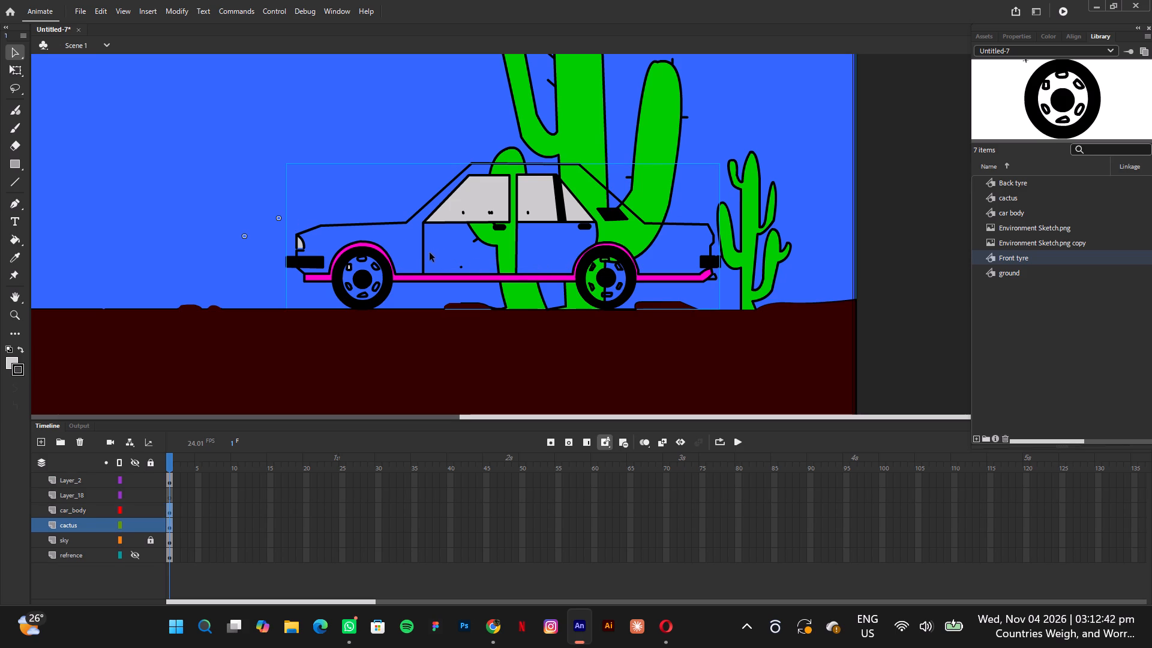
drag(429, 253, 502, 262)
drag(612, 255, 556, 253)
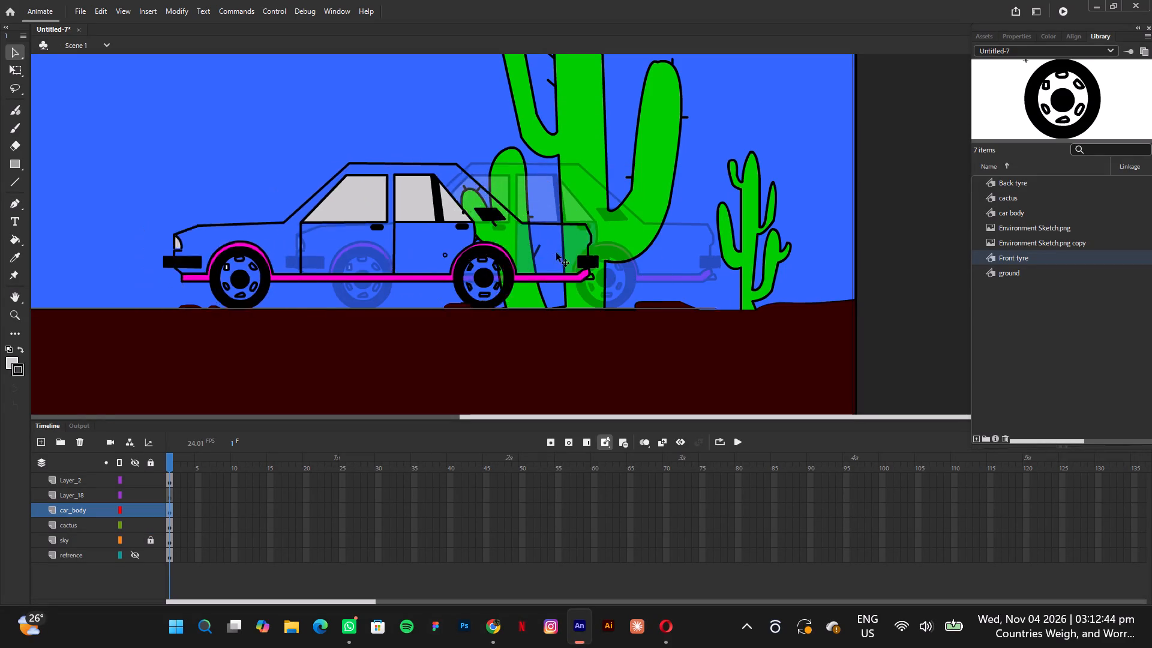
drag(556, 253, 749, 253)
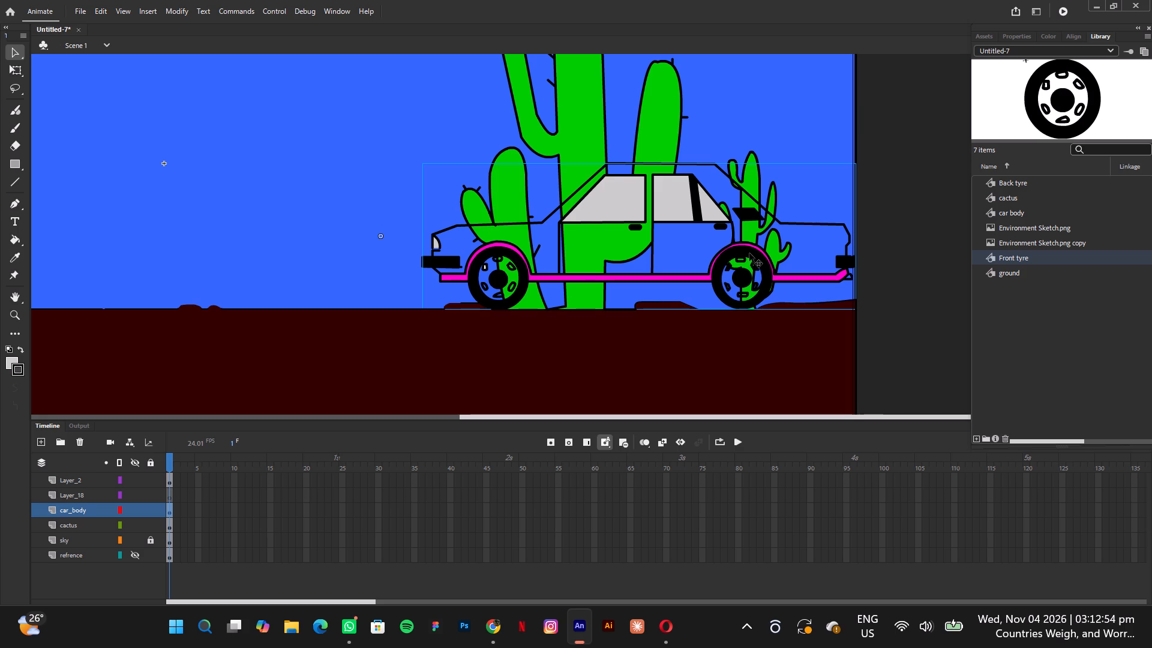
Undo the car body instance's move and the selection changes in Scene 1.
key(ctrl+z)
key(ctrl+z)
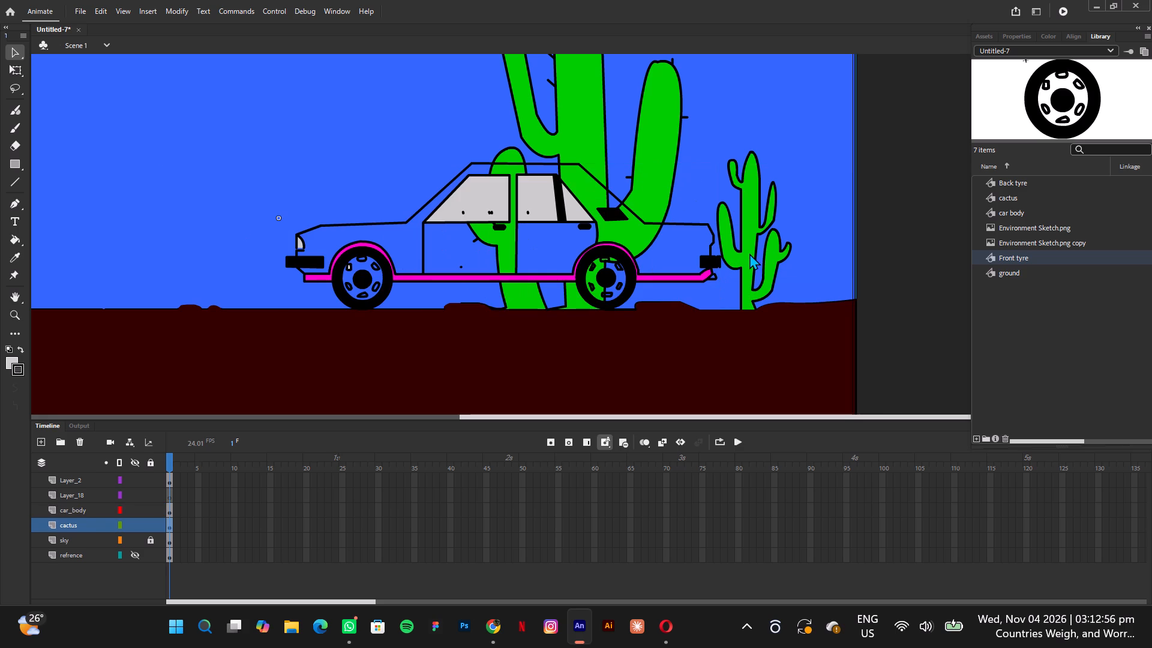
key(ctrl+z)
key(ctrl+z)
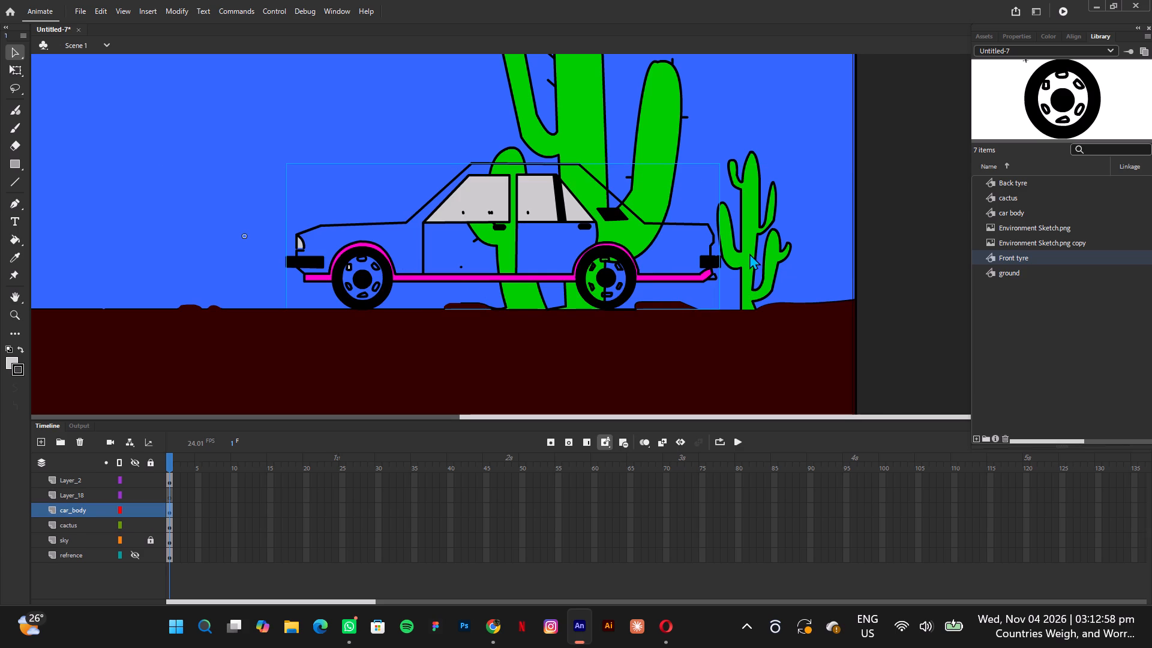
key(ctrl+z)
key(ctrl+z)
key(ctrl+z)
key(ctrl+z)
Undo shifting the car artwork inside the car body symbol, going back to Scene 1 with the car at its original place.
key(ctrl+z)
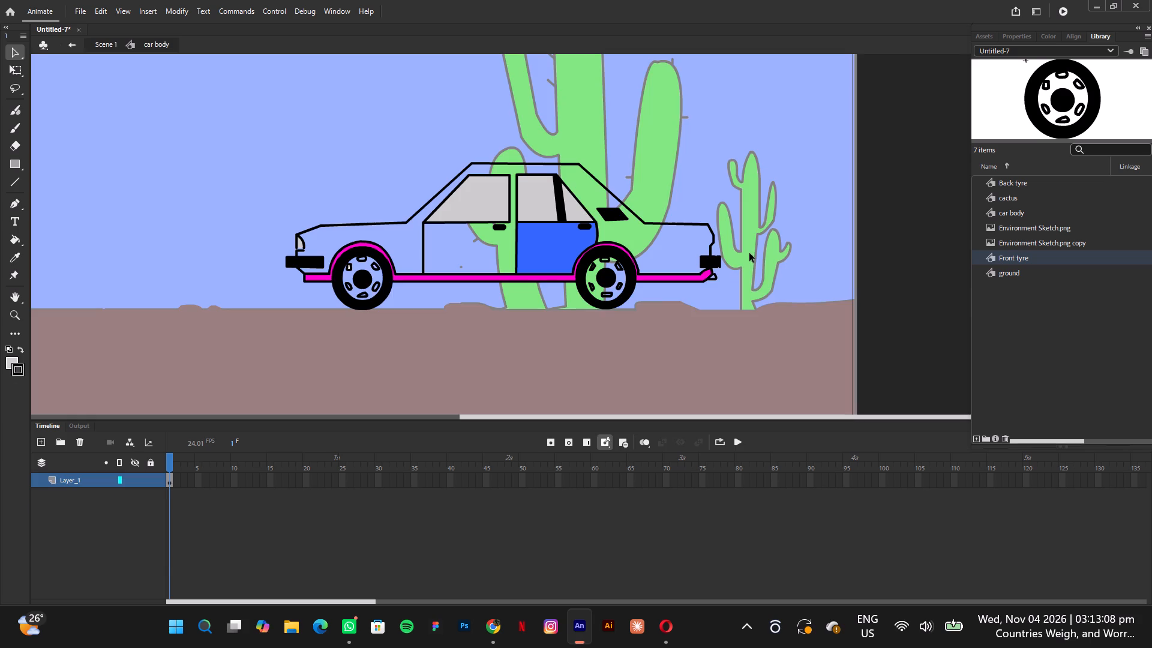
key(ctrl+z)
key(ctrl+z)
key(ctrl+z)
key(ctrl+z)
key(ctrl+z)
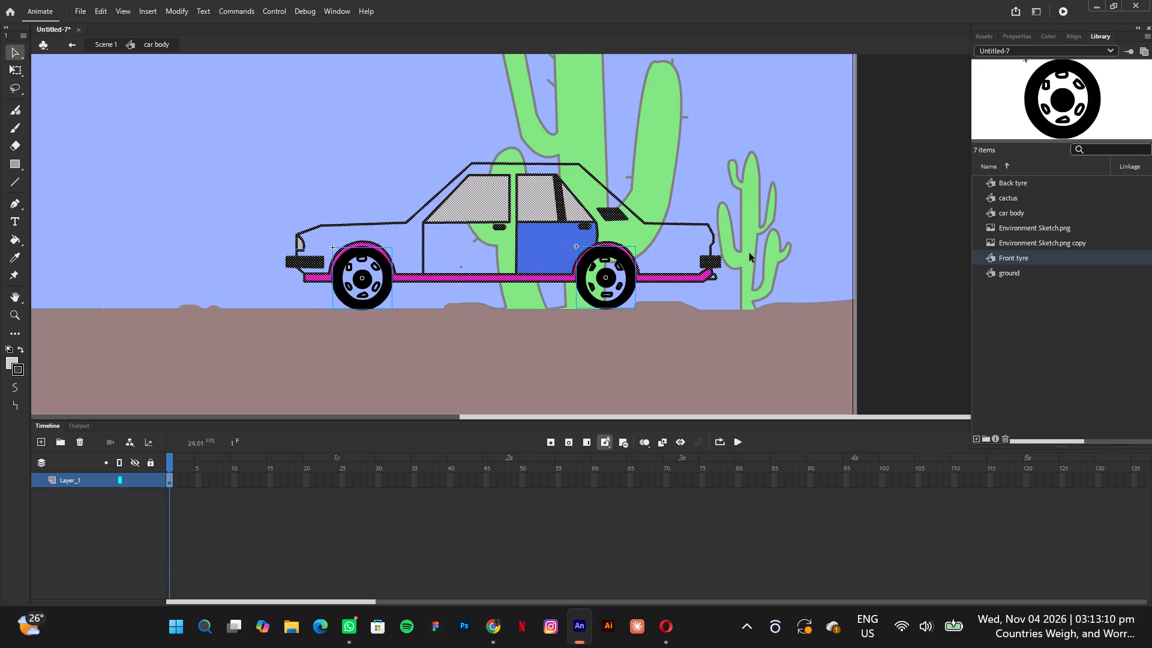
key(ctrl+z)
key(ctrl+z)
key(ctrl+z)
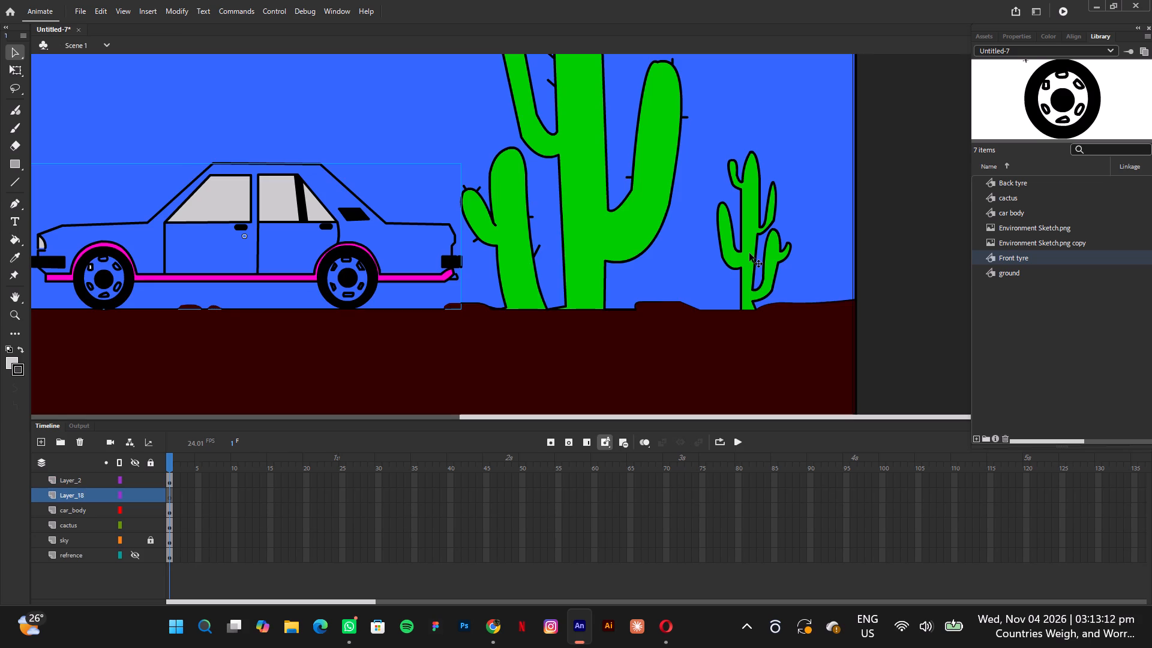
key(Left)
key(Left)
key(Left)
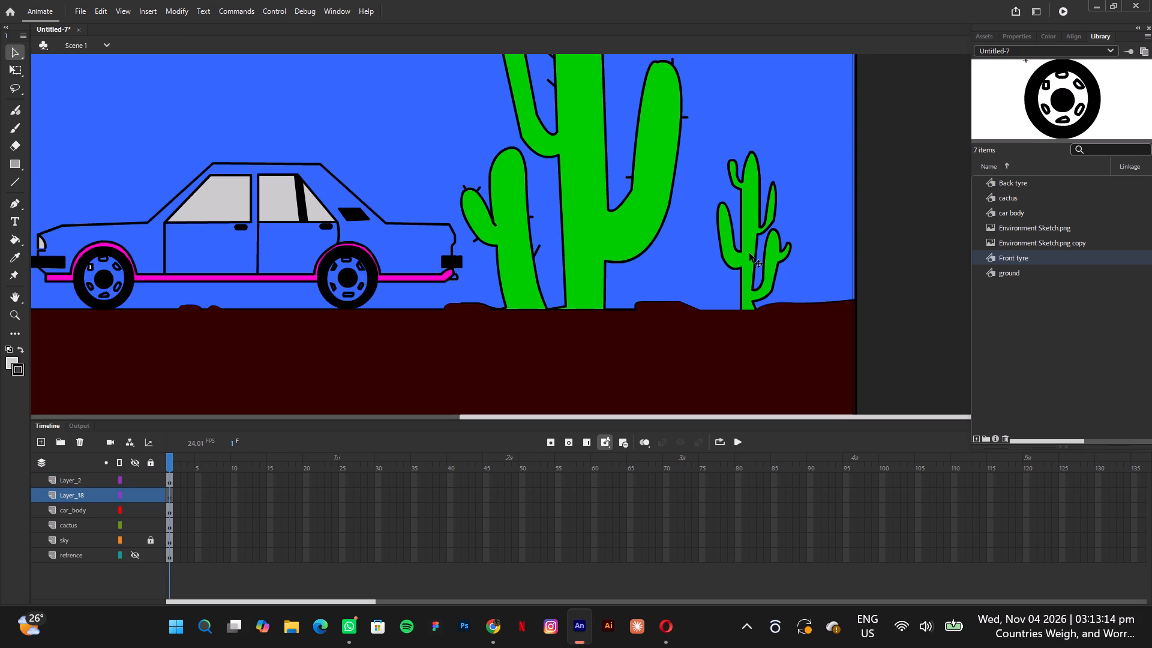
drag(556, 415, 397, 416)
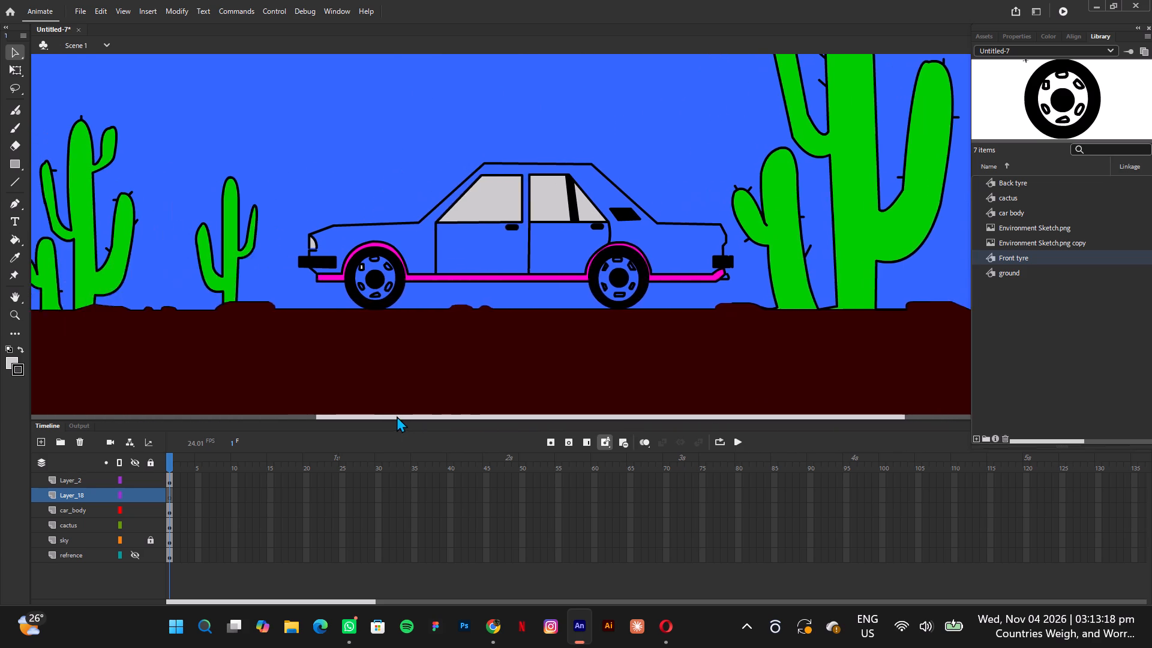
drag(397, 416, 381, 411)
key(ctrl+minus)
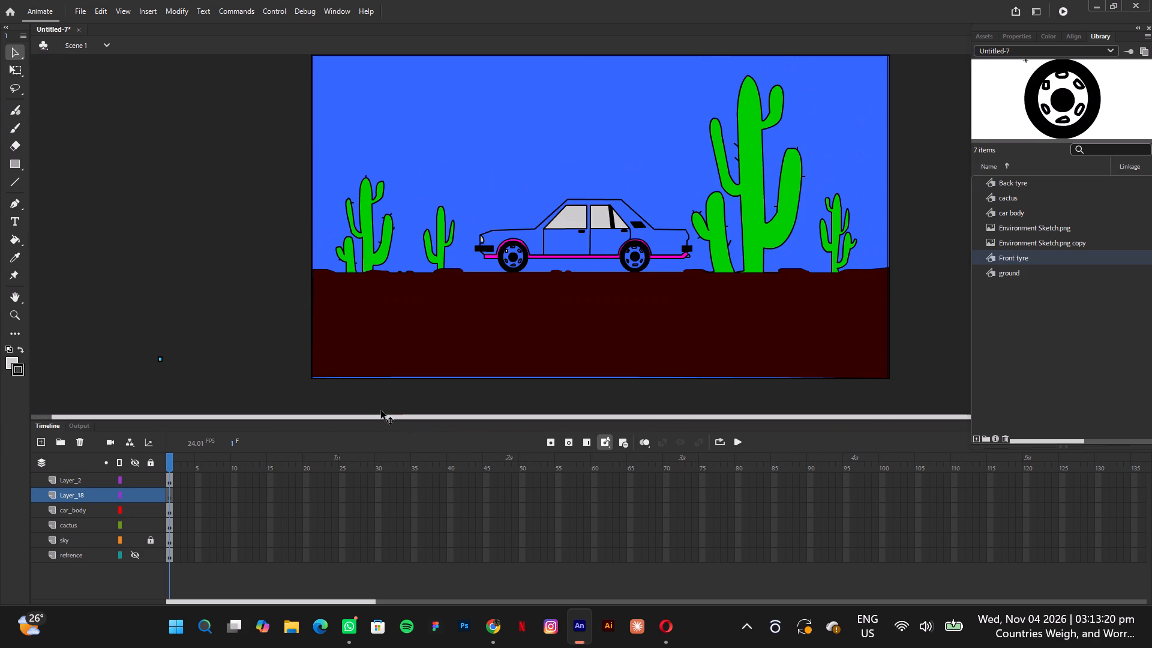